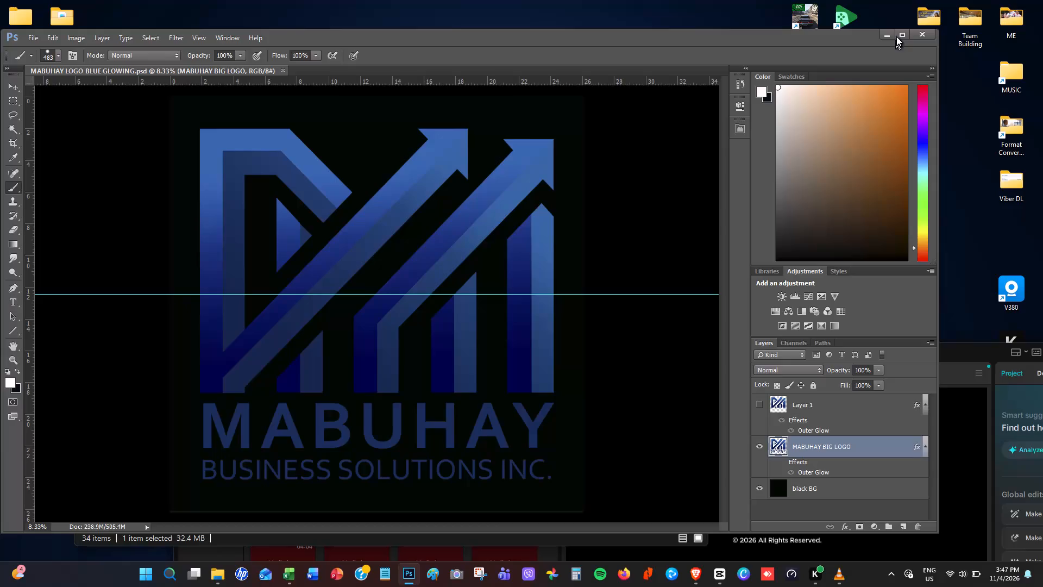
Examine the logo's layers by toggling the visibility of the logo layer's effects, black BG, MABUHAY BIG LOGO and Layer 1.
left_click(903, 33)
scroll(544, 203, "down", 4)
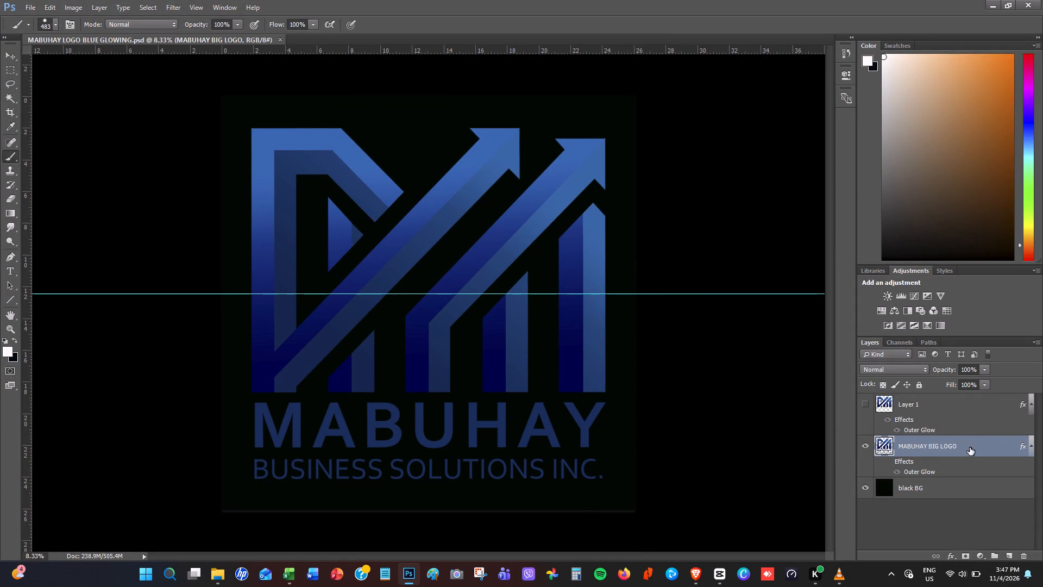
left_click(886, 460)
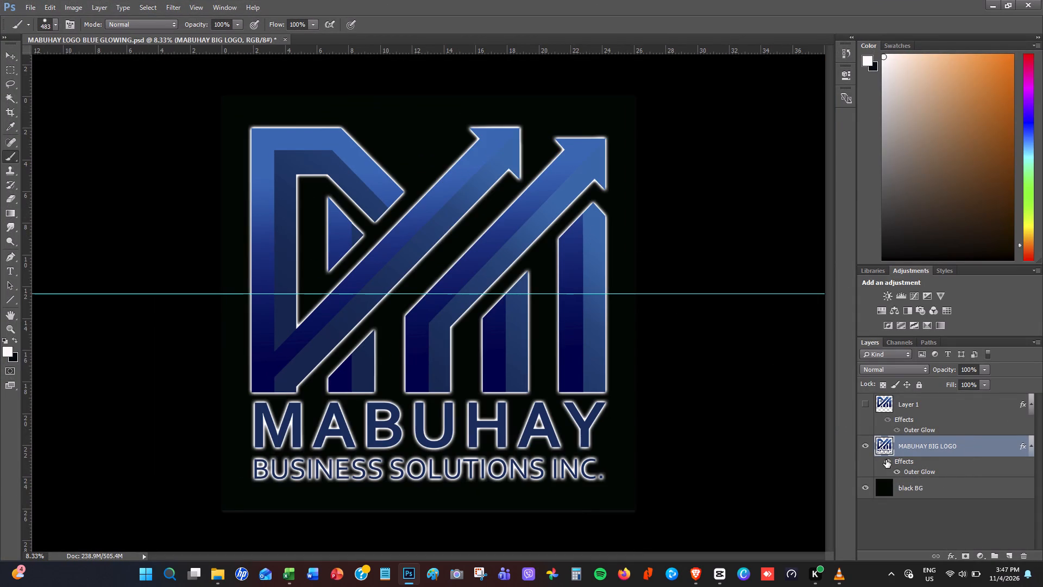
left_click(886, 460)
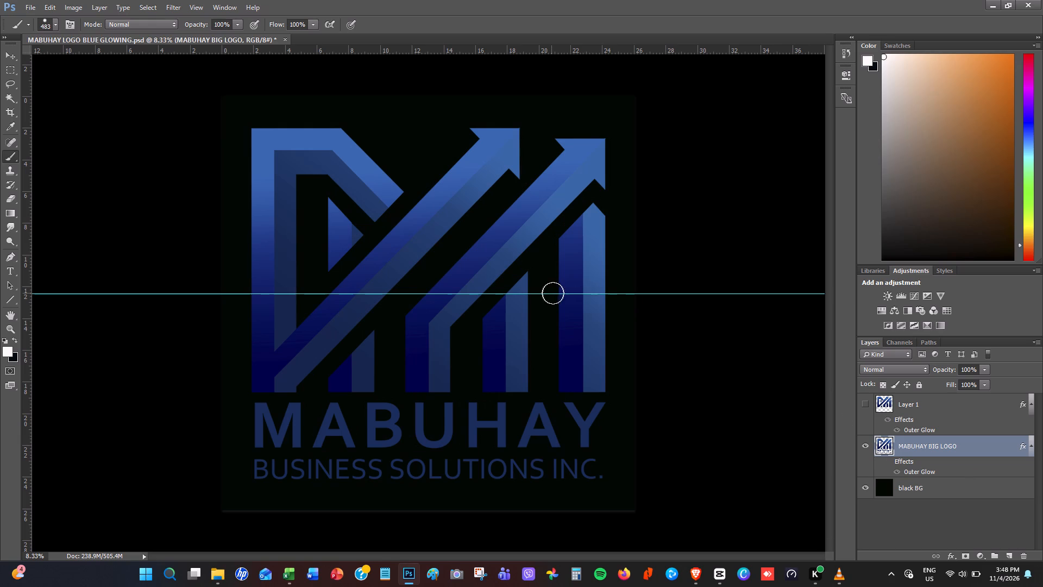
scroll(713, 334, "down", 3)
left_click(869, 488)
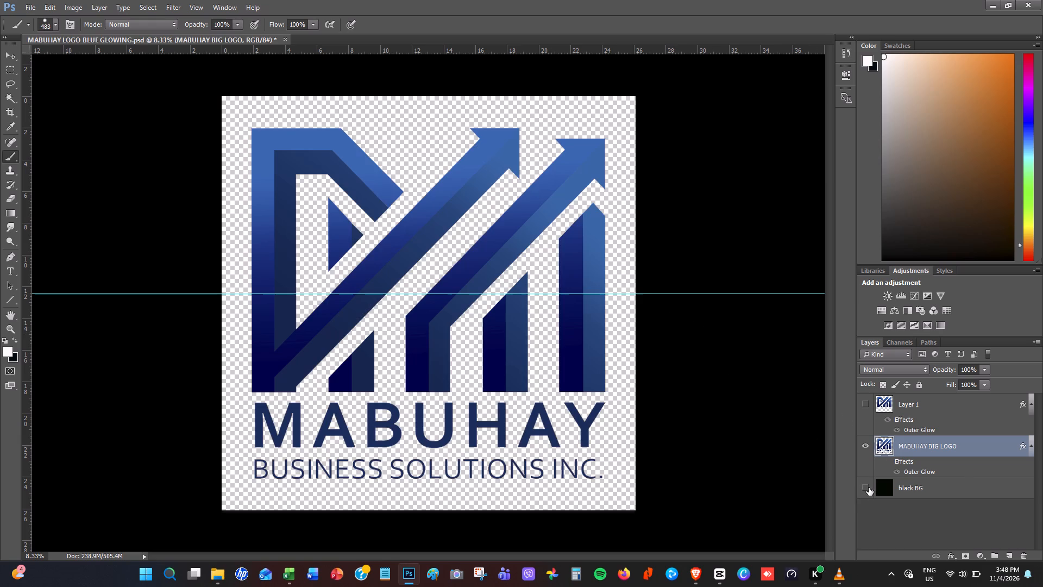
left_click(869, 488)
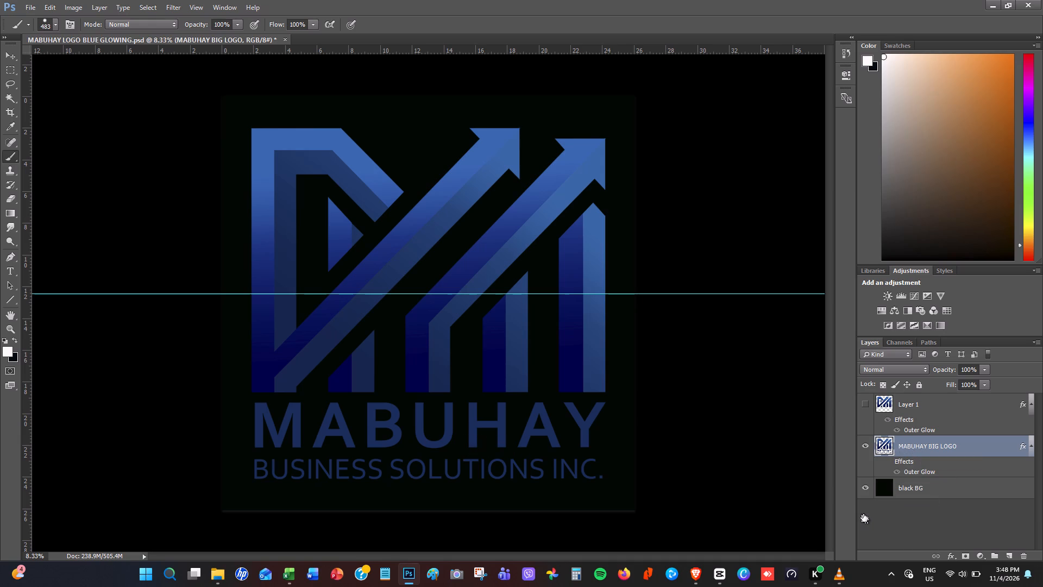
left_click(869, 444)
left_click(869, 444)
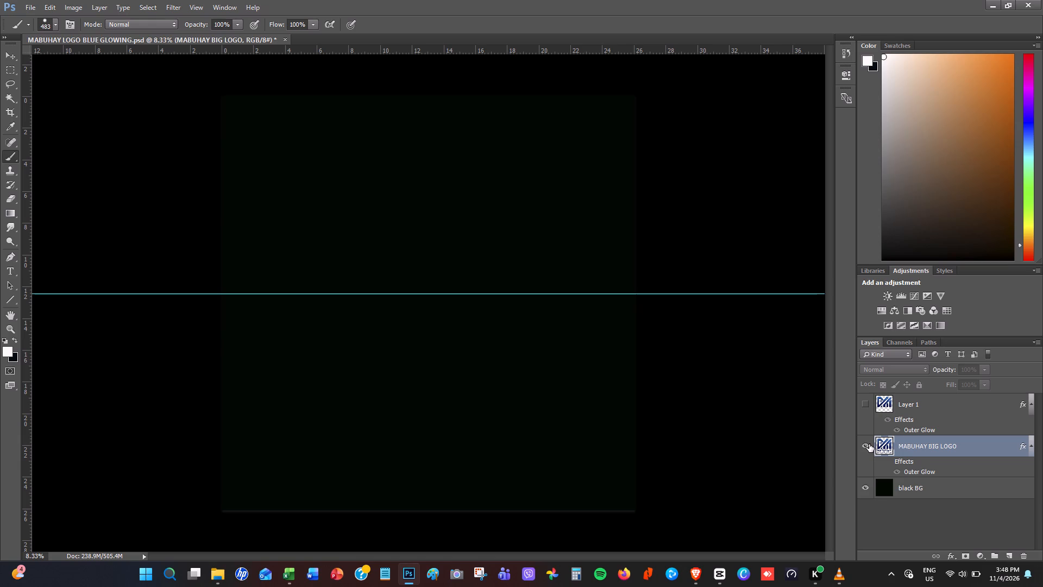
left_click(869, 444)
left_click(869, 444)
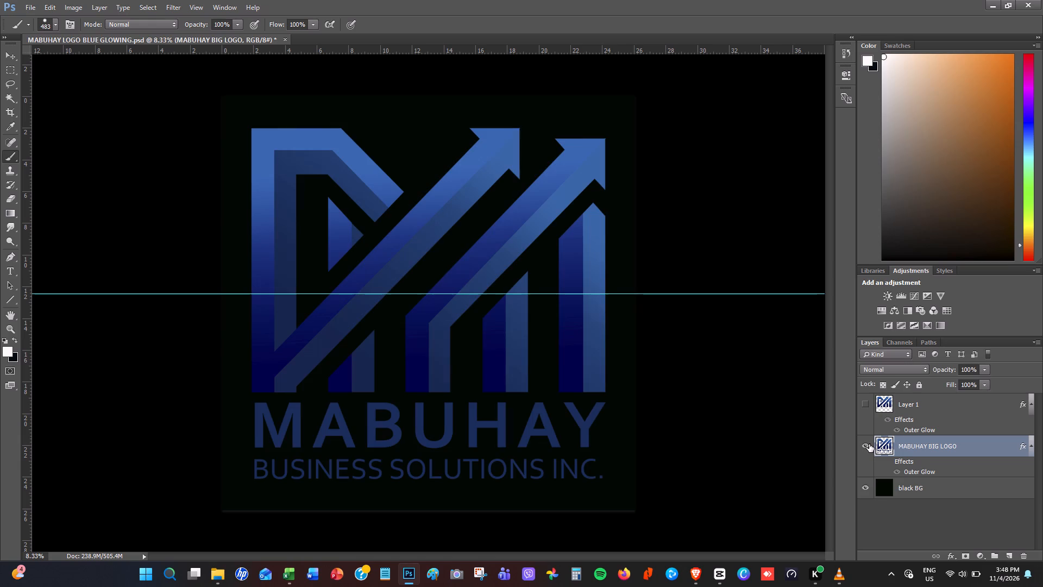
left_click(868, 402)
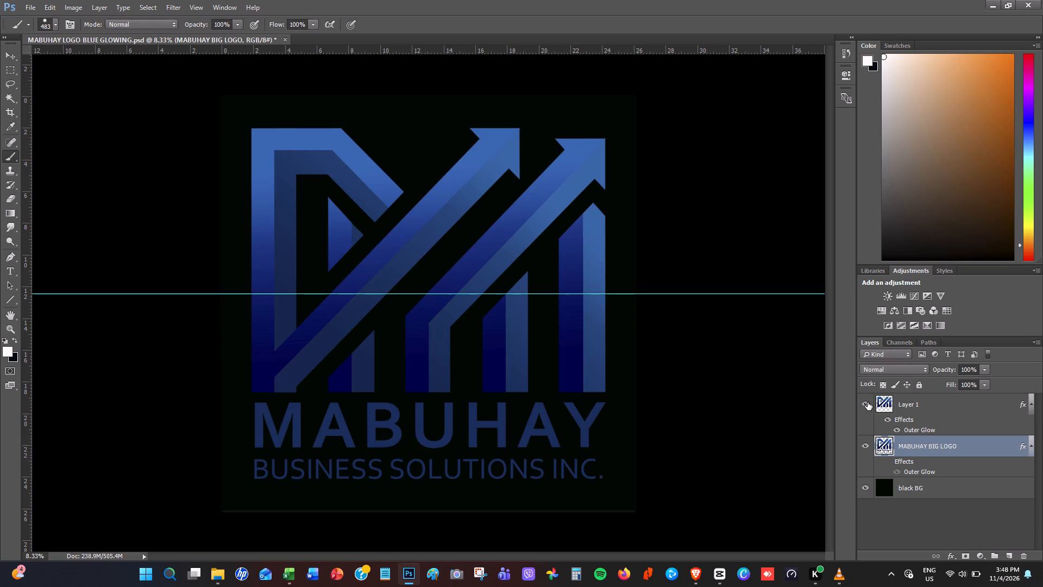
left_click(868, 402)
left_click(868, 402)
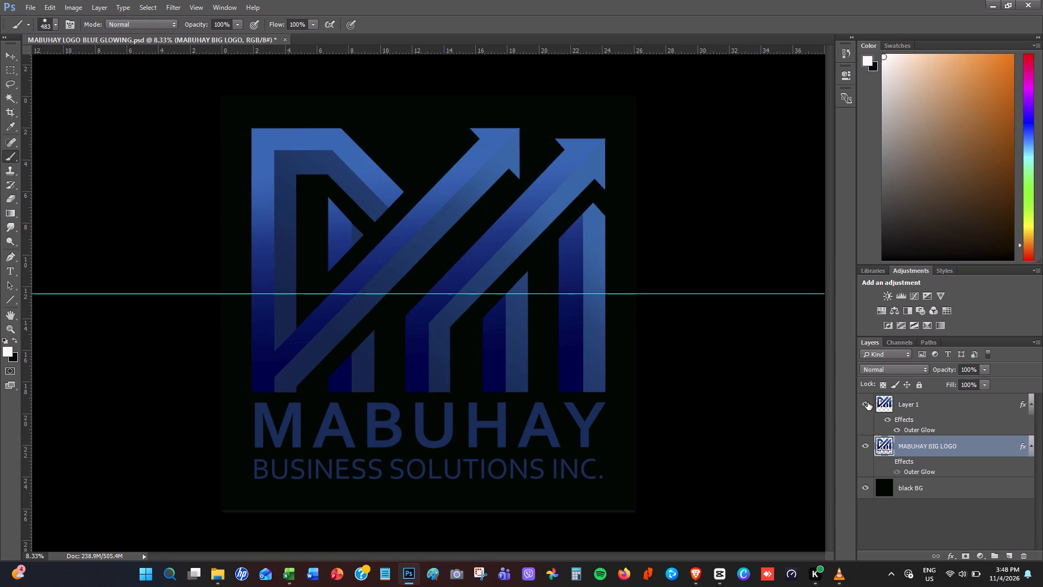
left_click(868, 402)
Create a new empty layer with default settings directly above the MABUHAY BIG LOGO layer.
left_click(887, 447)
left_click(6, 70)
left_click(173, 11)
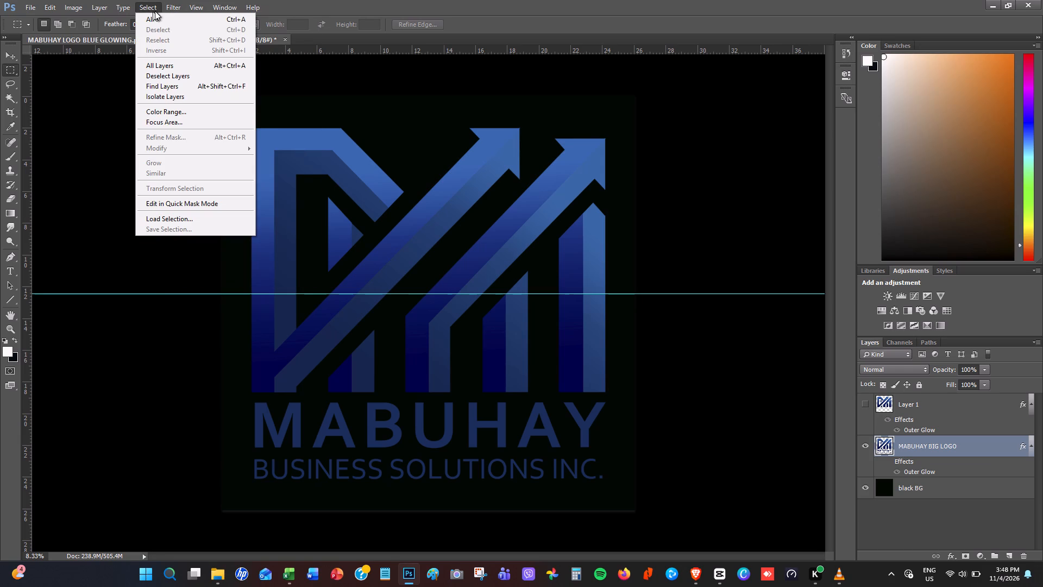
left_click(99, 17)
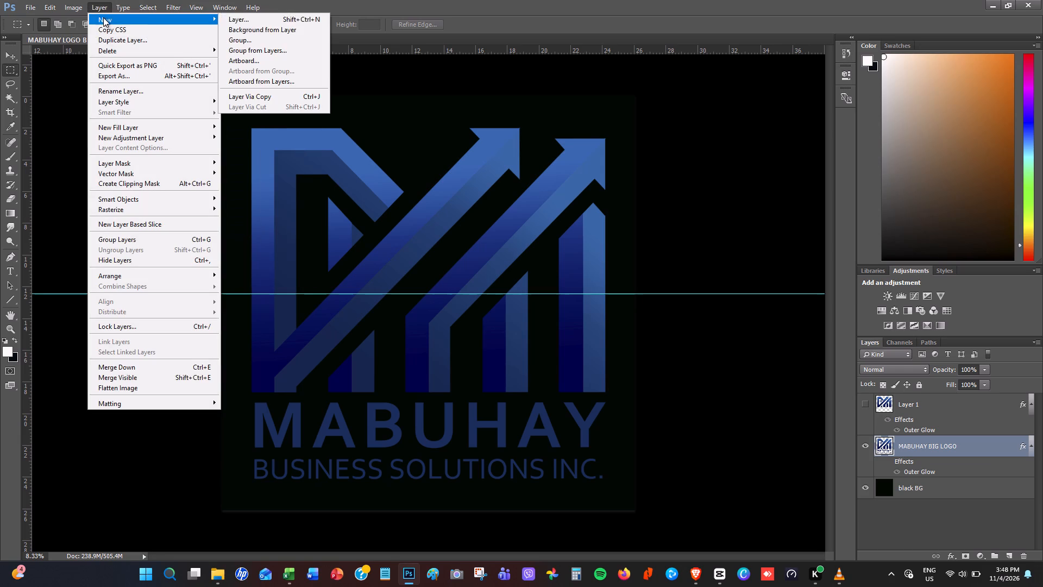
left_click(314, 23)
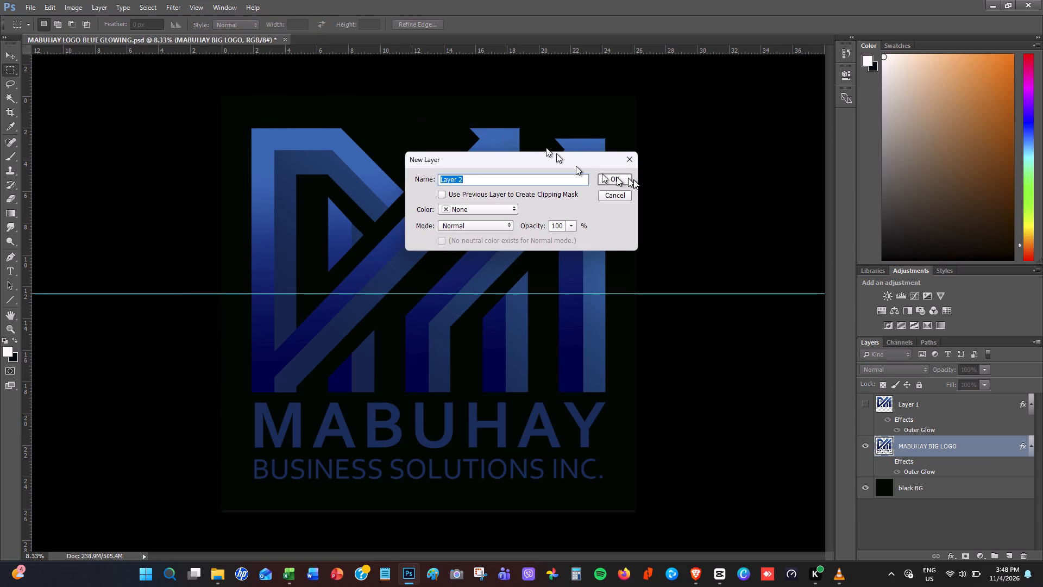
left_click(621, 179)
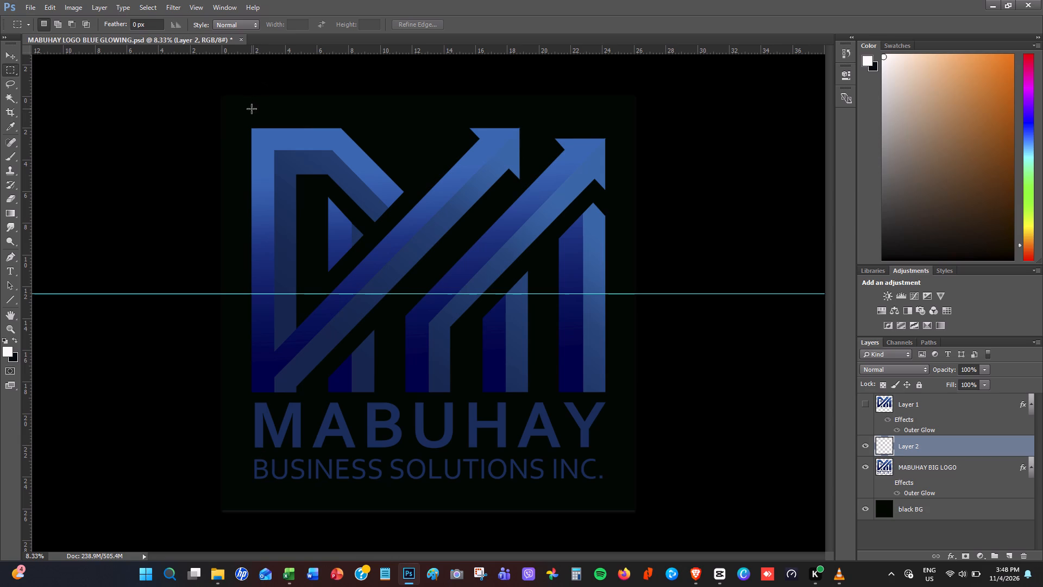
Make a thin horizontal rectangular selection about 22.3 cm wide above the emblem, spanning the logo's full width.
left_click_drag(252, 109, 594, 132)
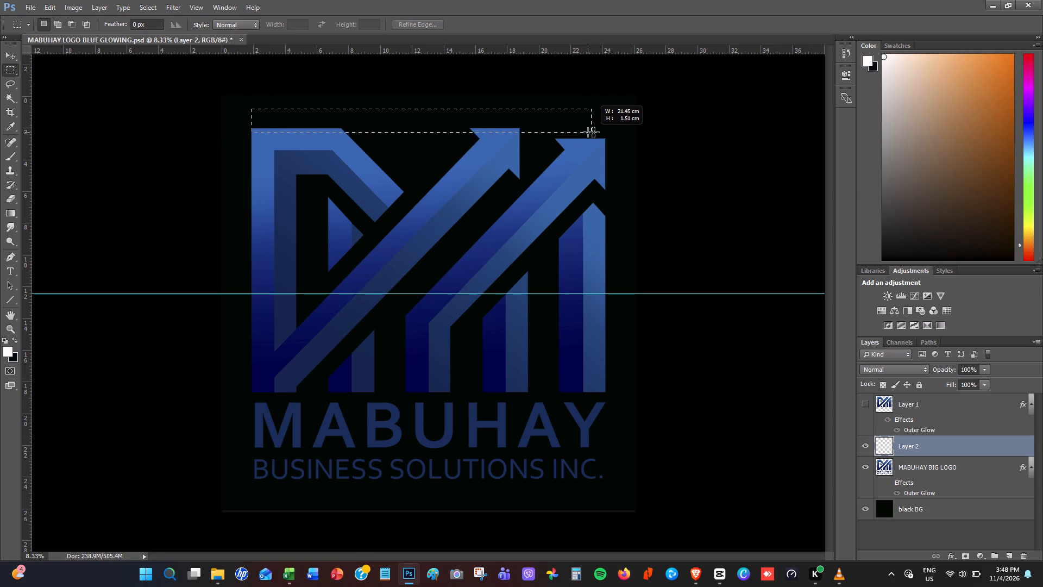
left_click_drag(594, 132, 605, 111)
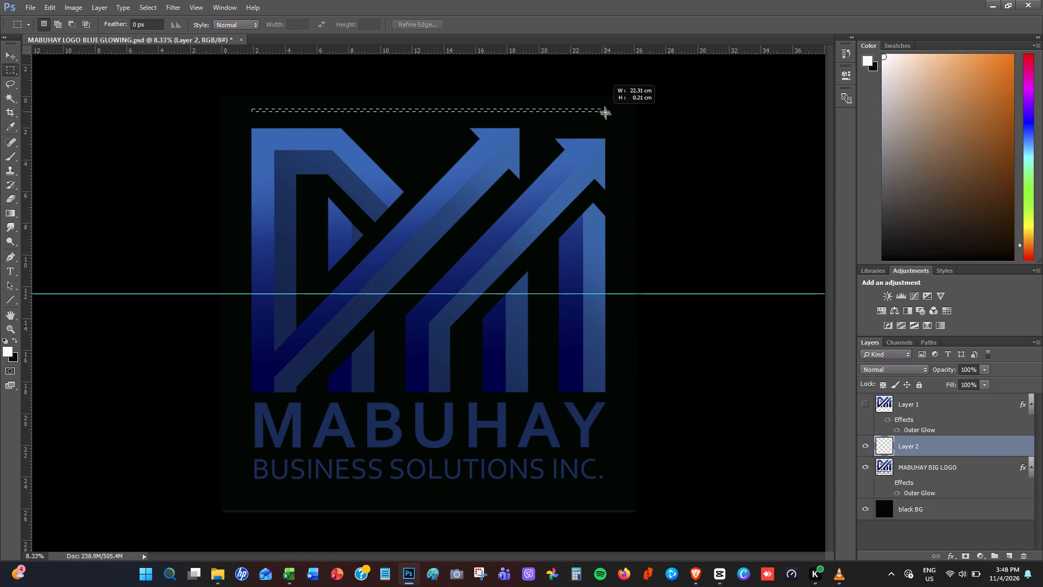
left_click_drag(605, 111, 605, 112)
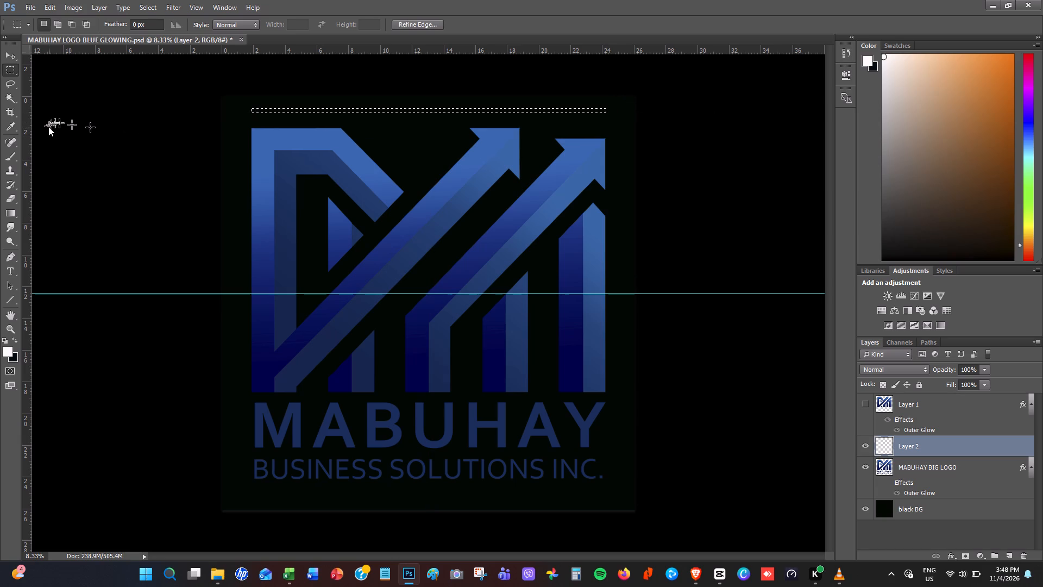
Sample the light blue from the emblem's upper diagonal, brush it across the whole thin selection, and deselect.
left_click(11, 155)
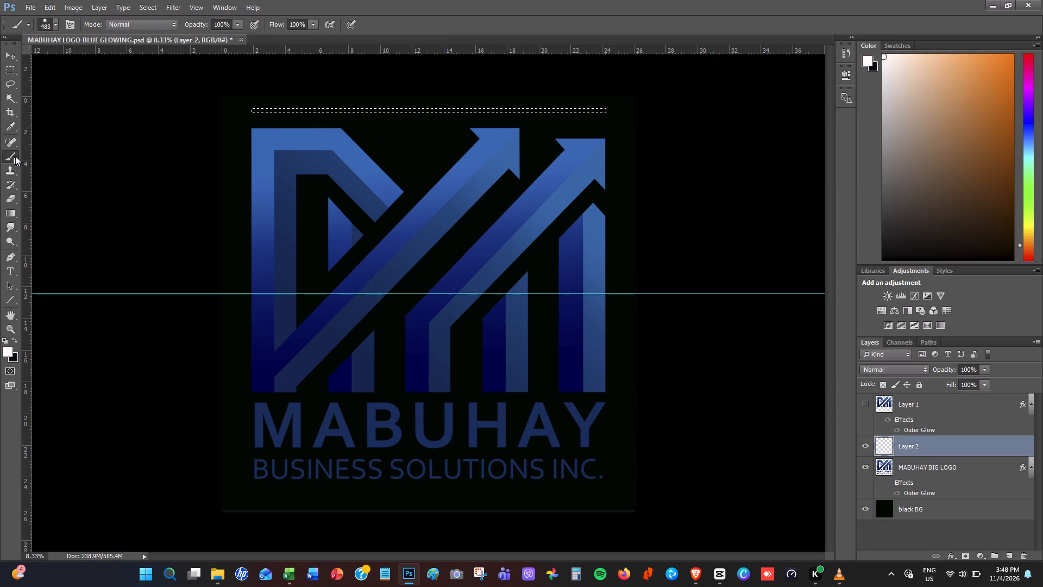
left_click(11, 123)
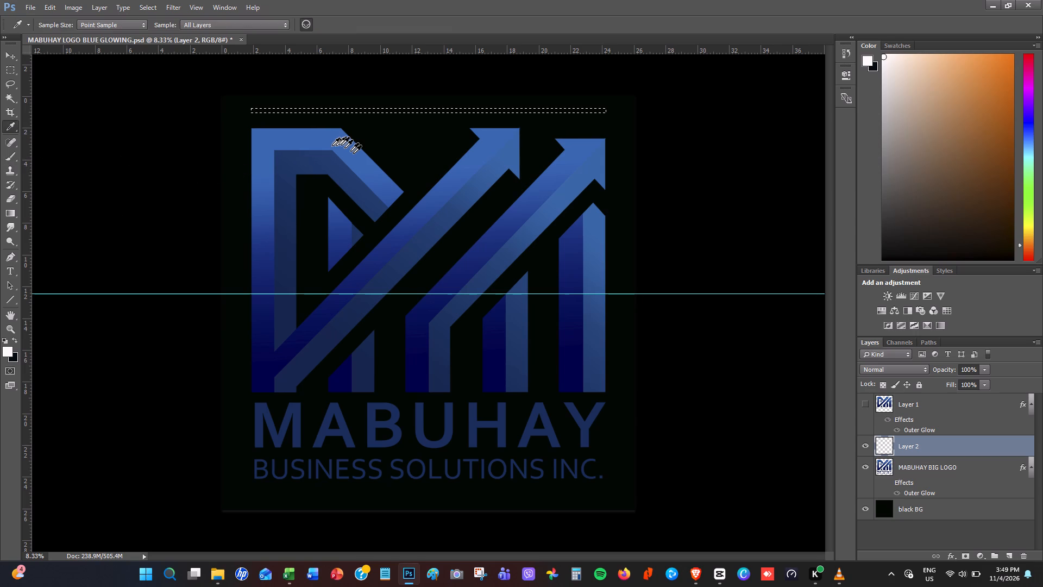
left_click(373, 176)
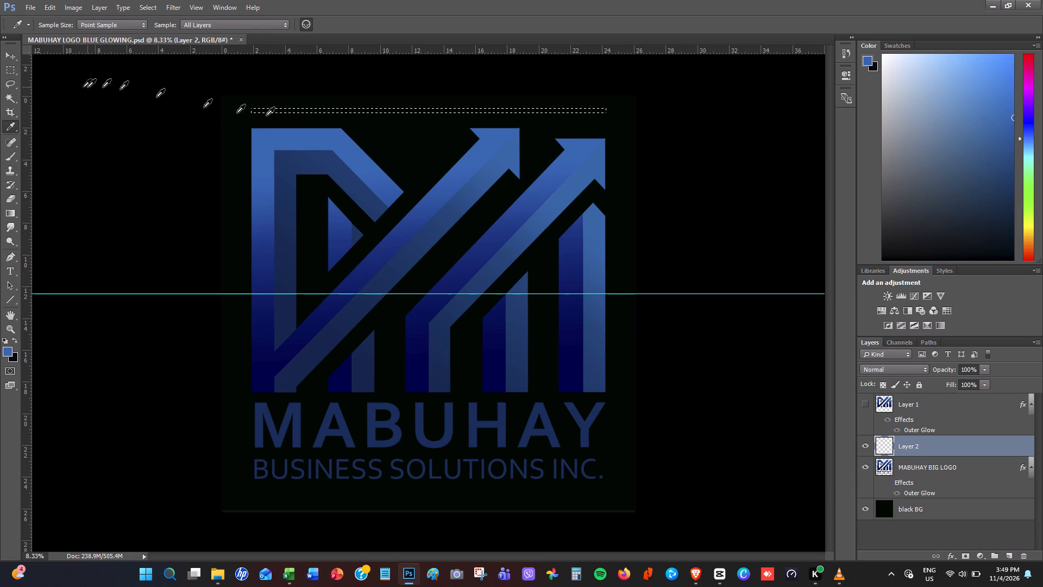
left_click(13, 159)
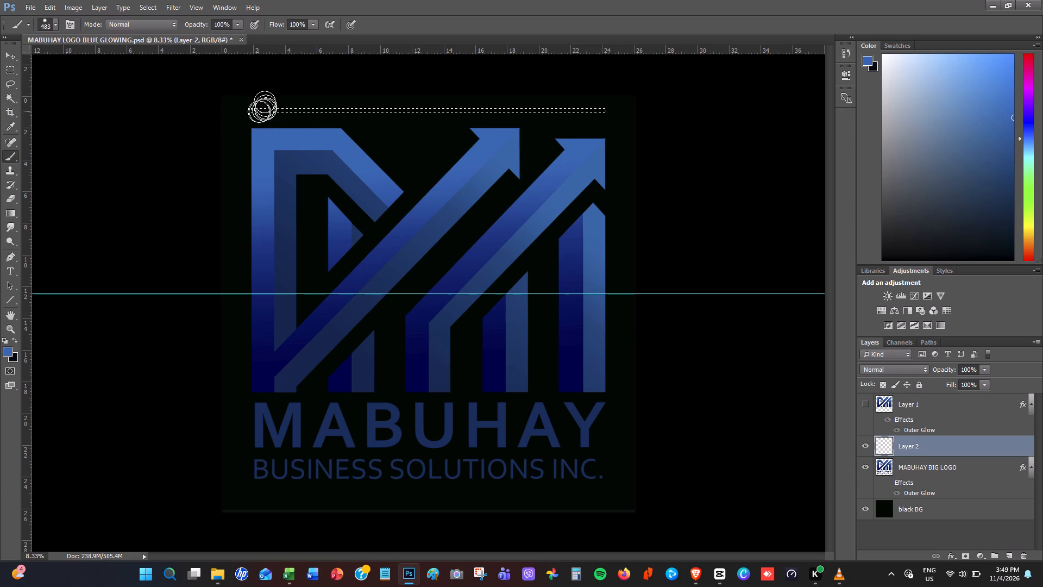
left_click_drag(248, 103, 561, 113)
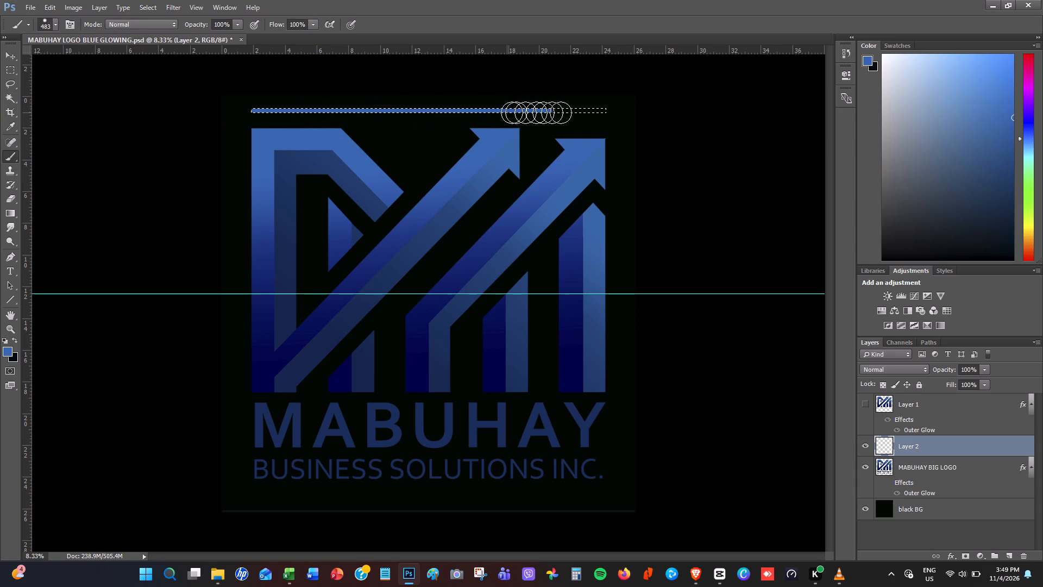
left_click_drag(561, 113, 639, 114)
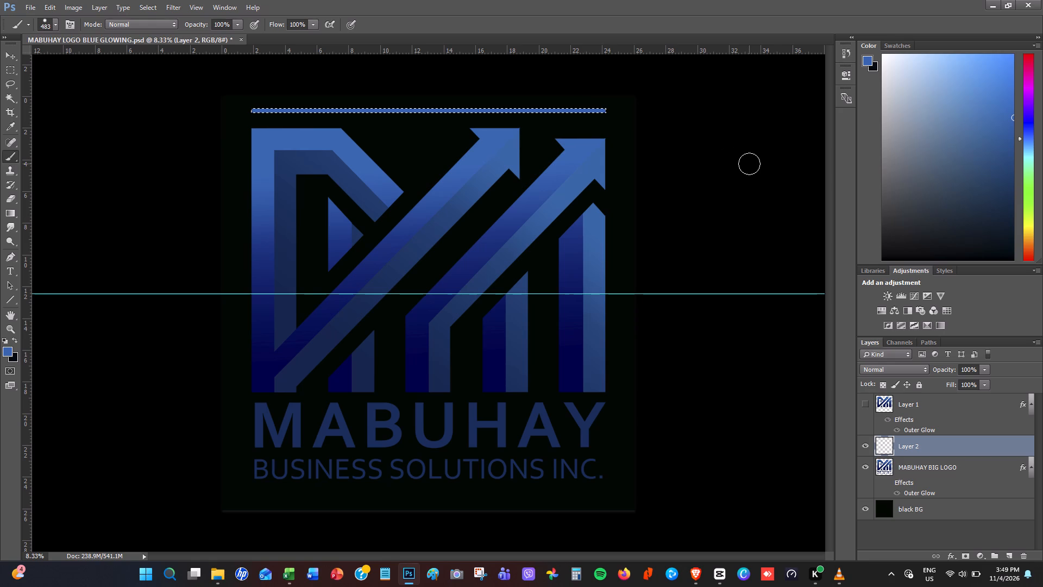
key("ctrl+d")
Move the blue line down between MABUHAY and BUSINESS SOLUTIONS INC., aligned with the logo's side edges.
key("ctrl+t")
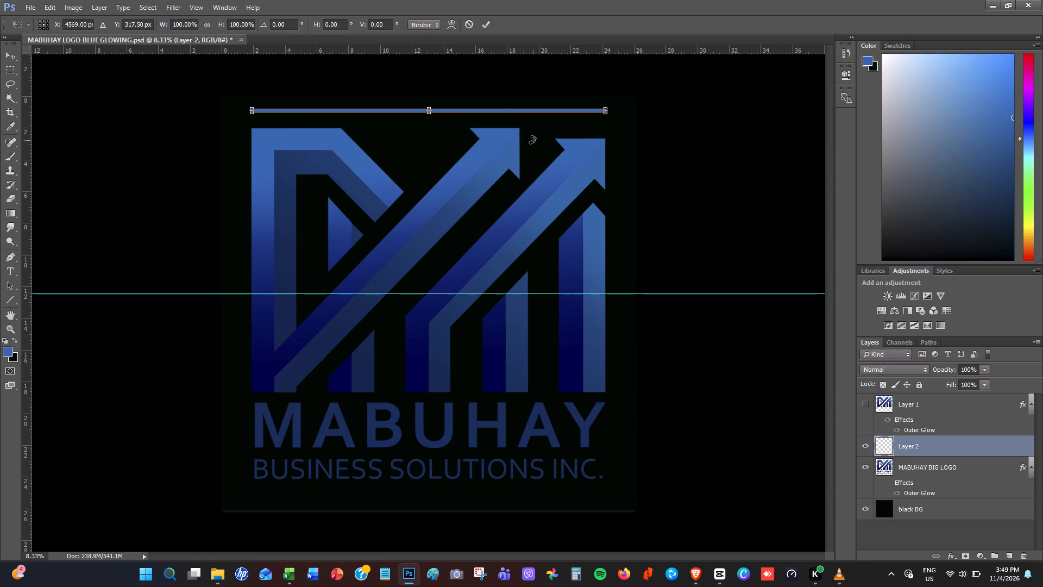
left_click_drag(502, 110, 494, 264)
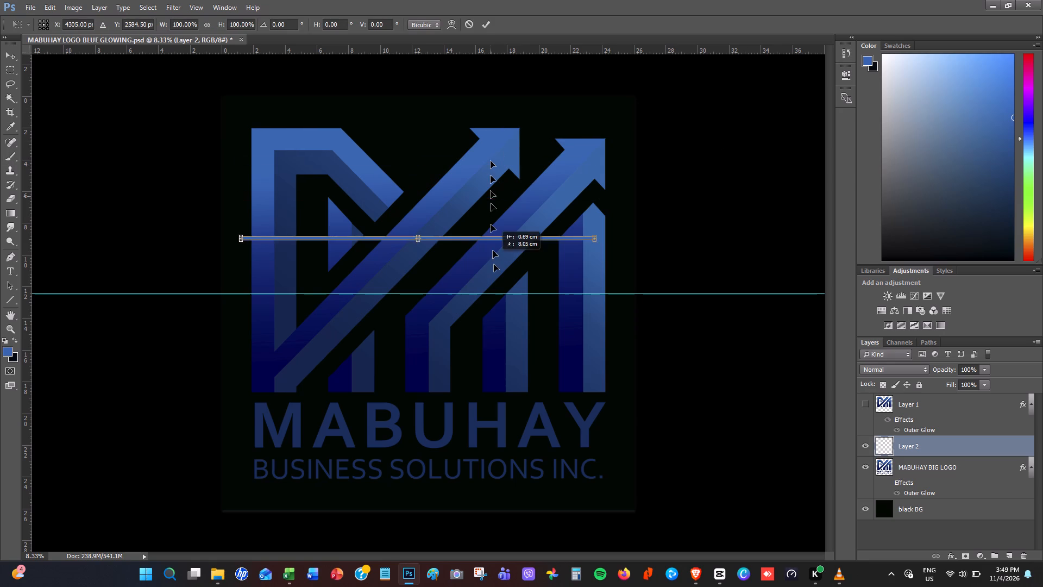
left_click_drag(494, 264, 506, 453)
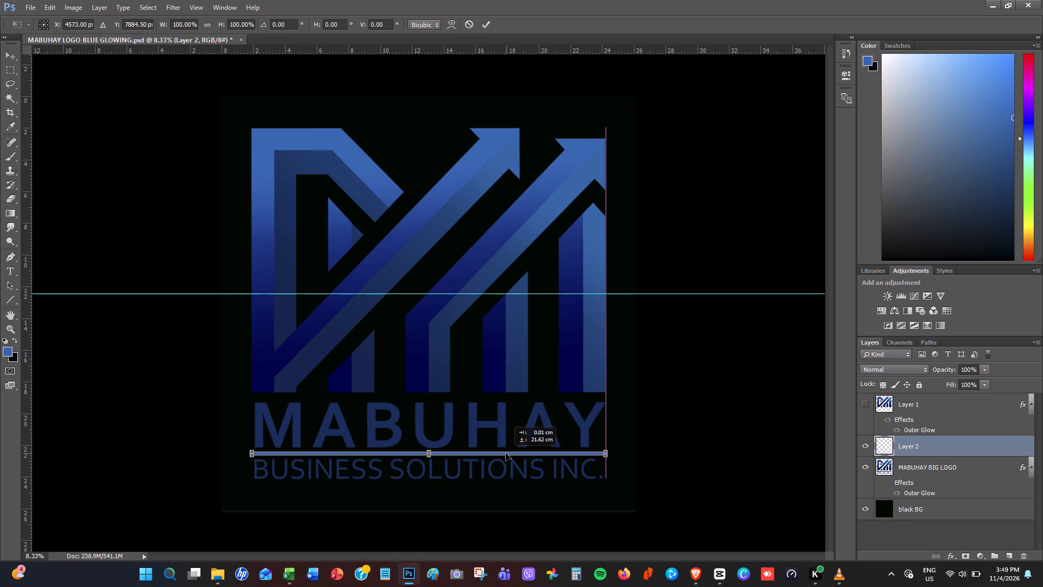
left_click_drag(506, 453, 509, 454)
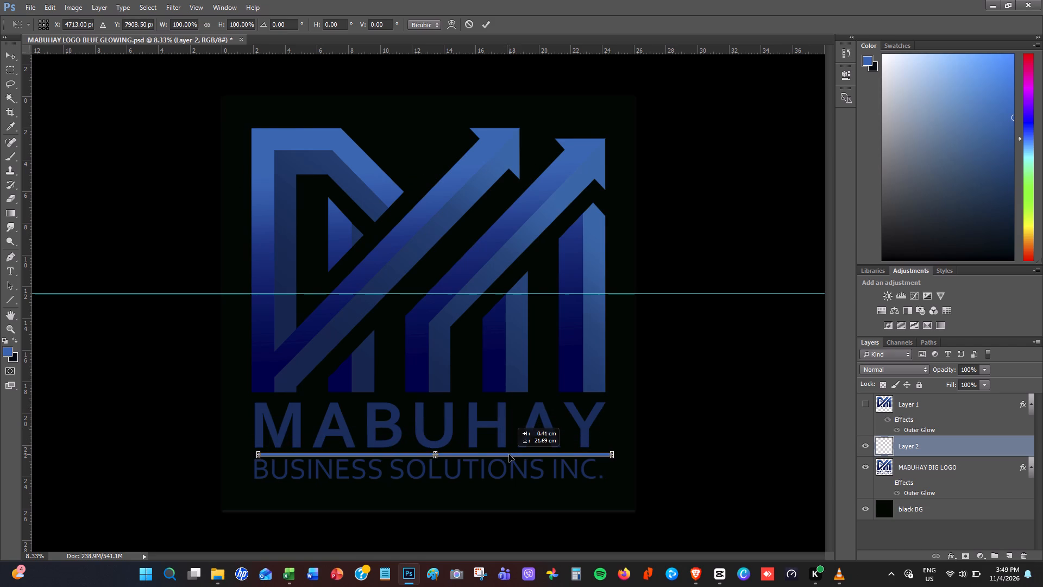
left_click_drag(509, 454, 506, 455)
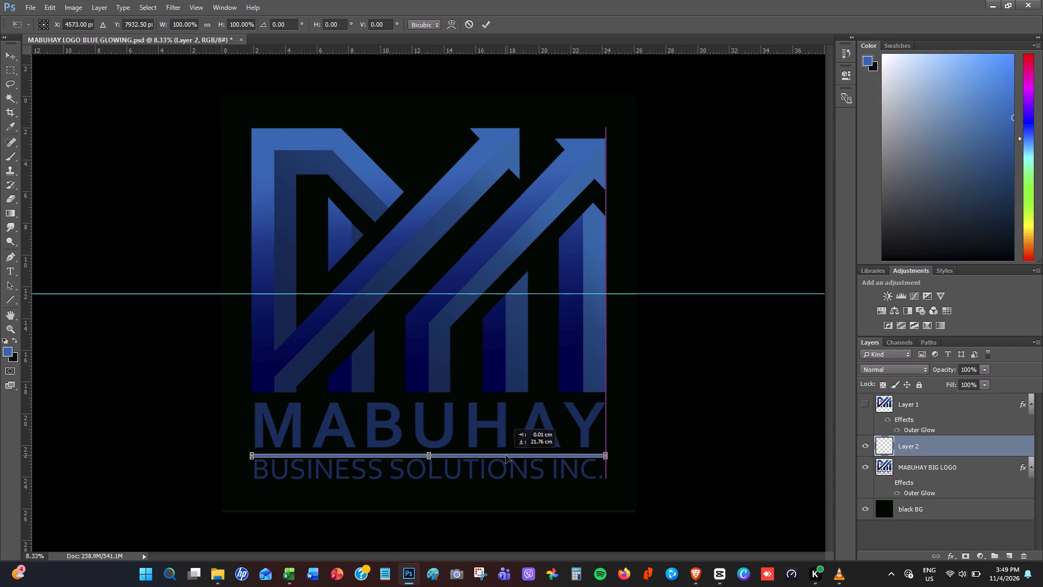
left_click_drag(506, 455, 506, 457)
left_click(487, 23)
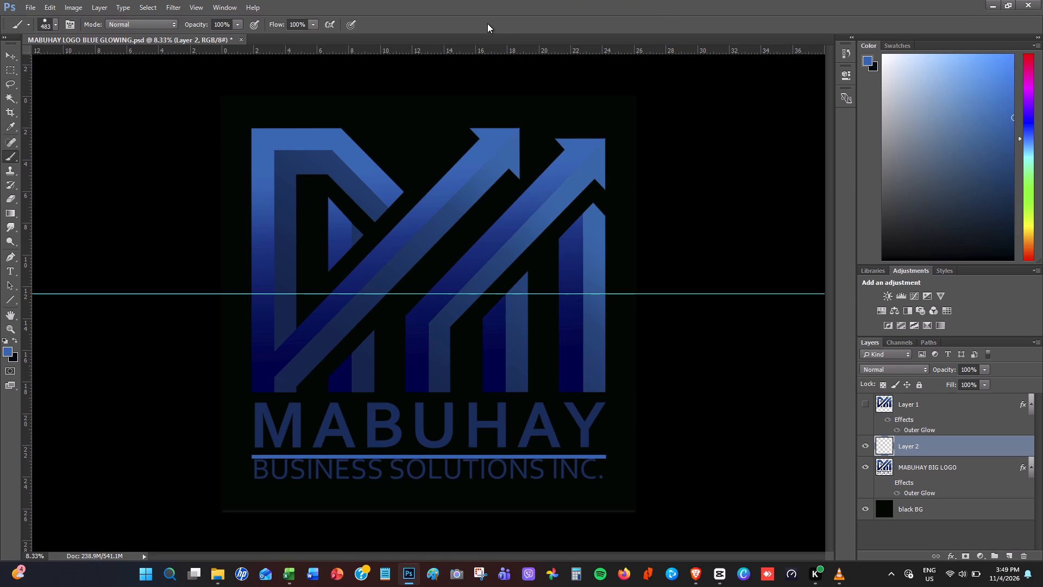
Duplicate the MABUHAY BIG LOGO layer.
left_click(921, 464)
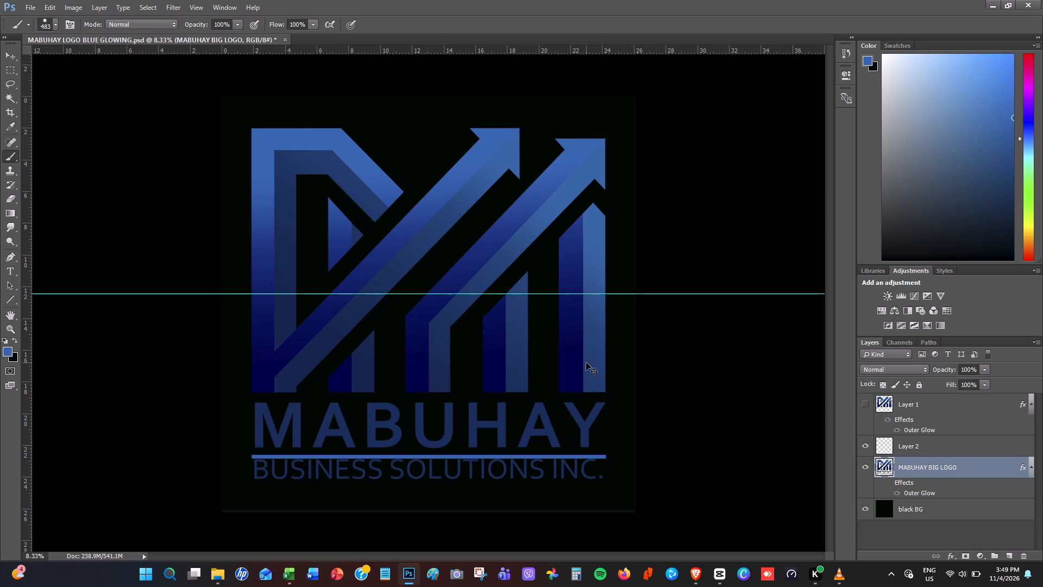
key("ctrl+j")
scroll(825, 540, "up", 1)
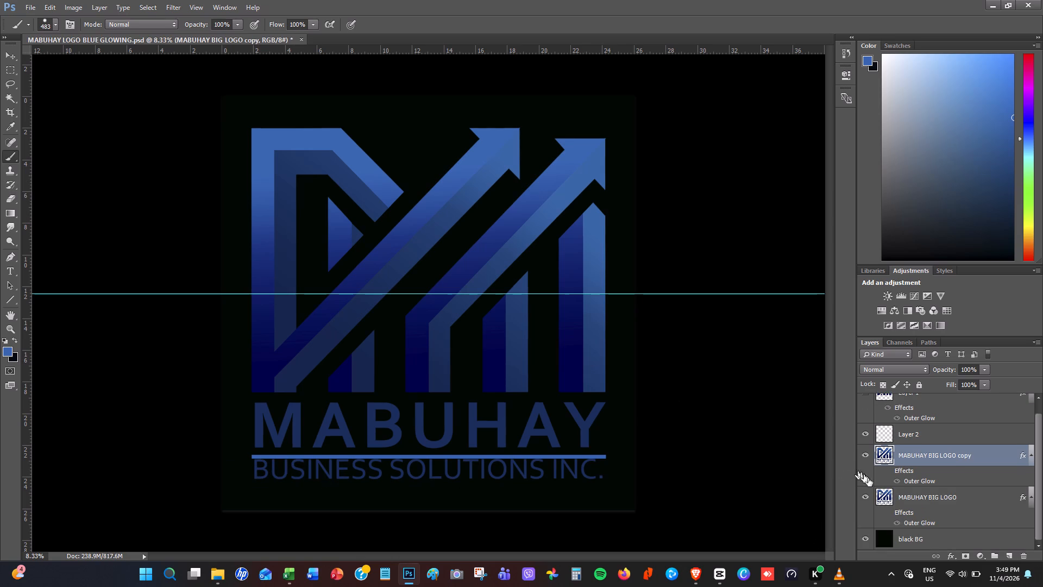
Hide the original MABUHAY BIG LOGO layer, keeping its copy visible.
left_click(861, 500)
Cut the BUSINESS SOLUTIONS INC. text line out of the MABUHAY BIG LOGO copy layer and paste it onto its own layer.
left_click(11, 68)
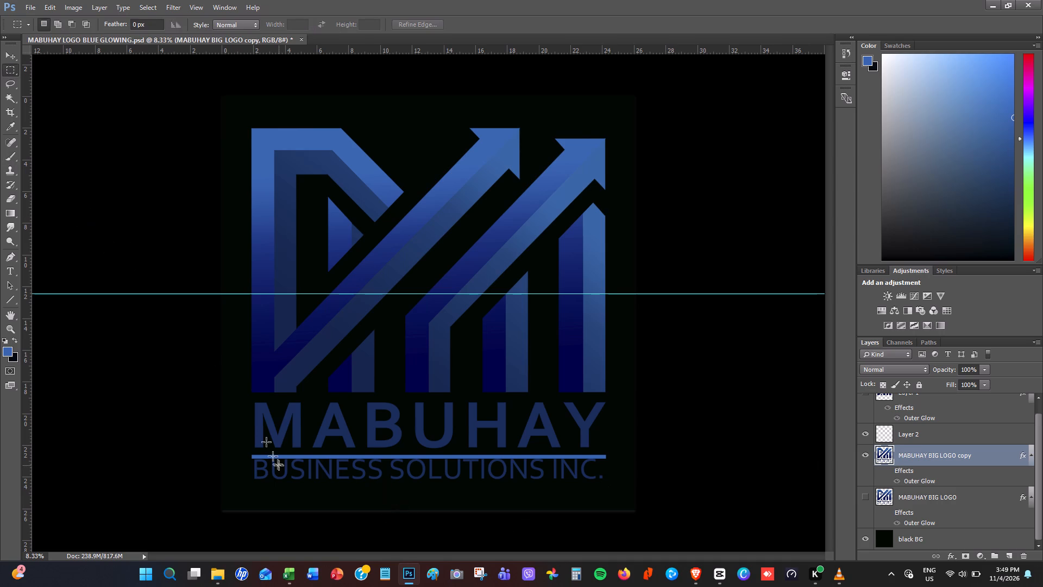
left_click_drag(246, 454, 613, 492)
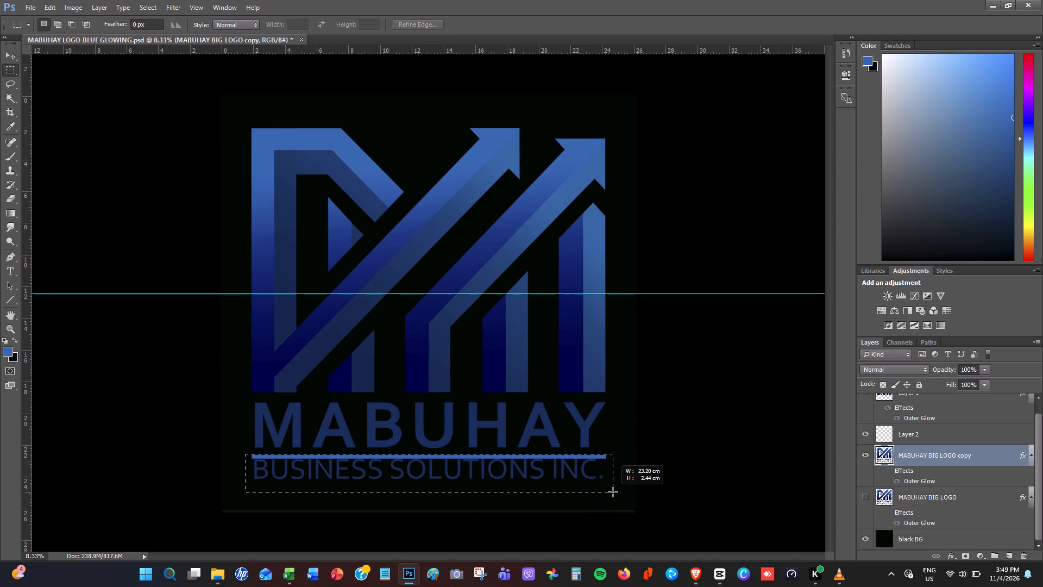
left_click_drag(613, 492, 611, 492)
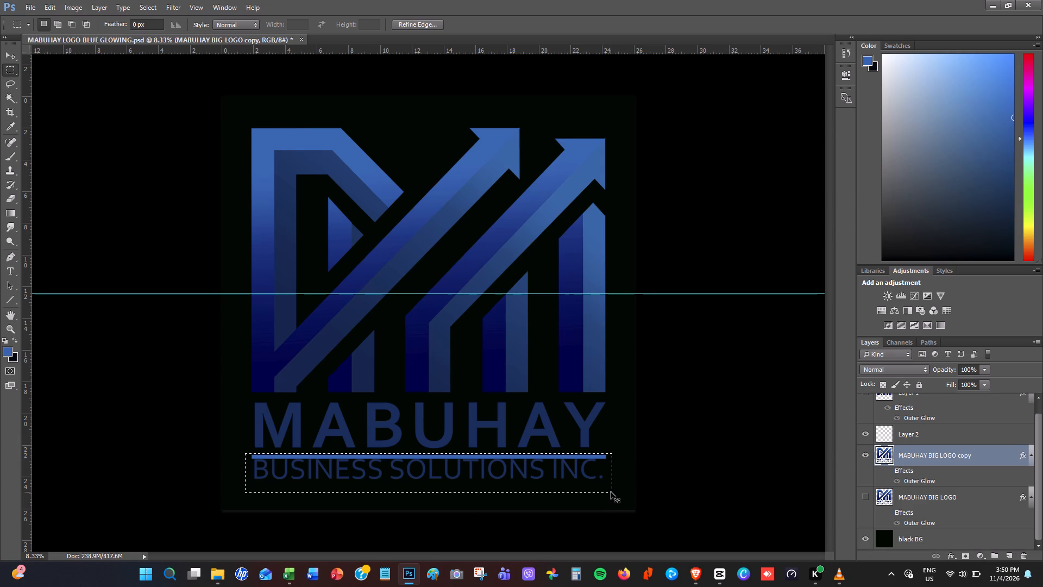
key("ctrl+x")
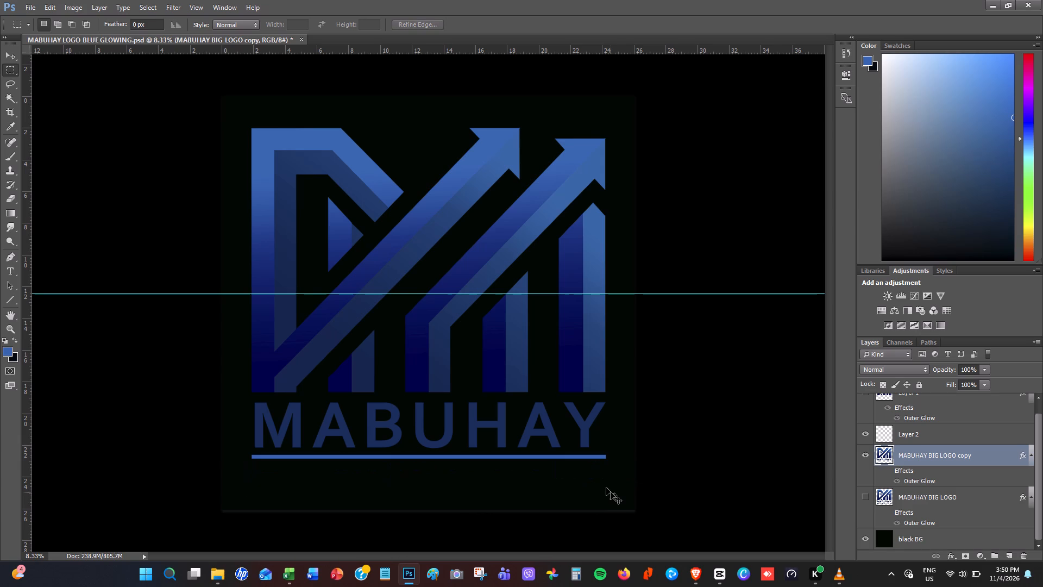
key("ctrl+v")
Move the pasted BUSINESS SOLUTIONS INC. text just below the blue divider line, lining up its start with the logo's left edge.
key("ctrl+t")
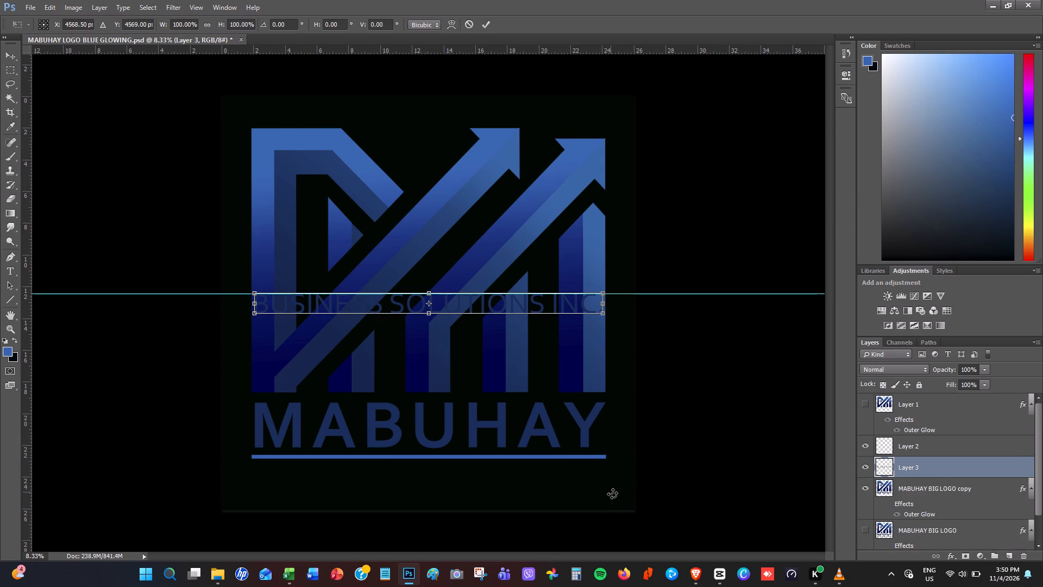
left_click_drag(455, 303, 456, 328)
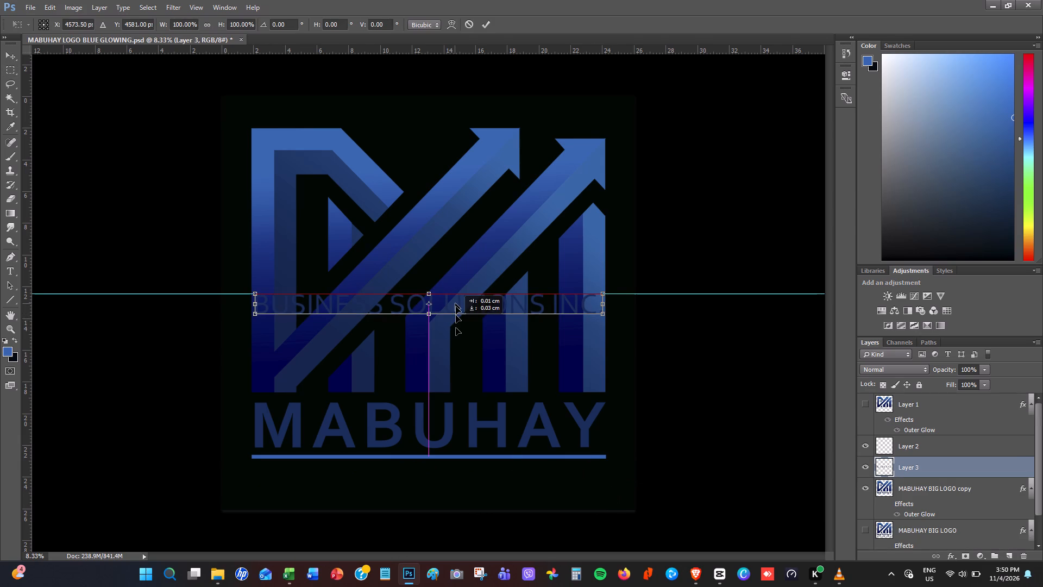
left_click_drag(456, 328, 462, 477)
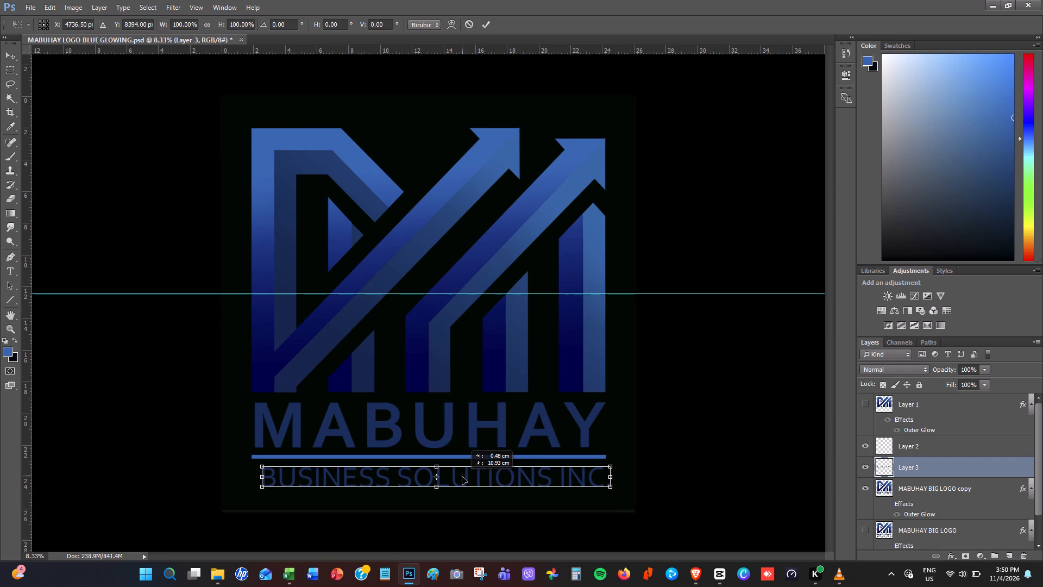
left_click_drag(462, 477, 461, 477)
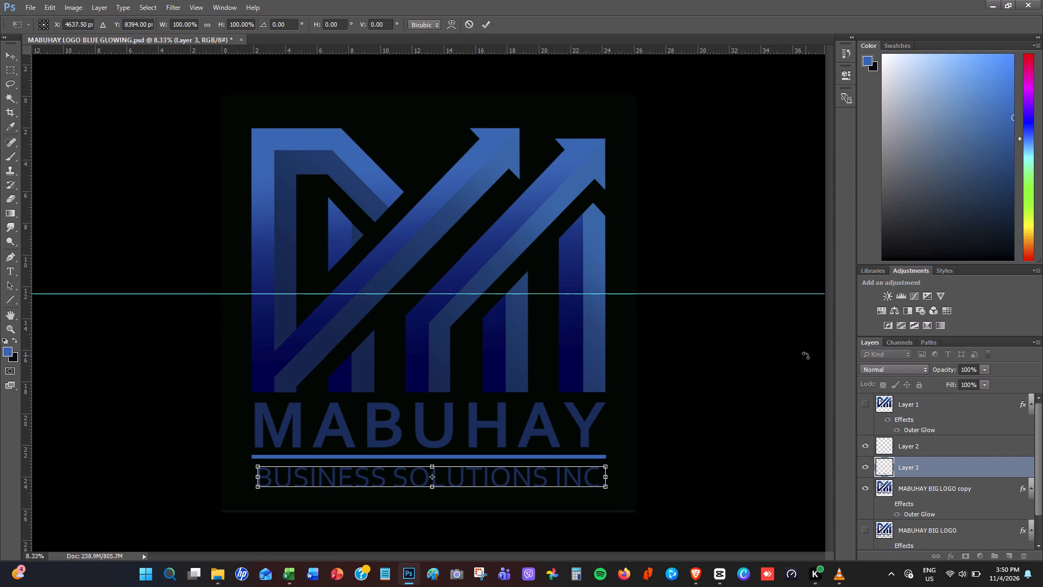
key("Left")
key("Left")
key("Left")
key("Left")
key("Left")
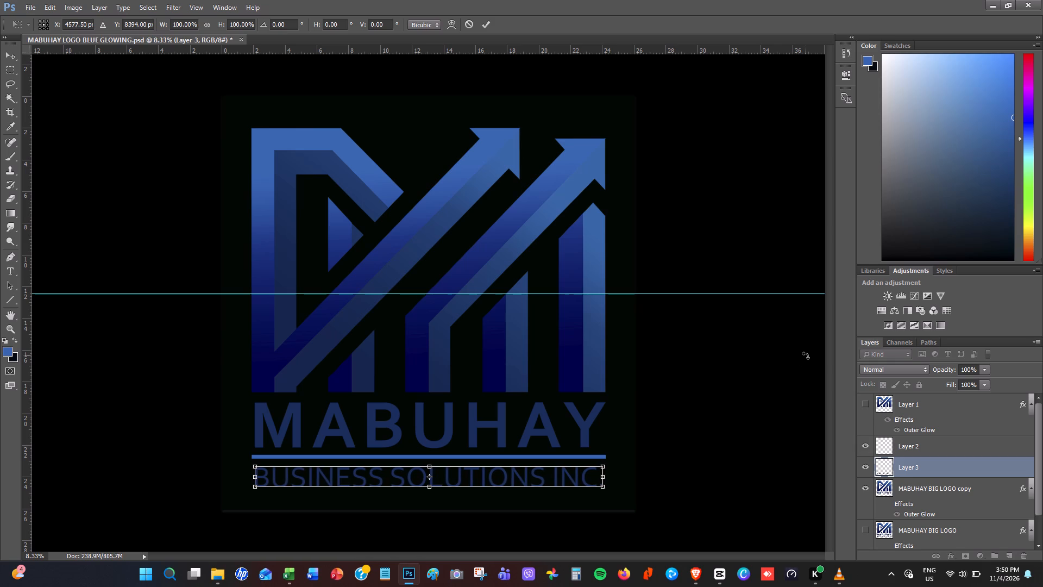
key("Left")
key("Left")
key("Left")
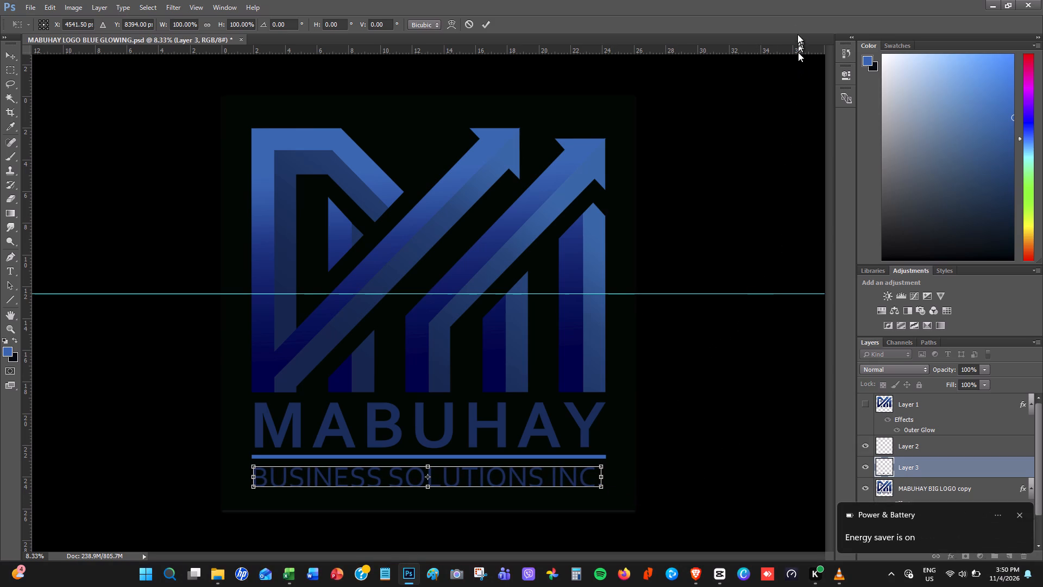
left_click(801, 5)
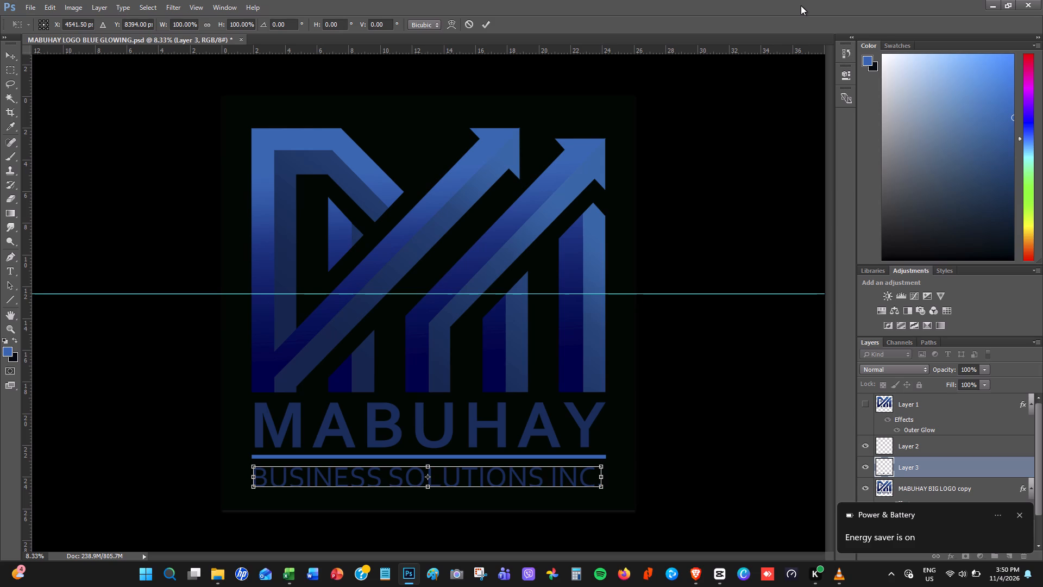
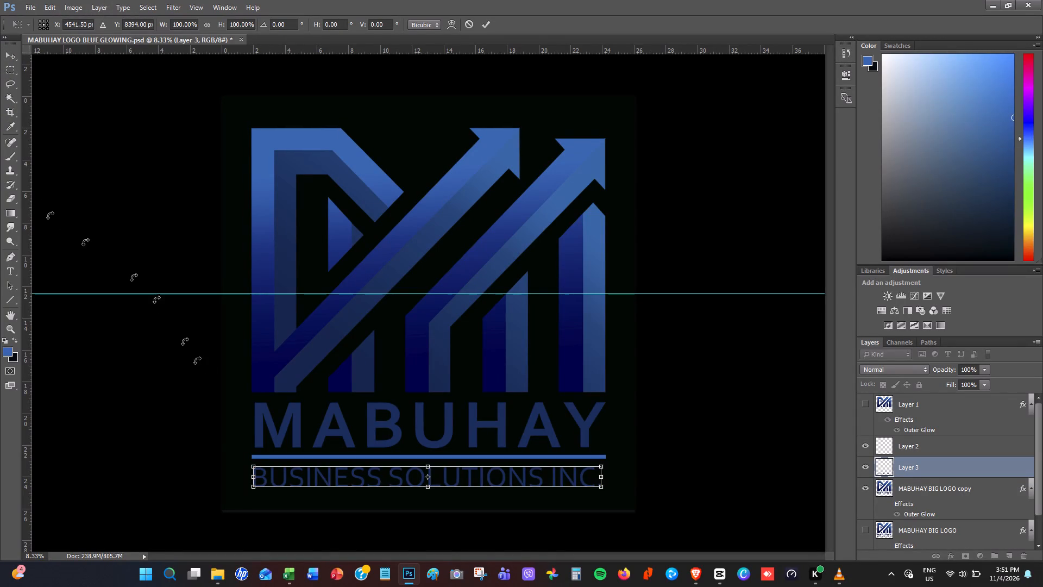
Apply the new position of the BUSINESS SOLUTIONS INC. text below the divider line.
left_click(484, 25)
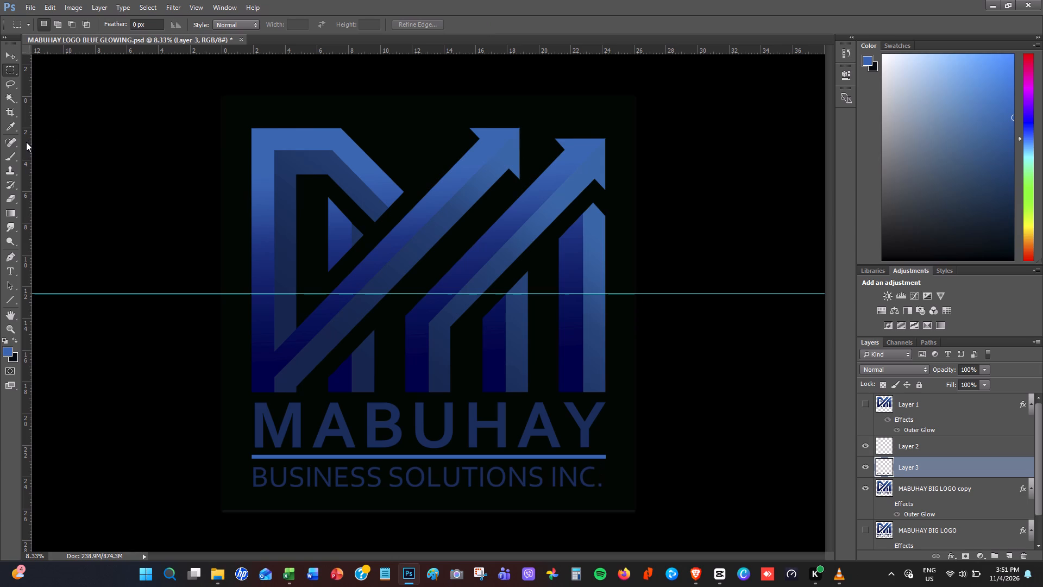
Add a vertical guide near the left edge of the logo, at about 1.99 cm.
left_click_drag(26, 142, 252, 178)
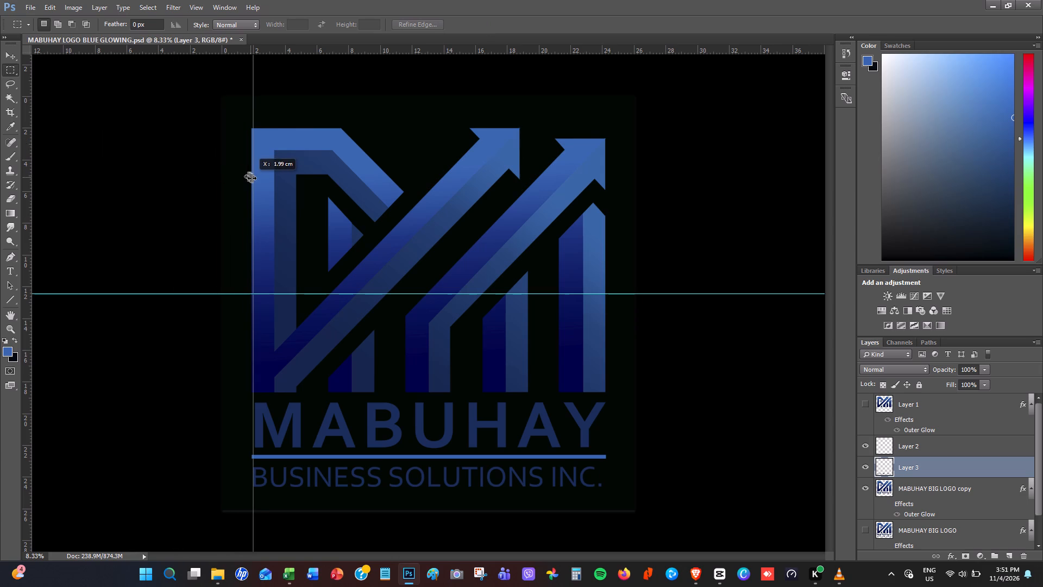
left_click_drag(252, 178, 250, 181)
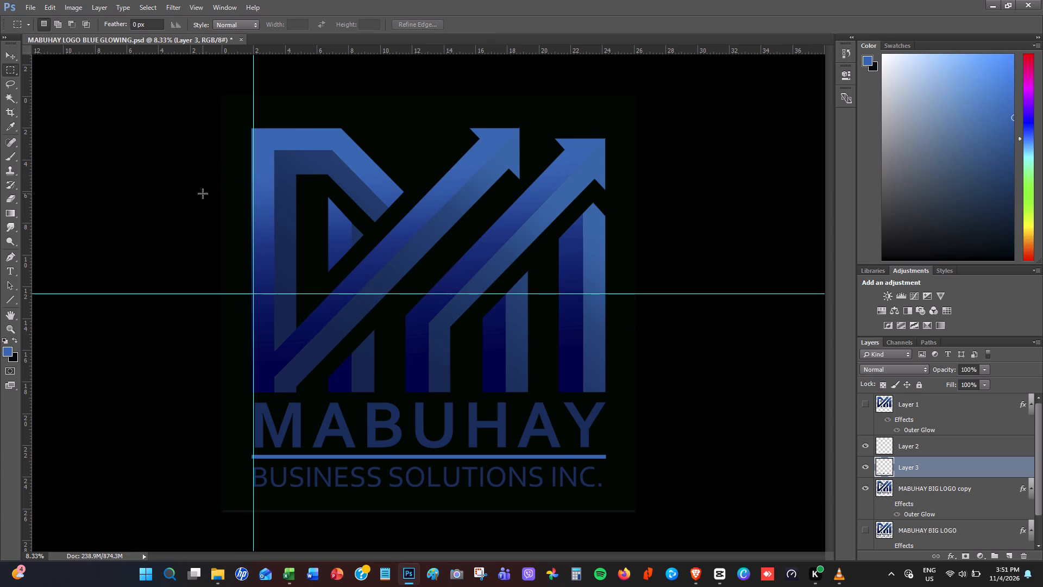
Fine-tune the vertical guide until it sits exactly on the outer left edge of the logo's M symbol.
key("ctrl+equal")
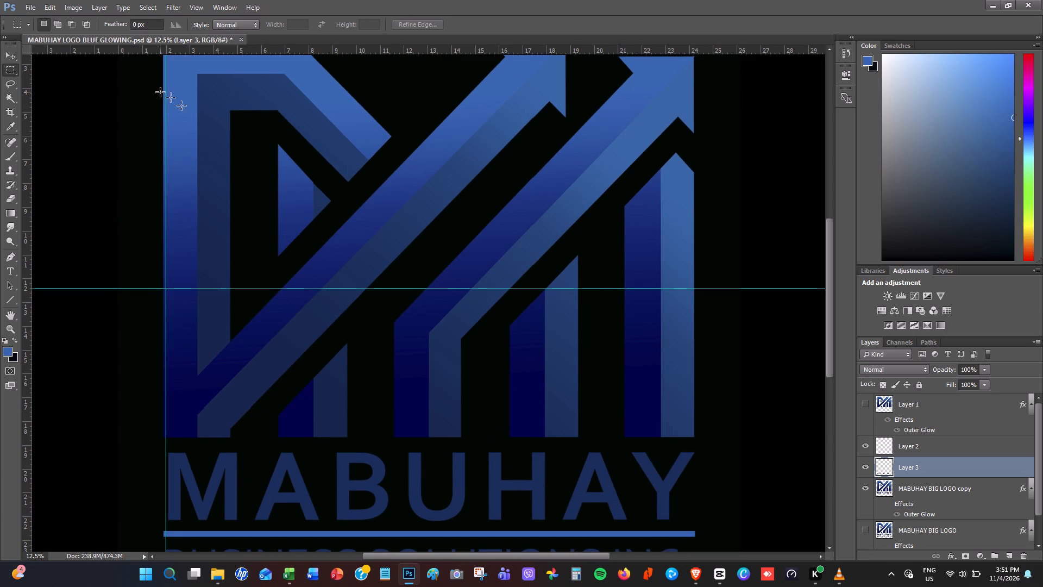
scroll(163, 132, "down", 1)
scroll(163, 132, "up", 8)
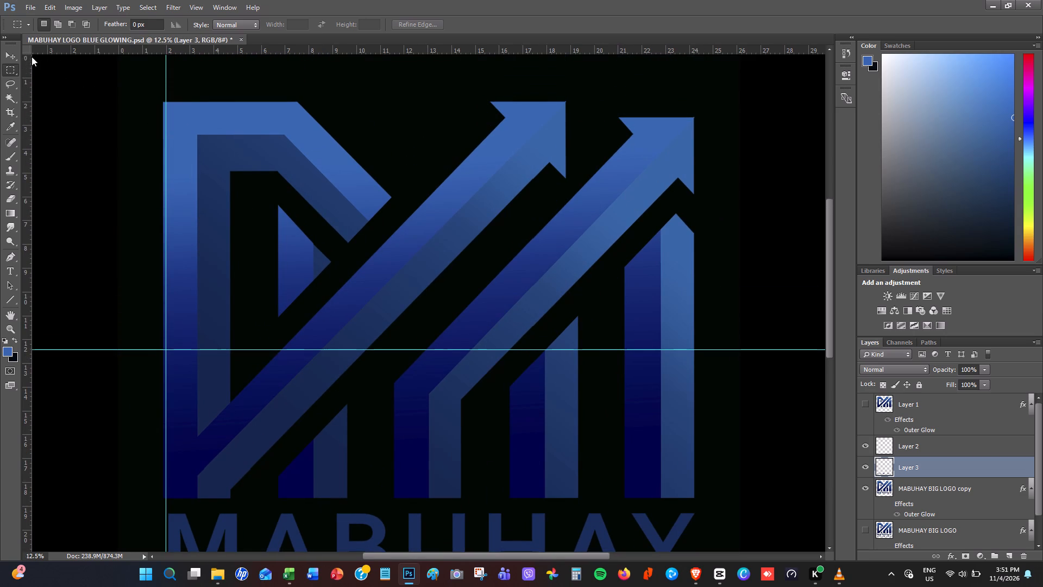
left_click(14, 58)
left_click_drag(167, 66, 165, 66)
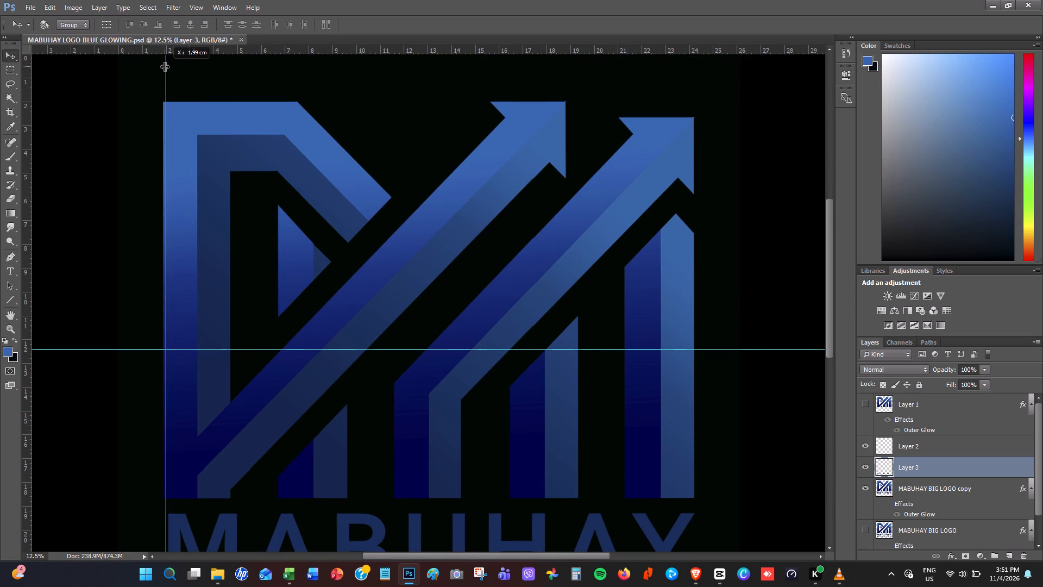
left_click_drag(165, 66, 162, 65)
left_click_drag(162, 65, 161, 64)
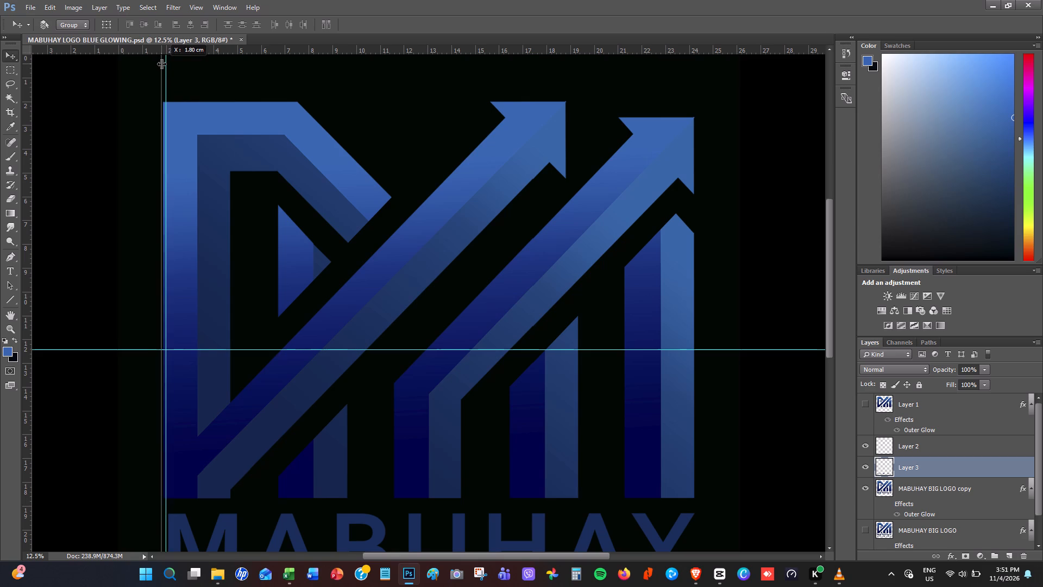
left_click_drag(161, 64, 161, 64)
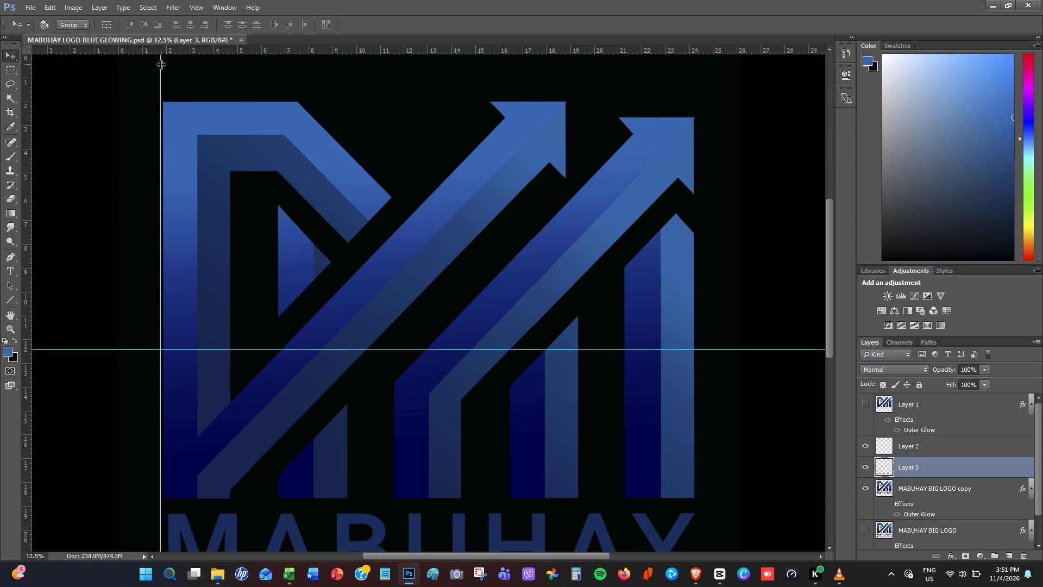
scroll(247, 129, "up", 4, "ctrl")
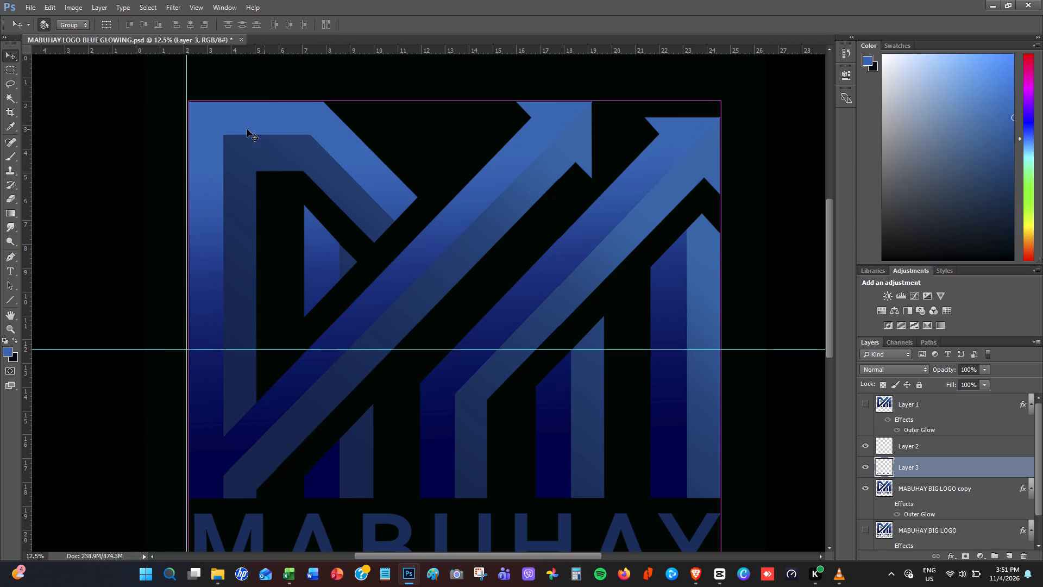
scroll(247, 129, "up", 2, "ctrl")
scroll(247, 129, "up", 8, "alt")
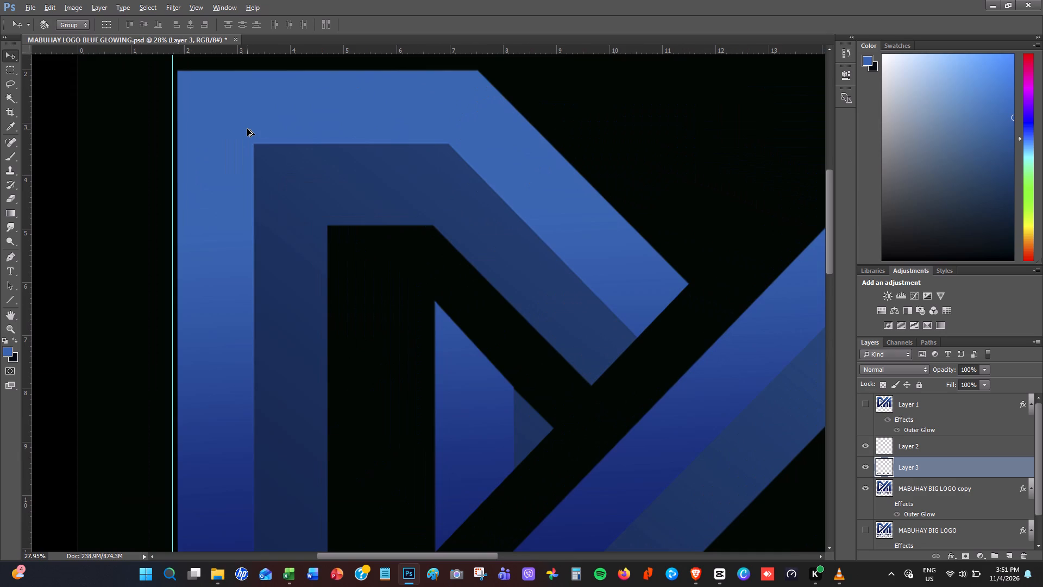
scroll(247, 129, "up", 3, "alt")
scroll(225, 177, "up", 13)
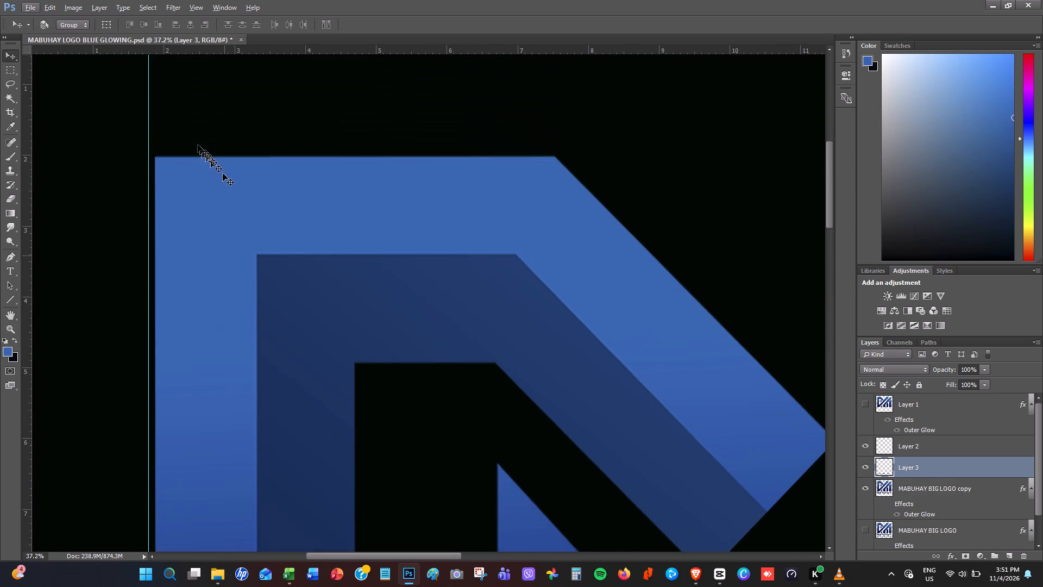
left_click_drag(149, 102, 160, 105)
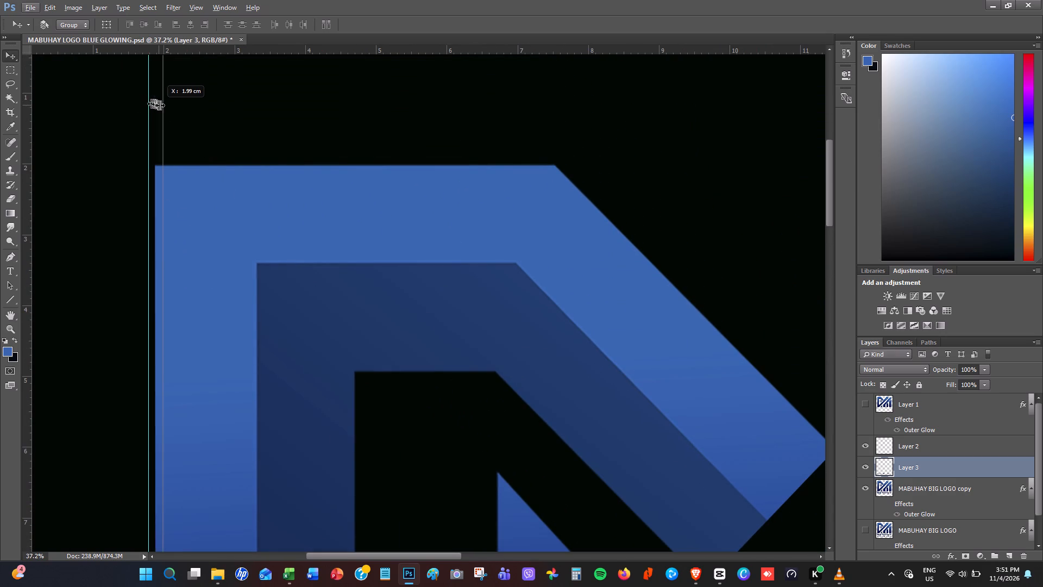
left_click_drag(160, 105, 155, 107)
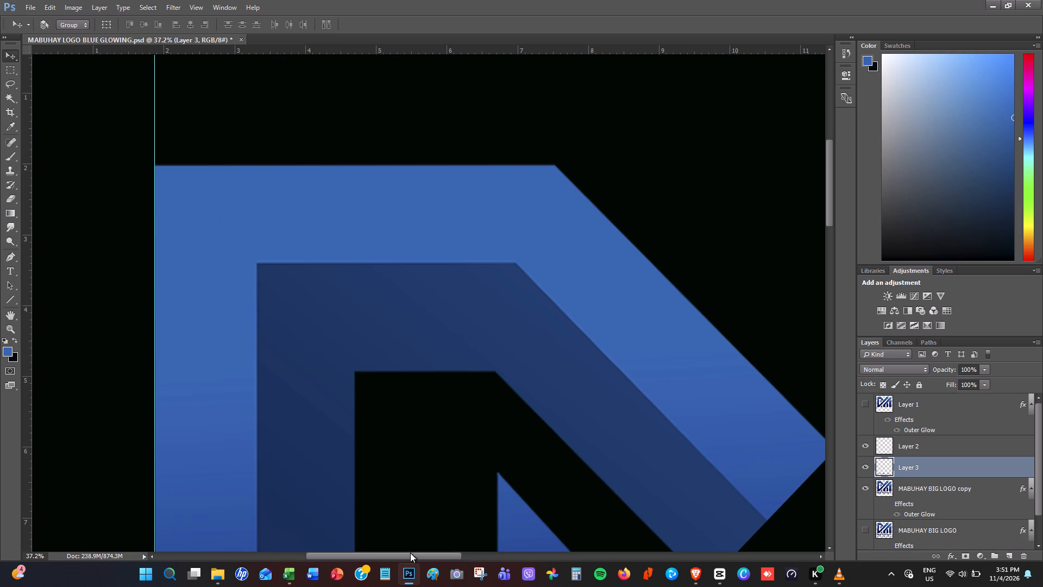
Add a second vertical guide along the right edge of the logo's rightmost arrowhead, at about 24.18 cm.
left_click_drag(411, 555, 688, 573)
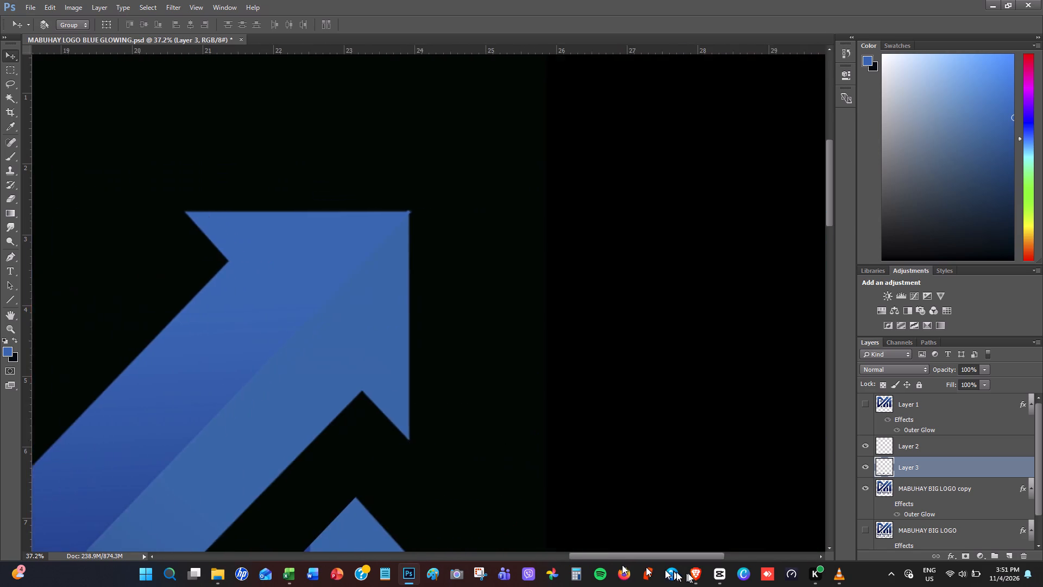
left_click_drag(688, 573, 676, 580)
scroll(557, 361, "down", 14)
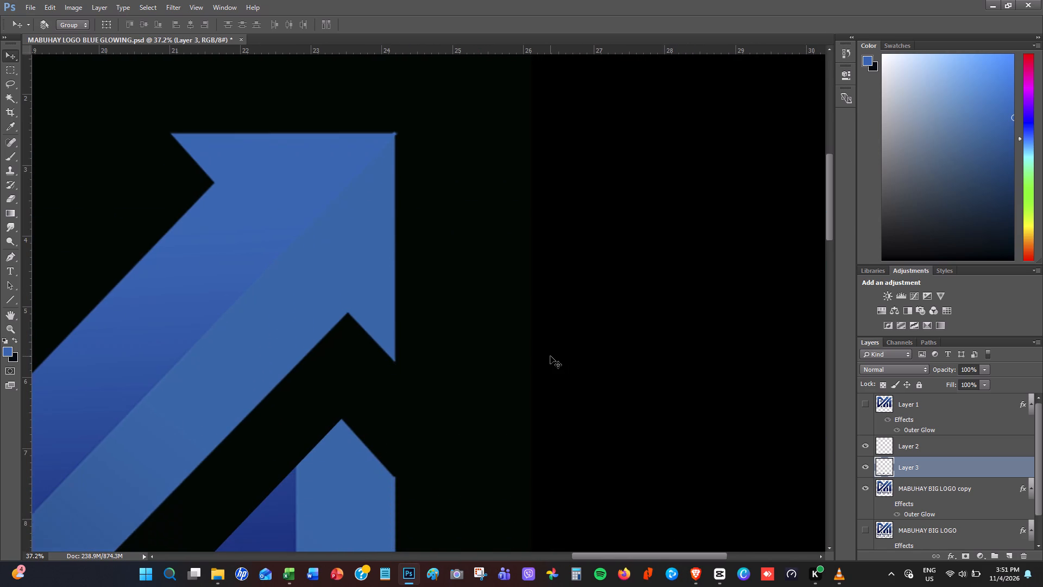
scroll(550, 356, "down", 3)
left_click_drag(26, 215, 36, 217)
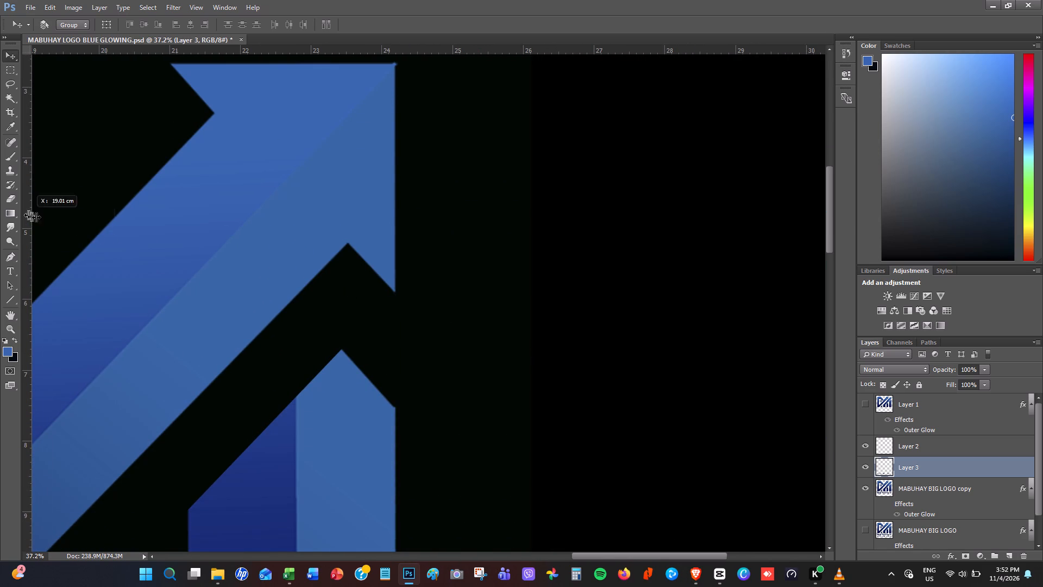
left_click_drag(36, 217, 398, 275)
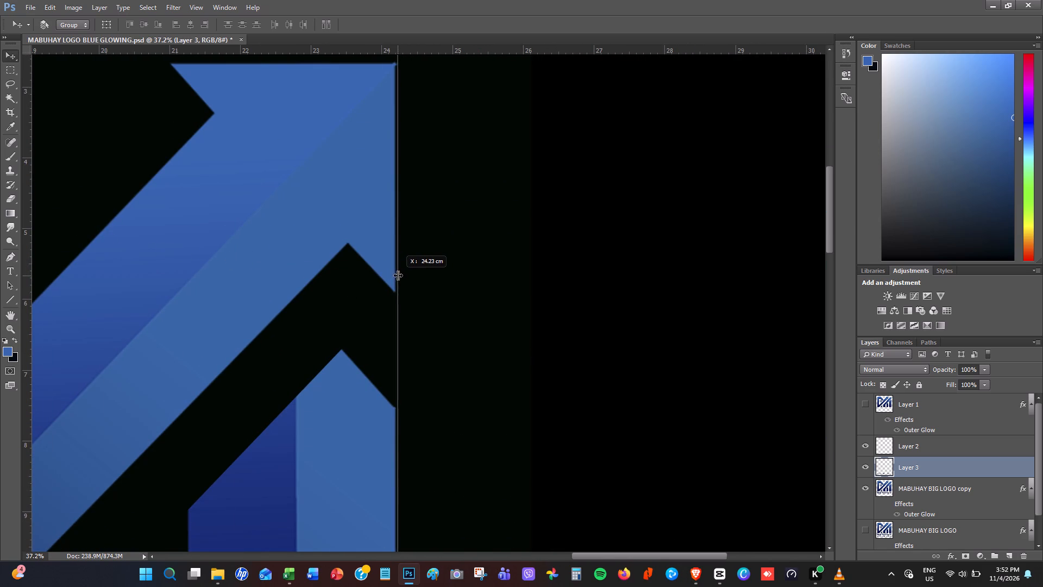
left_click_drag(398, 275, 394, 274)
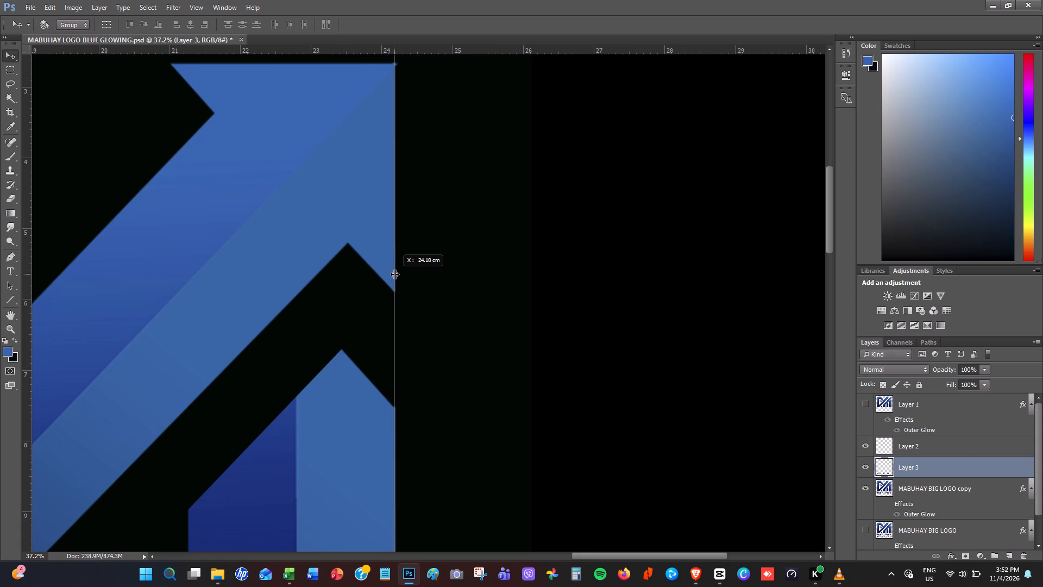
left_click_drag(394, 274, 394, 273)
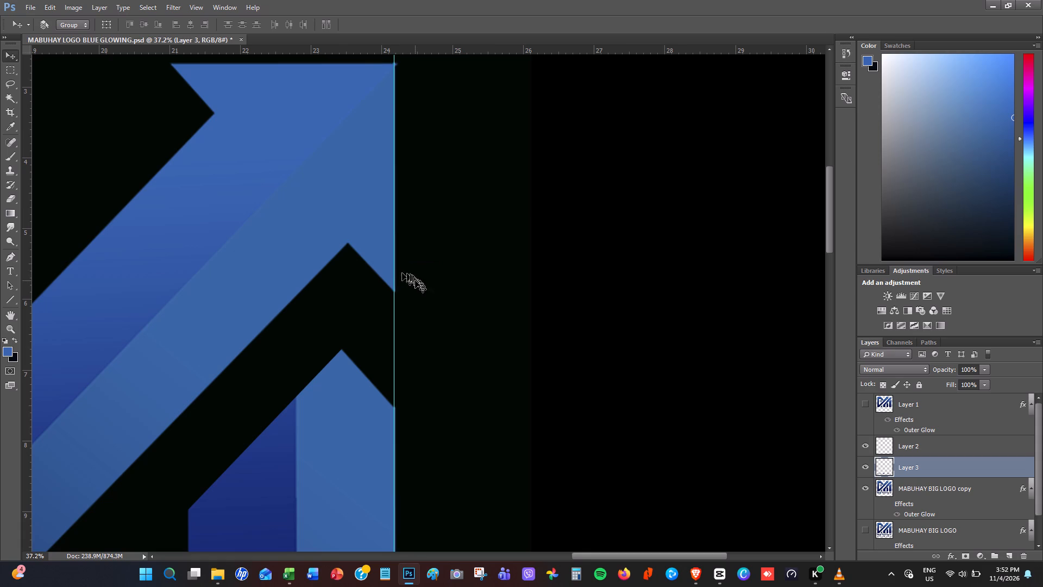
Nudge the second guide slightly outward so it lines up precisely with the rightmost arrowhead's vertical edge.
scroll(417, 272, "up", 10)
scroll(418, 270, "up", 10, "alt")
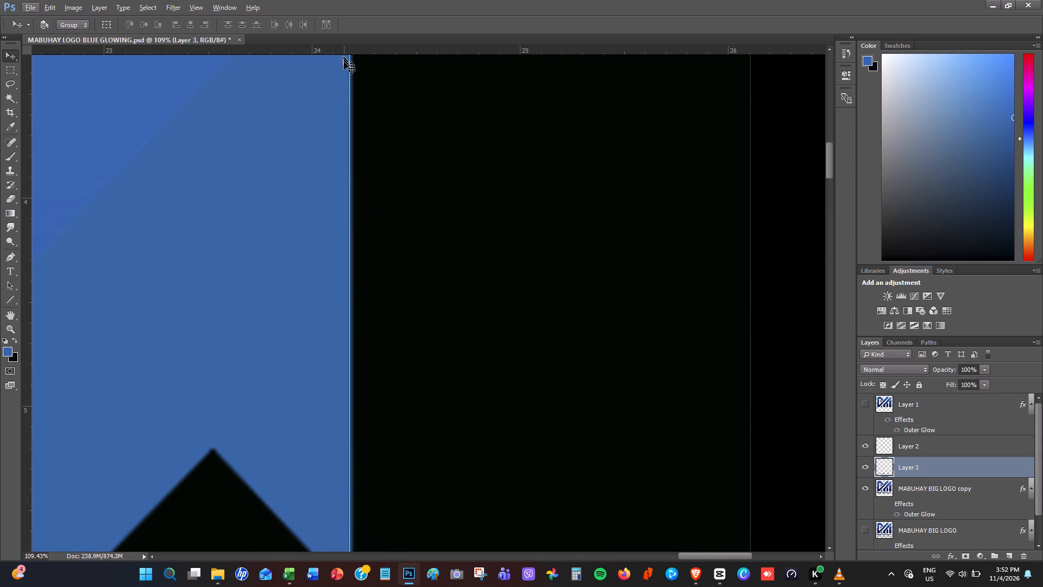
scroll(354, 110, "up", 18)
scroll(354, 110, "up", 5)
scroll(354, 110, "down", 1)
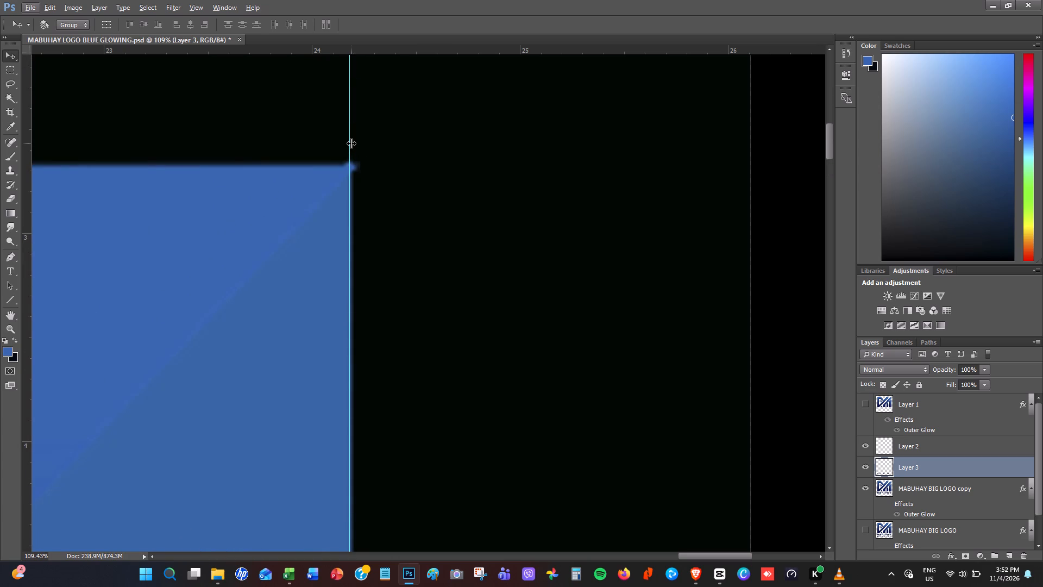
left_click(351, 143)
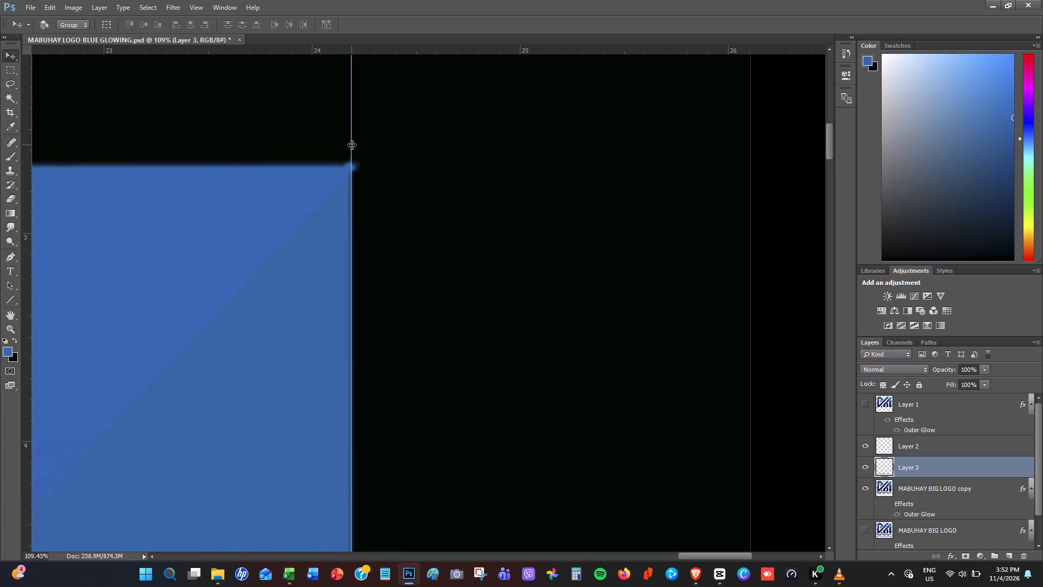
Cut a strip about 0.59 by 0.20 cm off the rightmost arrowhead's top corner on the MABUHAY BIG LOGO copy layer.
left_click(11, 71)
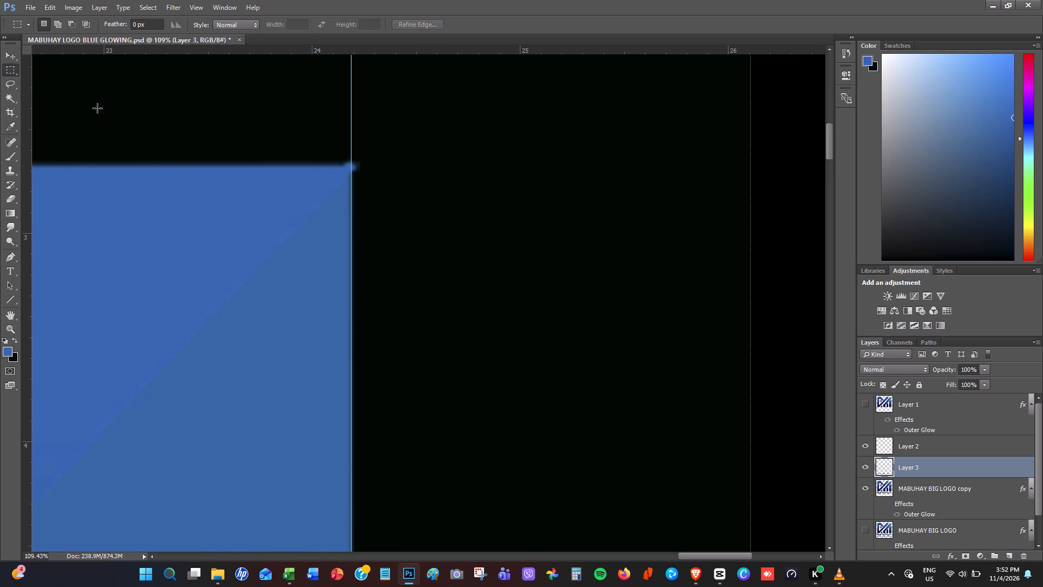
left_click_drag(284, 124, 406, 164)
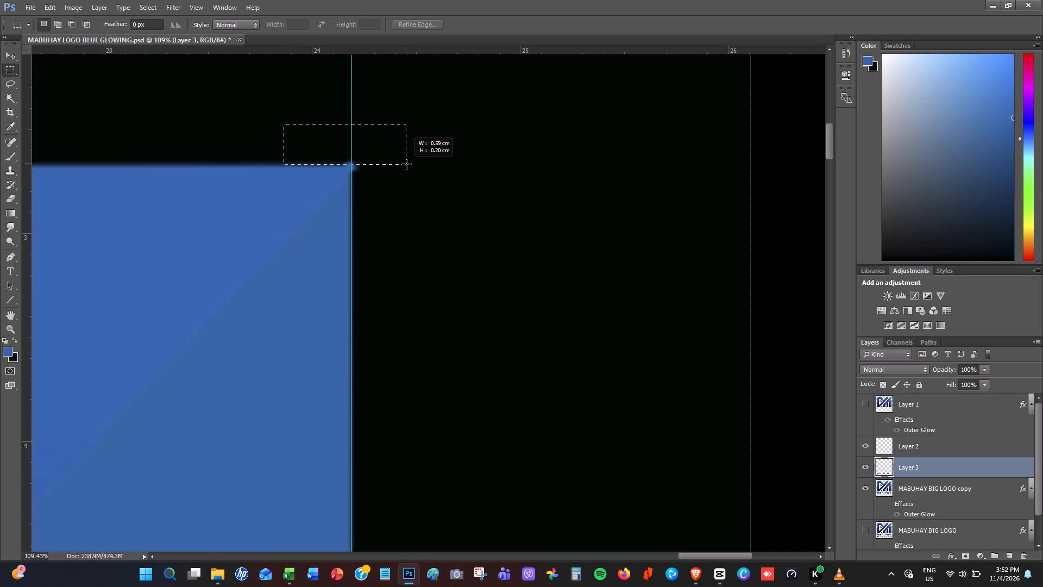
left_click_drag(406, 164, 407, 165)
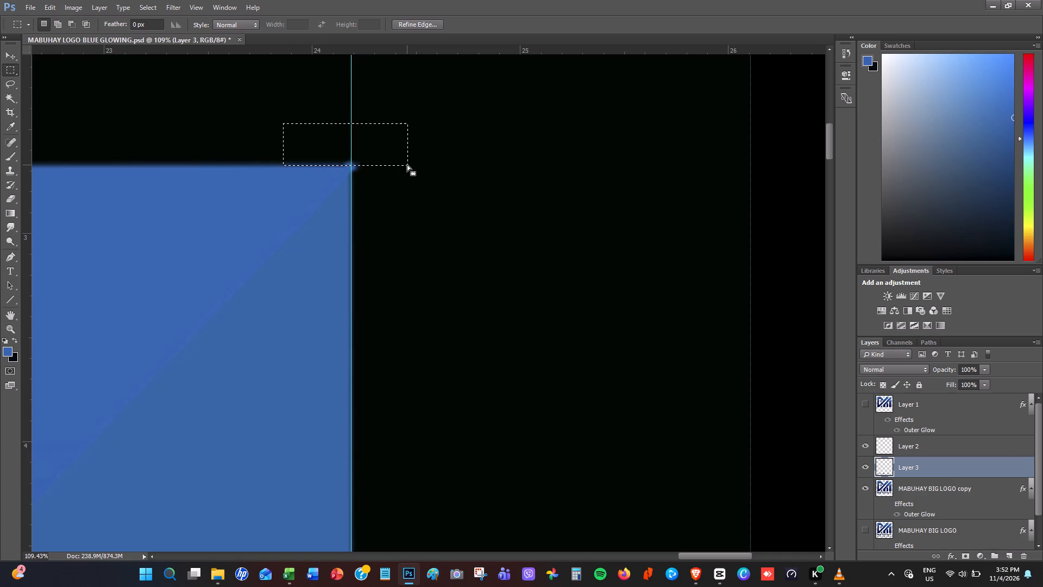
key("ctrl+x")
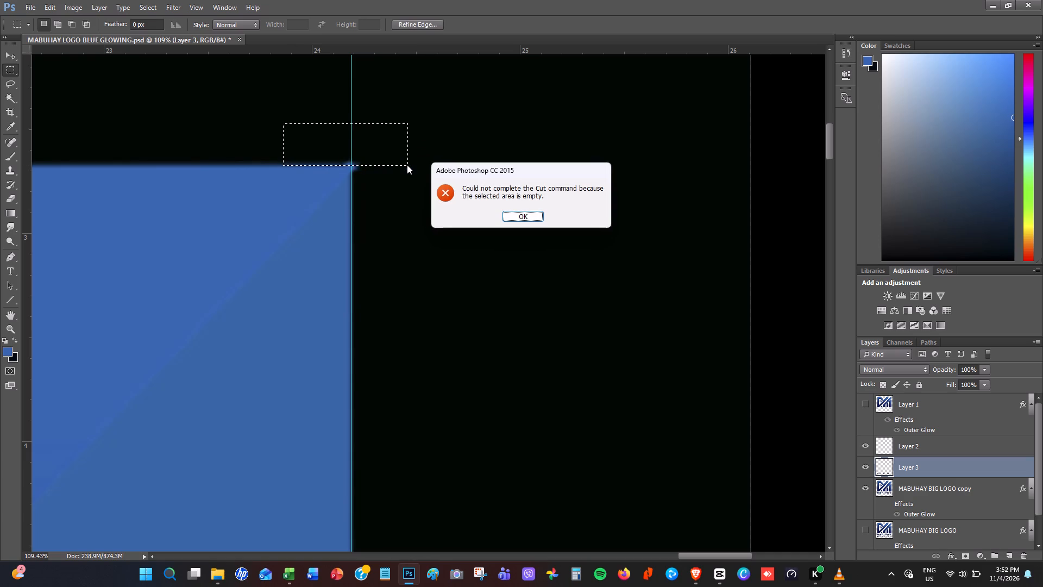
left_click(525, 217)
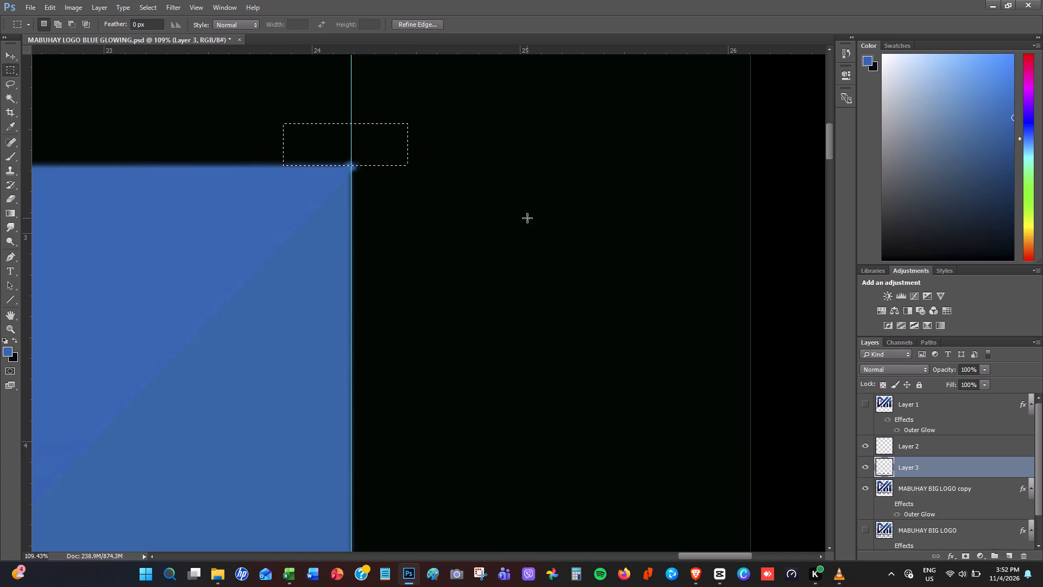
left_click(929, 484)
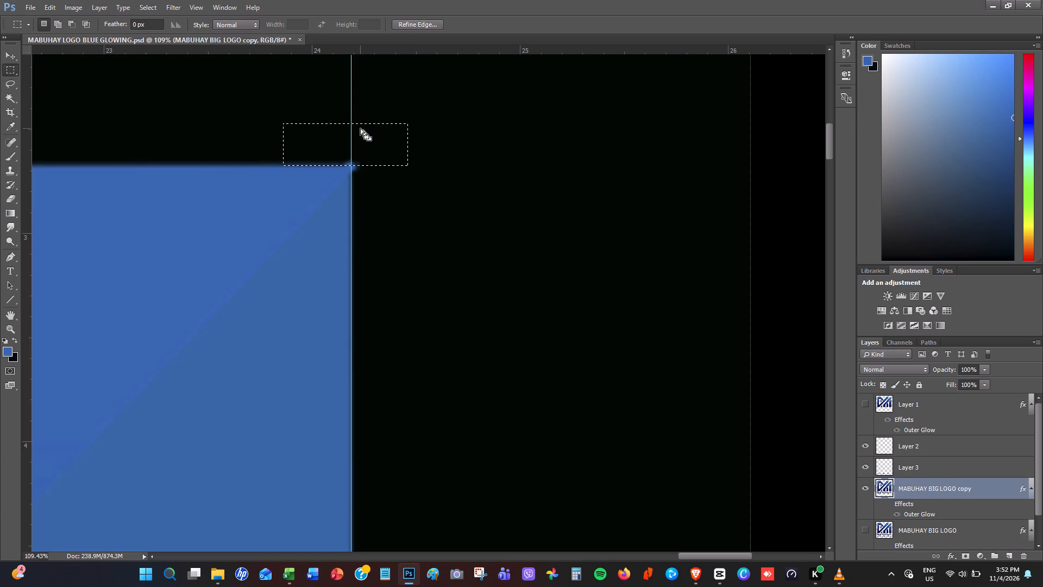
key("ctrl+x")
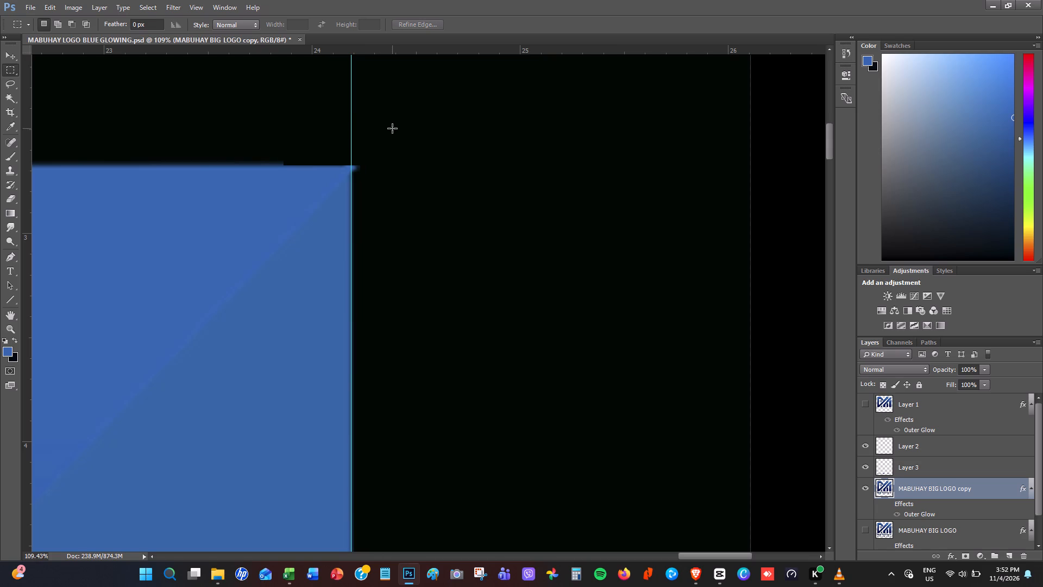
Cut away the stray pixels sticking out past the right guide at the arrowhead's top corner.
left_click_drag(397, 126, 368, 265)
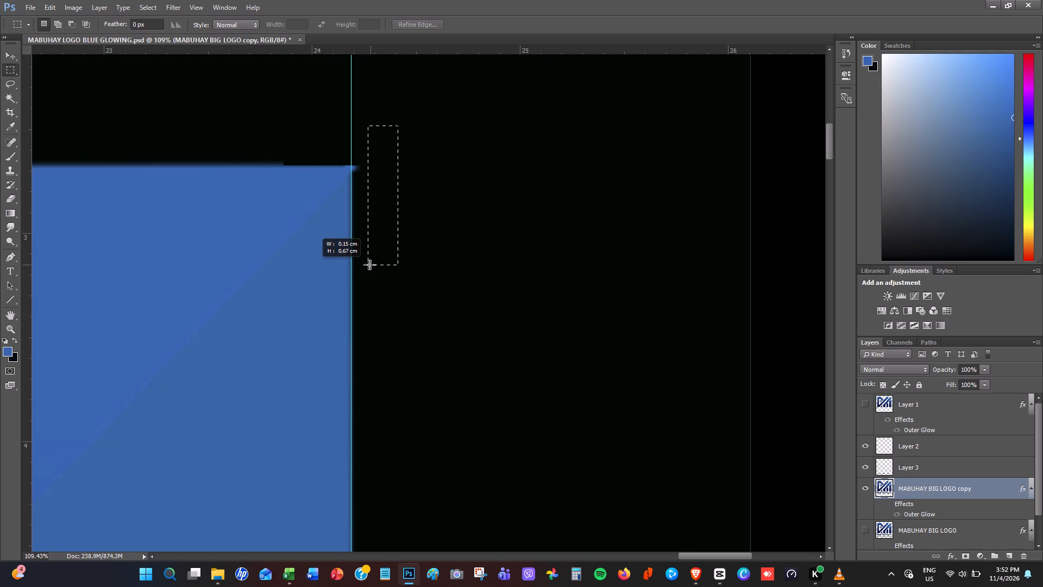
left_click_drag(368, 265, 354, 261)
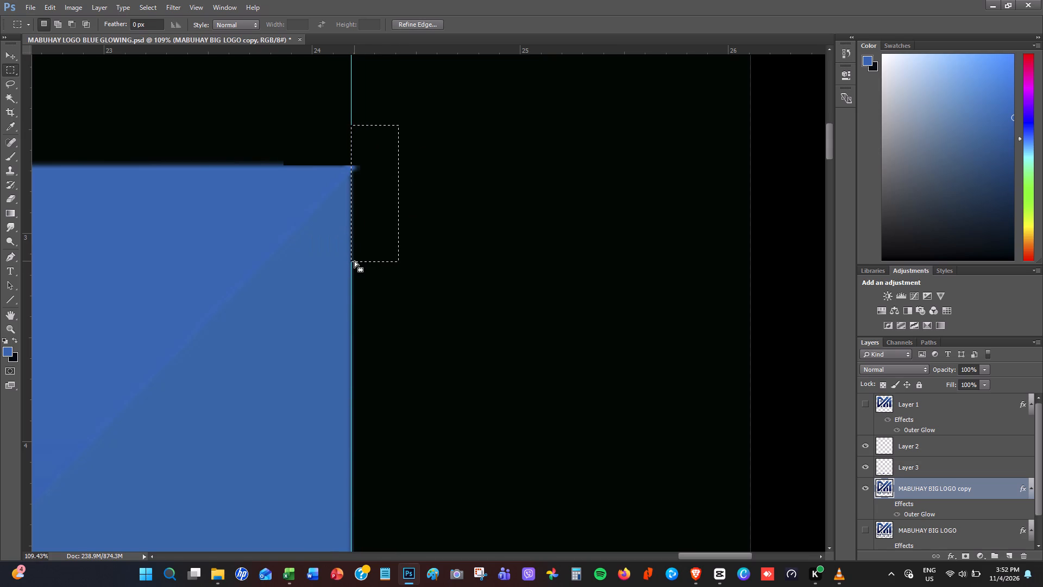
key("ctrl+x")
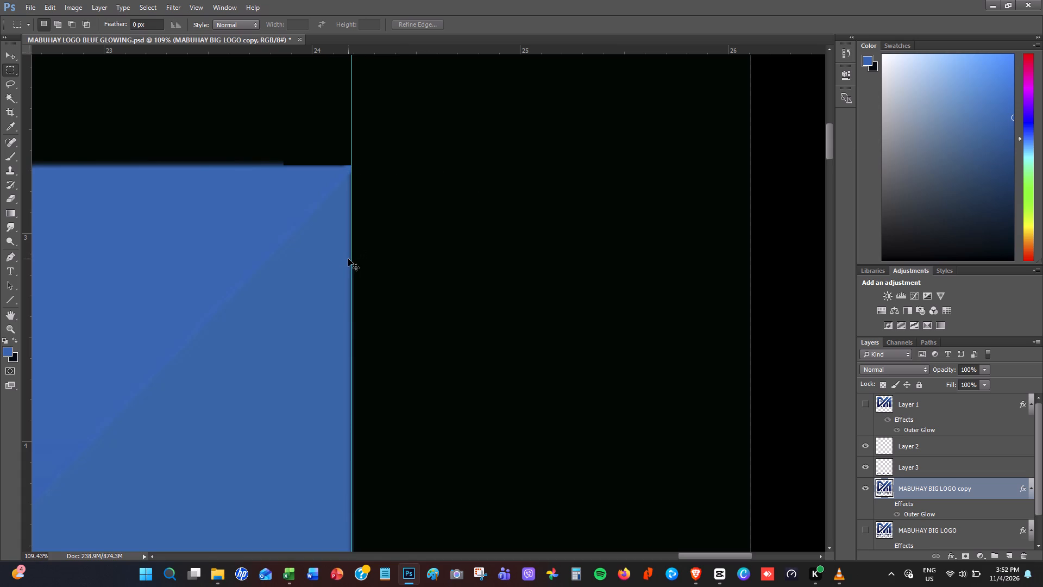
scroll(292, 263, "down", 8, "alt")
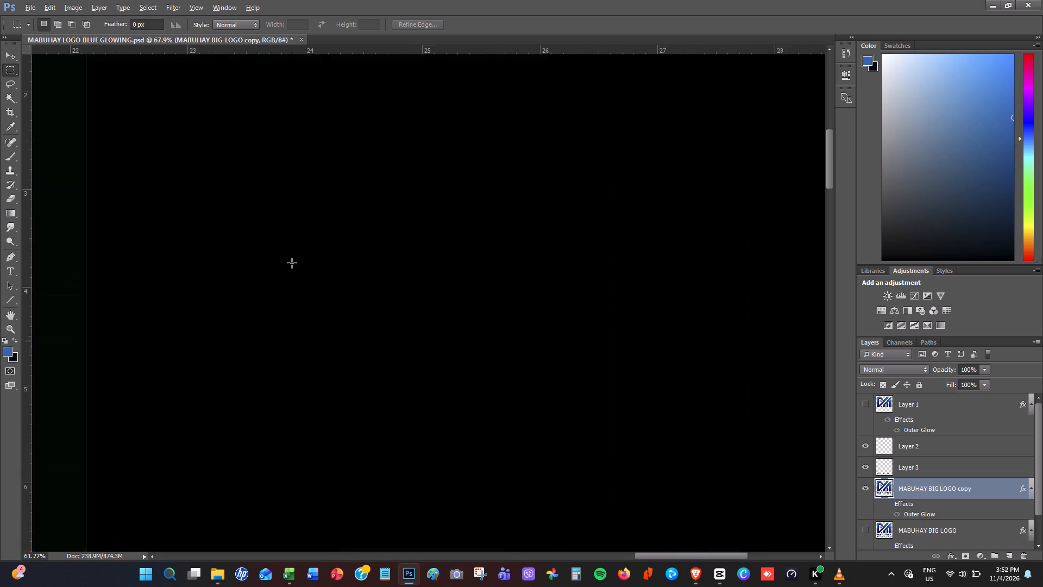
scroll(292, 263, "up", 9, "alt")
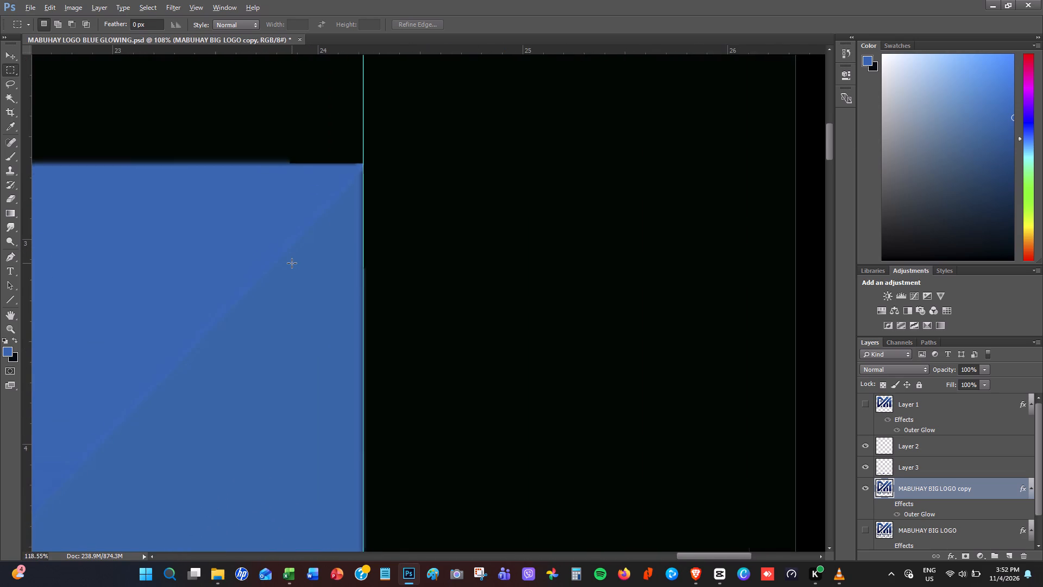
Add a horizontal guide along the rightmost arrowhead's top edge, at about 2.67 cm.
scroll(292, 263, "up", 4, "alt")
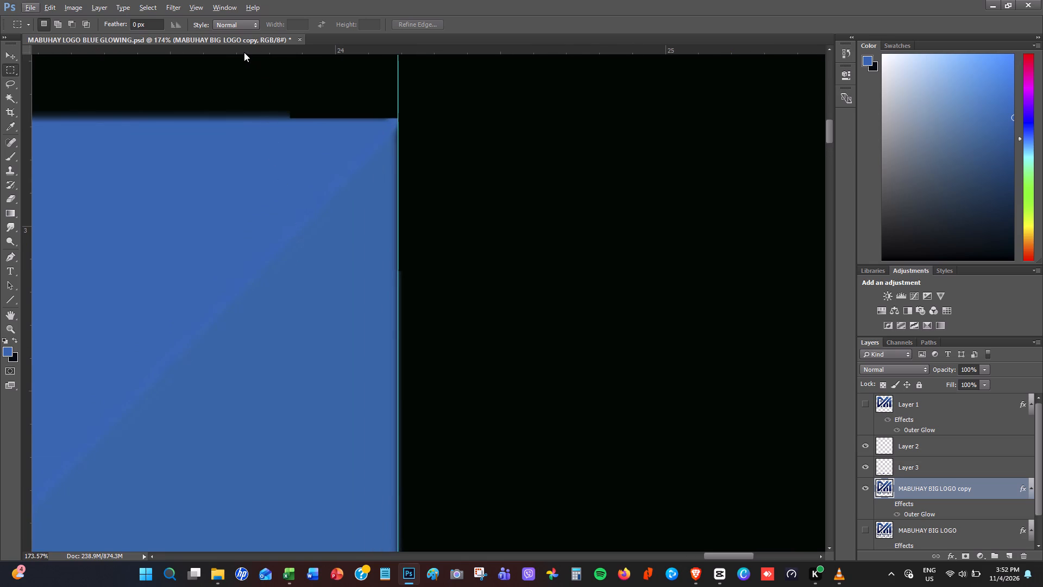
left_click_drag(242, 52, 235, 118)
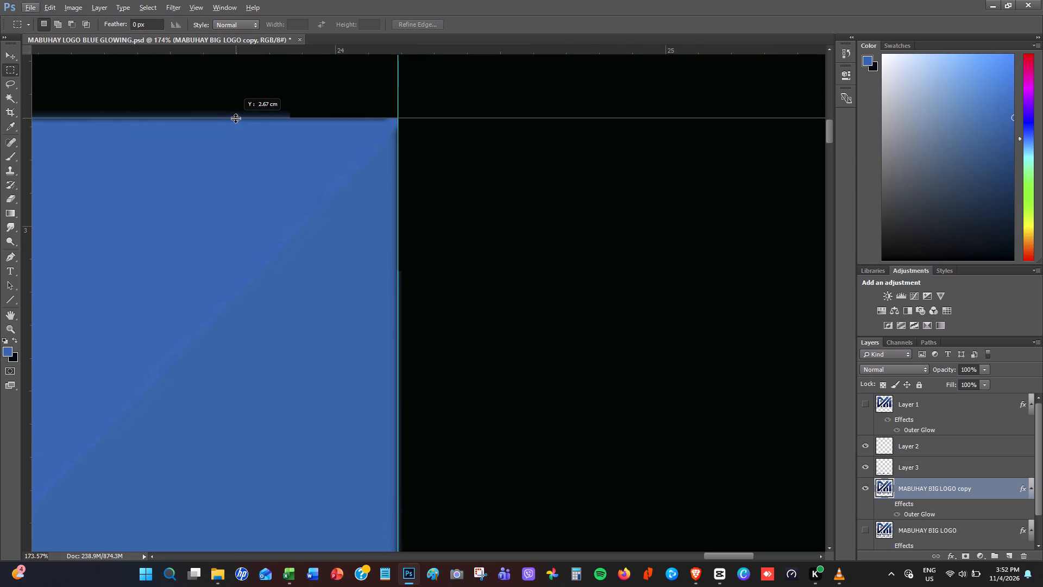
left_click_drag(235, 118, 236, 118)
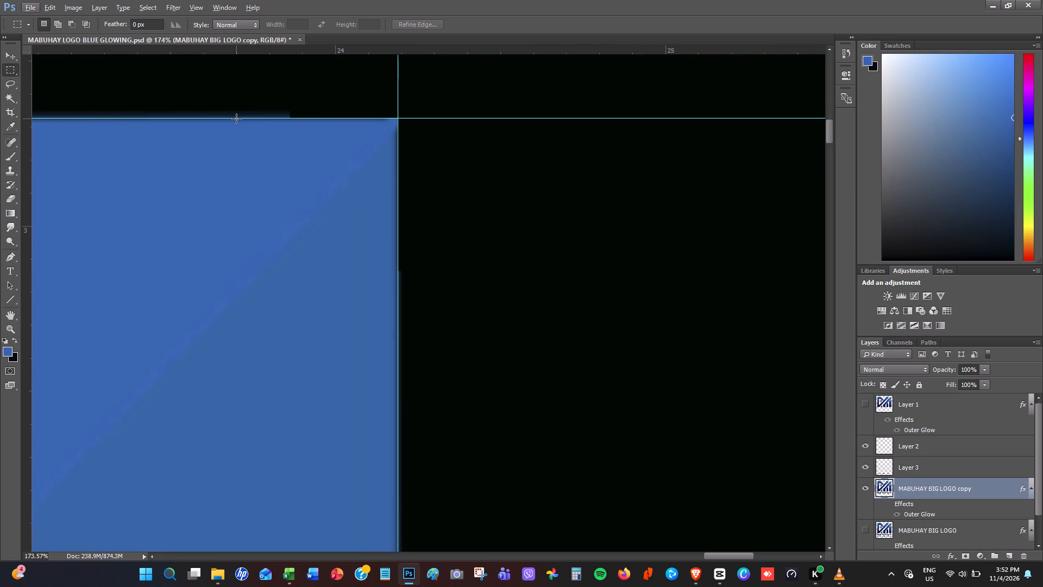
Cut away the strip of blurred pixels above the horizontal guide along the rightmost arrowhead's top edge on the MABUHAY BIG LOGO copy layer.
key("space")
key("space")
key("space")
key("space")
key("space")
key("space")
key("space")
key("space")
key("space")
key("space")
key("space")
key("space")
key("space")
key("space")
key("space")
key("space")
left_click_drag(276, 241, 724, 310)
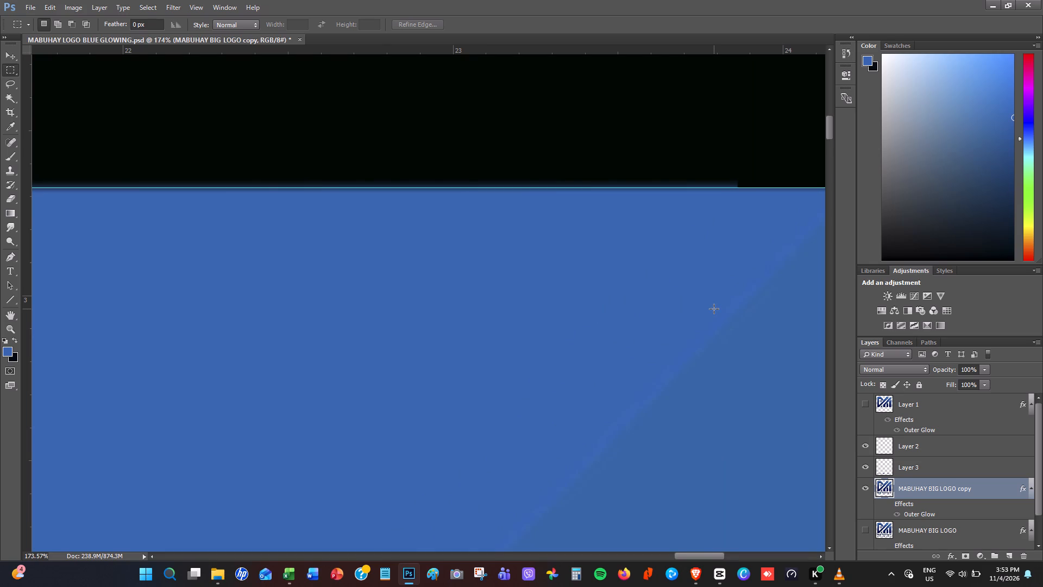
scroll(714, 309, "down", 6, "alt")
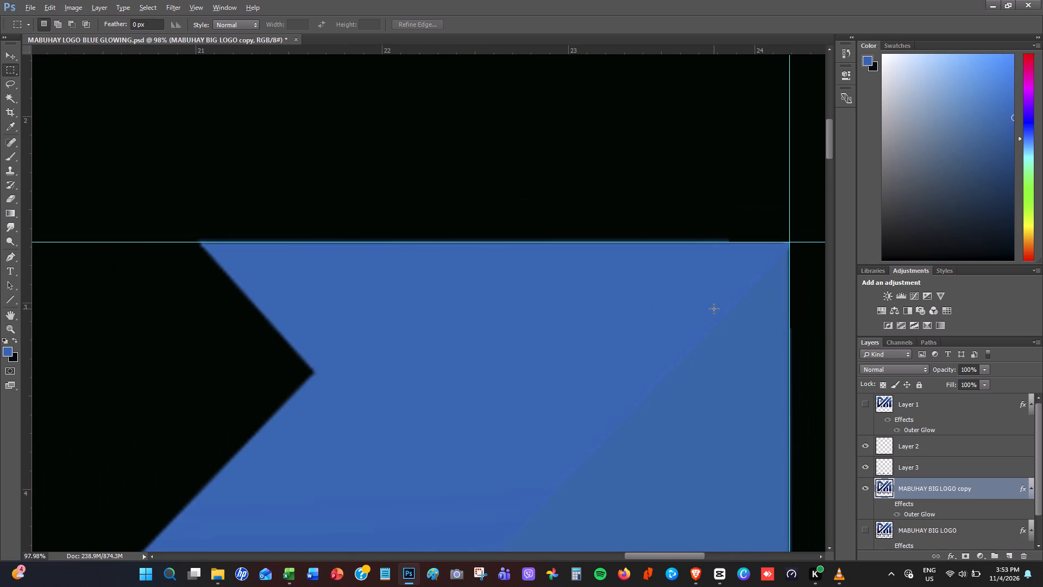
scroll(714, 309, "down", 7, "alt")
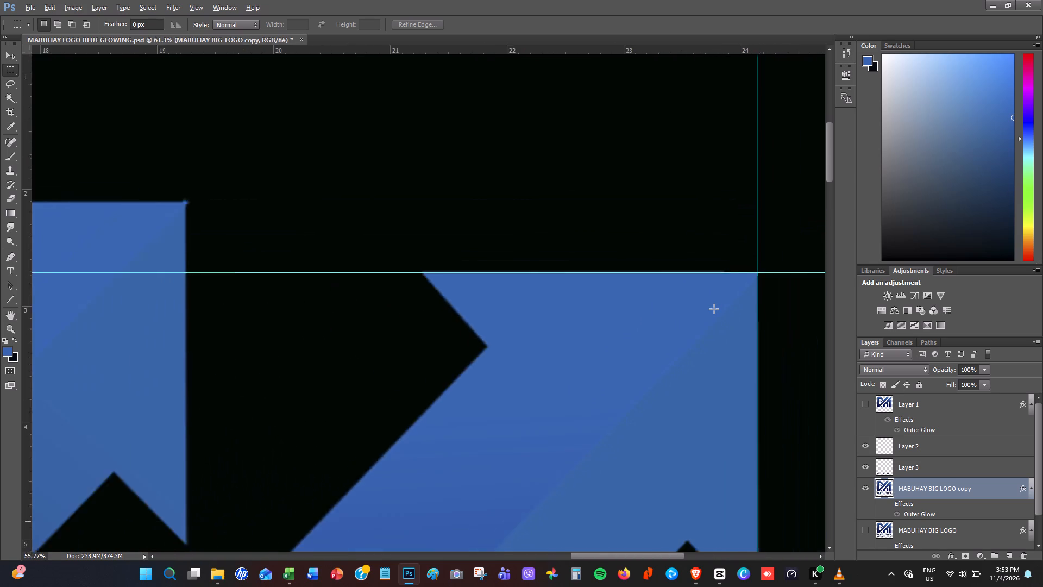
scroll(714, 309, "down", 4, "alt")
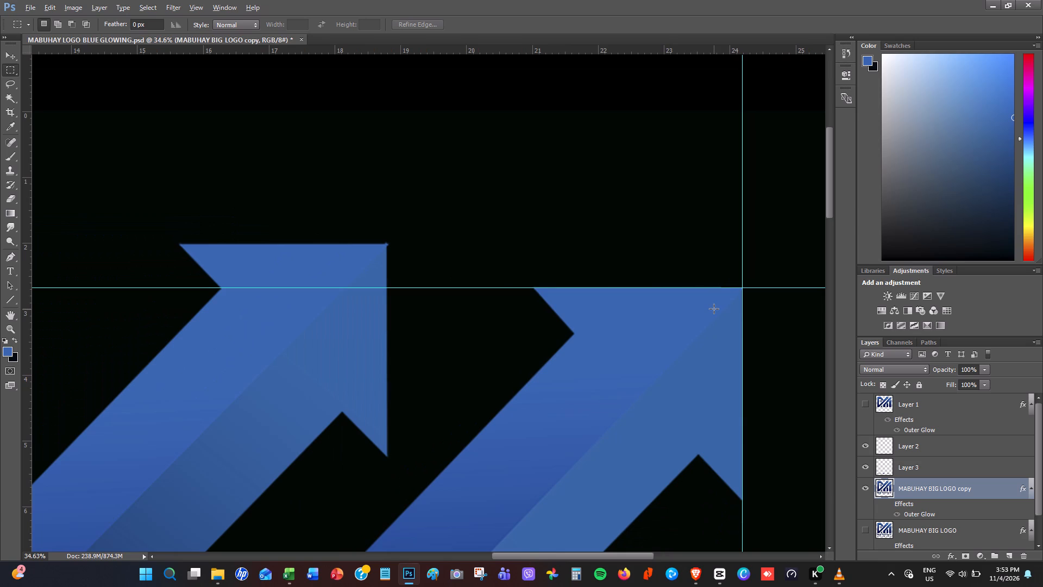
scroll(714, 309, "up", 9, "alt")
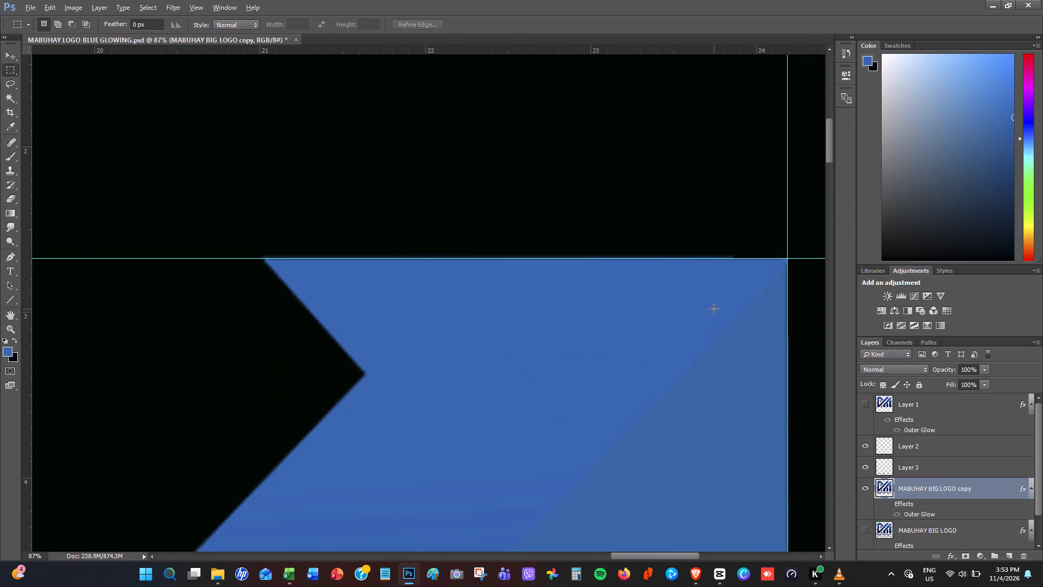
left_click(9, 67)
left_click_drag(212, 181, 755, 254)
key("ctrl+x")
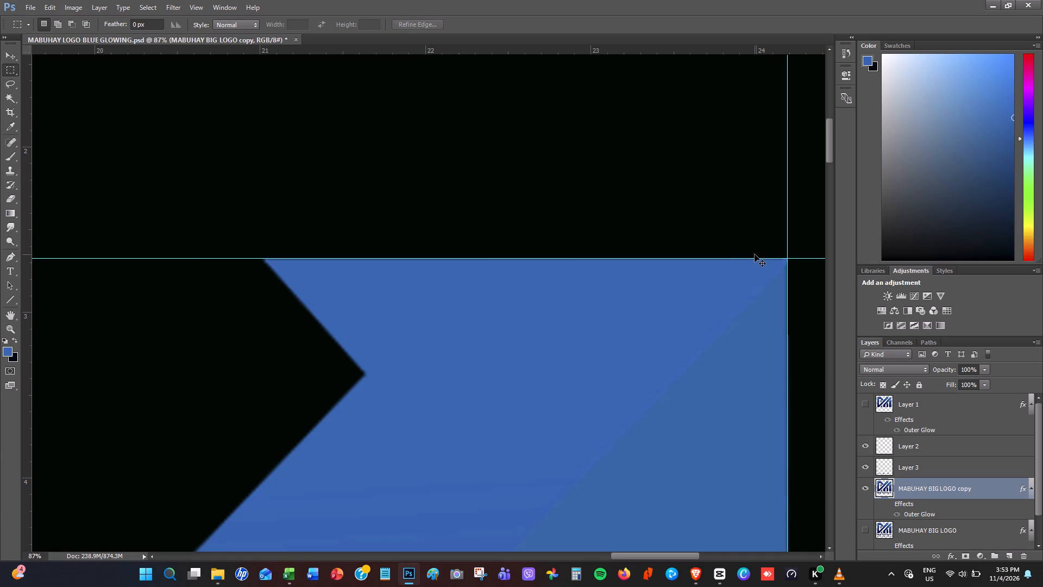
Move the horizontal guide up from the rightmost arrowhead to the top edge of the taller neighbouring arrowhead.
key("space")
key("space")
key("space")
key("space")
key("space")
key("space")
key("space")
key("space")
key("space")
key("space")
key("space")
key("space")
key("space")
key("space")
key("space")
key("space")
key("space")
key("space")
key("space")
key("space")
left_click_drag(250, 192, 758, 273)
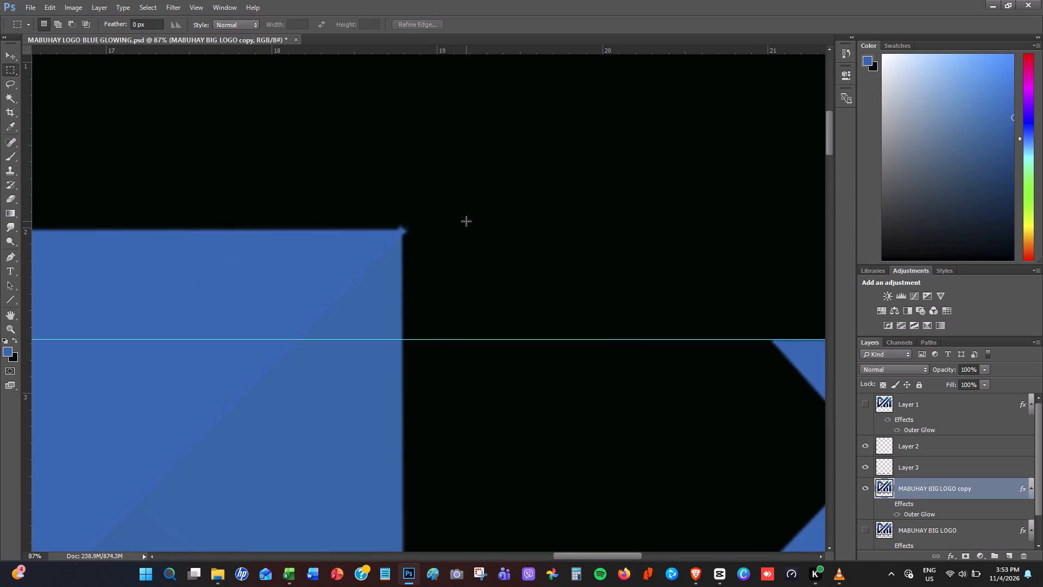
scroll(466, 221, "down", 11, "alt")
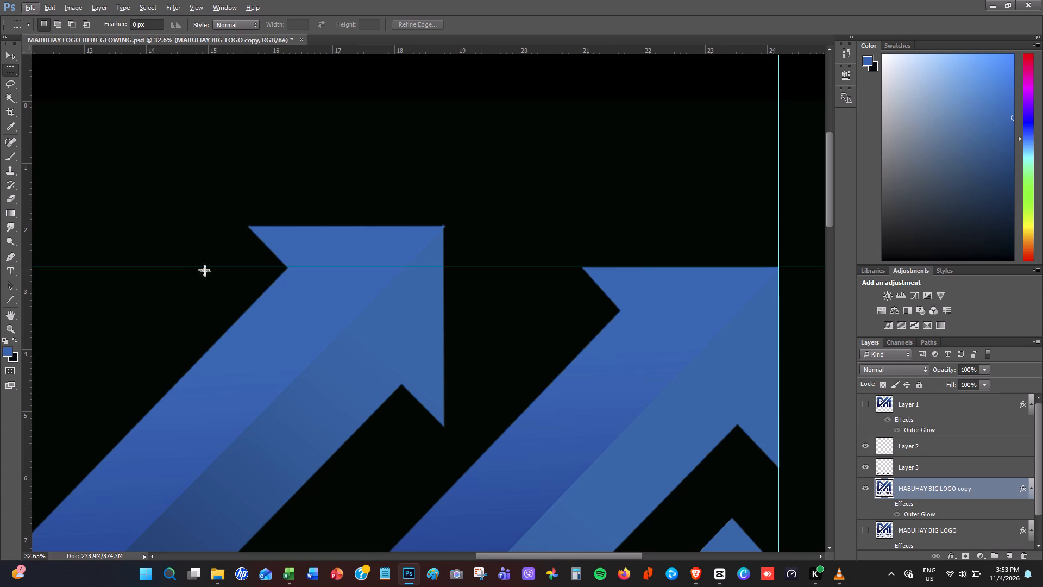
left_click(8, 54)
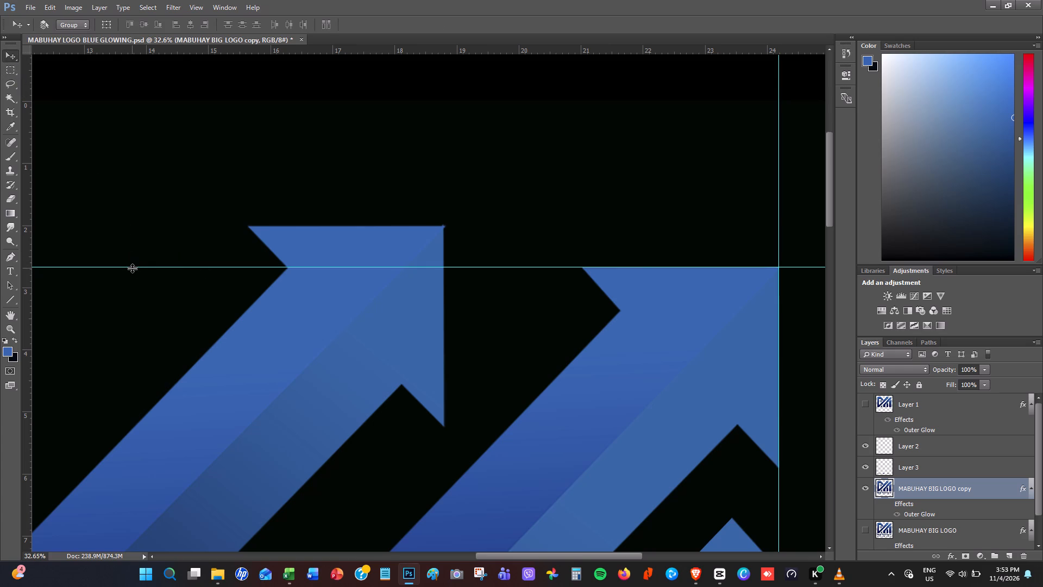
left_click_drag(132, 266, 130, 228)
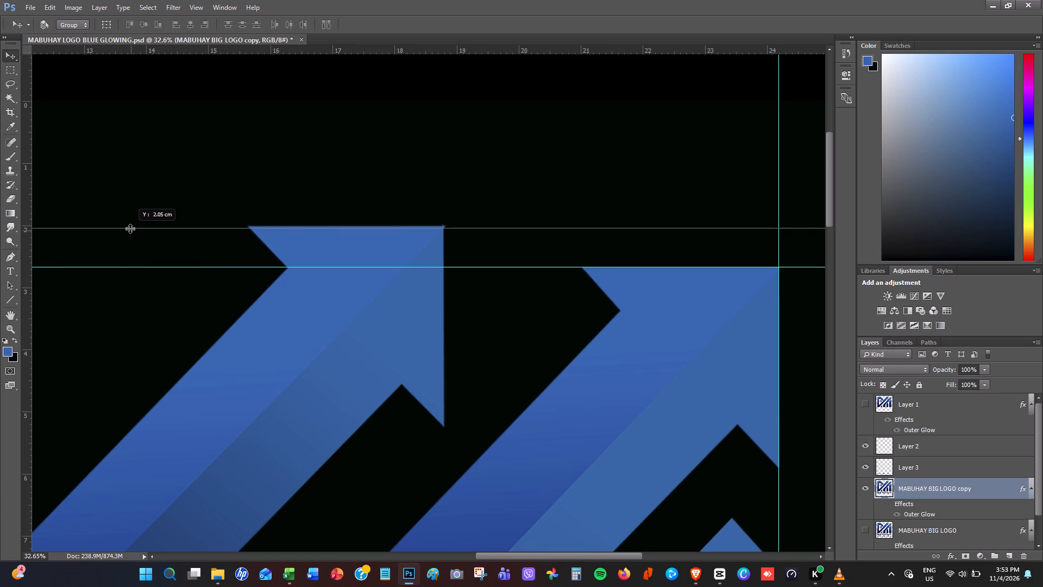
left_click_drag(130, 228, 130, 226)
Nudge the horizontal guide down onto the top edge of the logo's leftmost block, at about 2.0 cm.
key("space")
key("space")
key("space")
key("space")
key("space")
key("space")
key("space")
key("space")
key("space")
key("space")
key("space")
key("space")
key("space")
key("space")
key("space")
key("space")
key("space")
key("space")
key("space")
key("space")
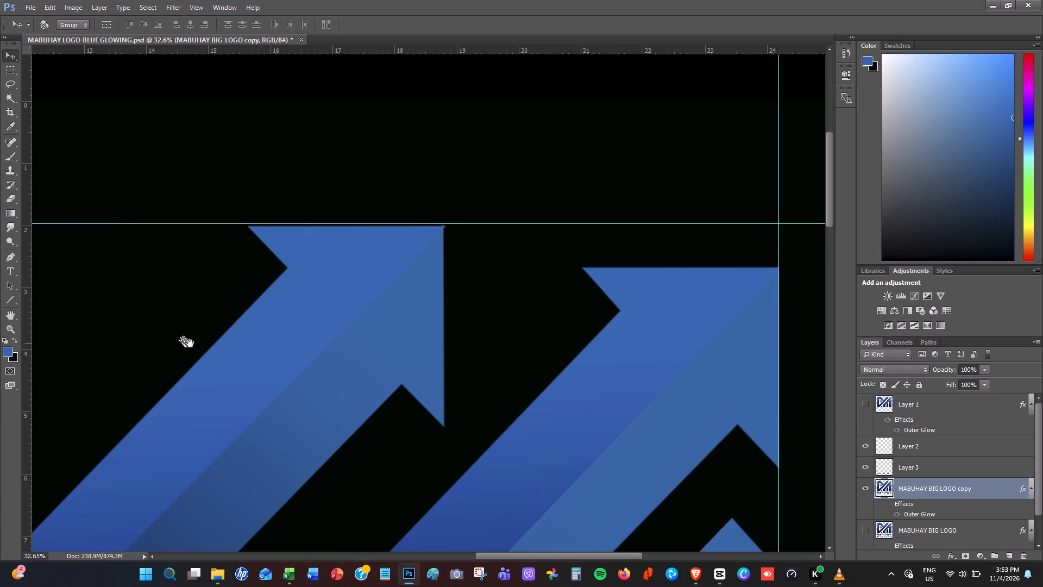
left_click_drag(190, 344, 832, 394)
left_click_drag(262, 325, 525, 300)
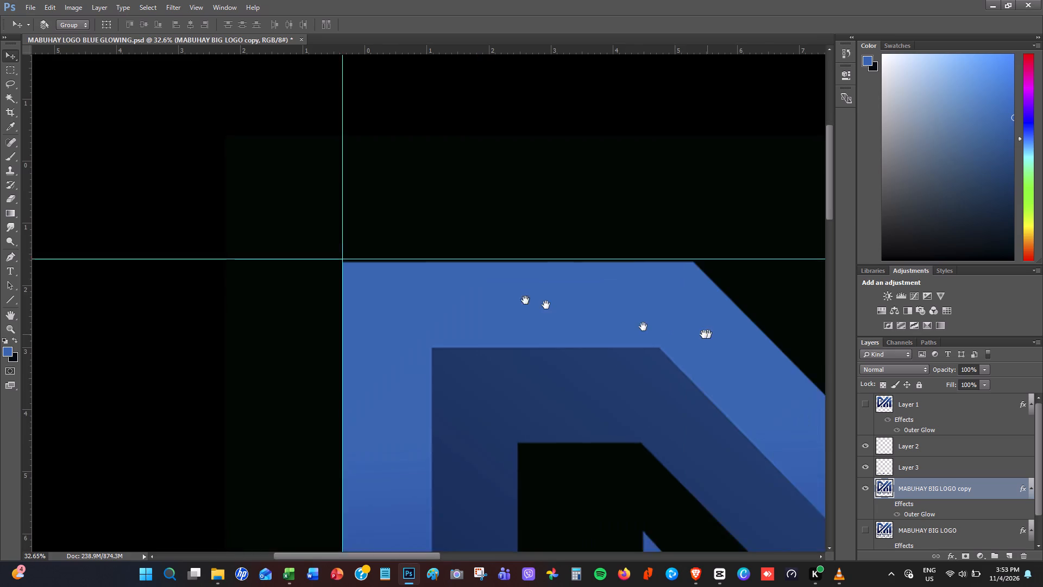
left_click_drag(525, 300, 352, 295)
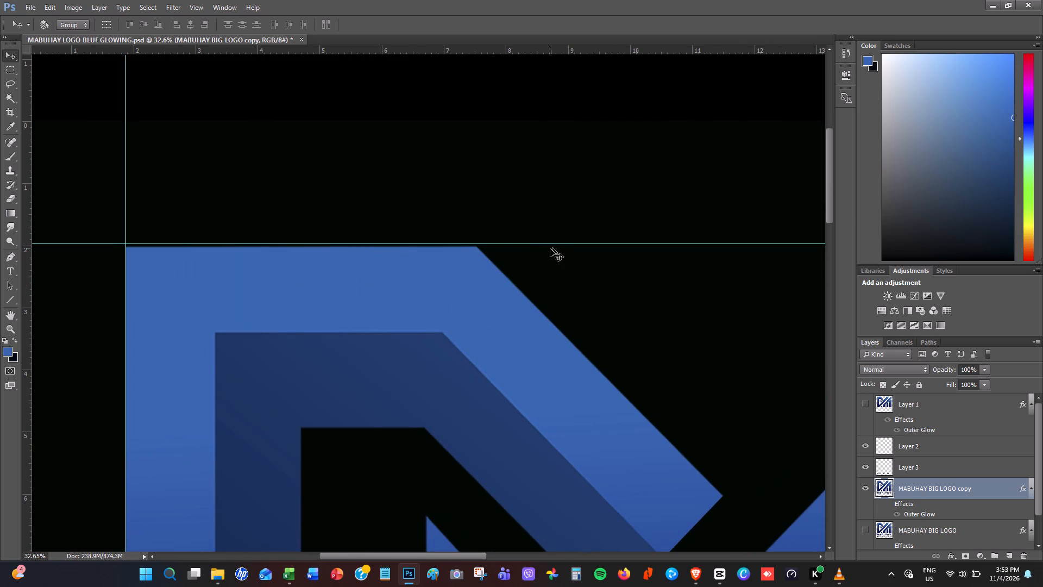
scroll(169, 242, "up", 9, "alt")
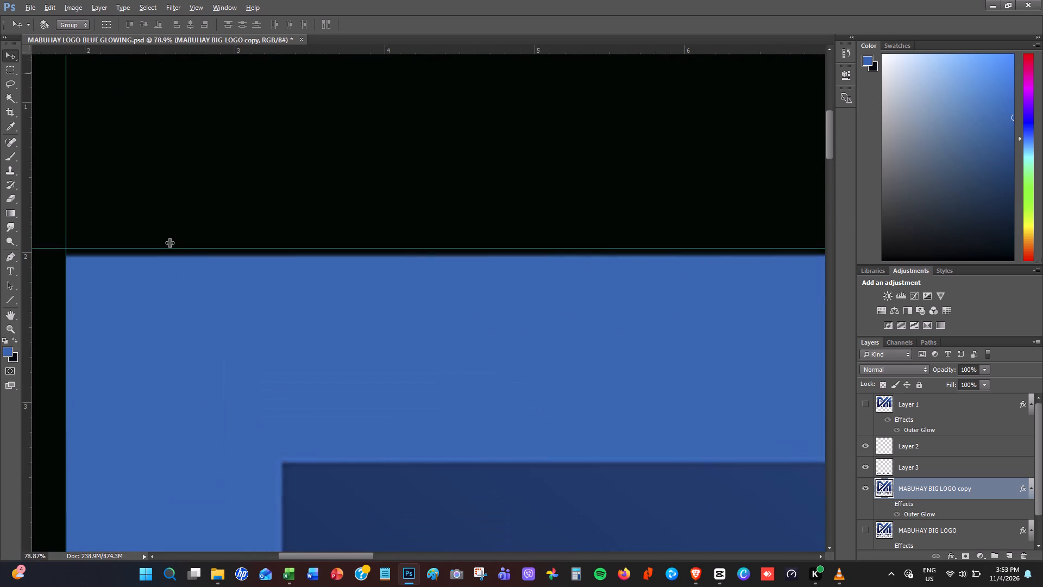
scroll(169, 242, "up", 2, "alt")
left_click_drag(180, 249, 183, 256)
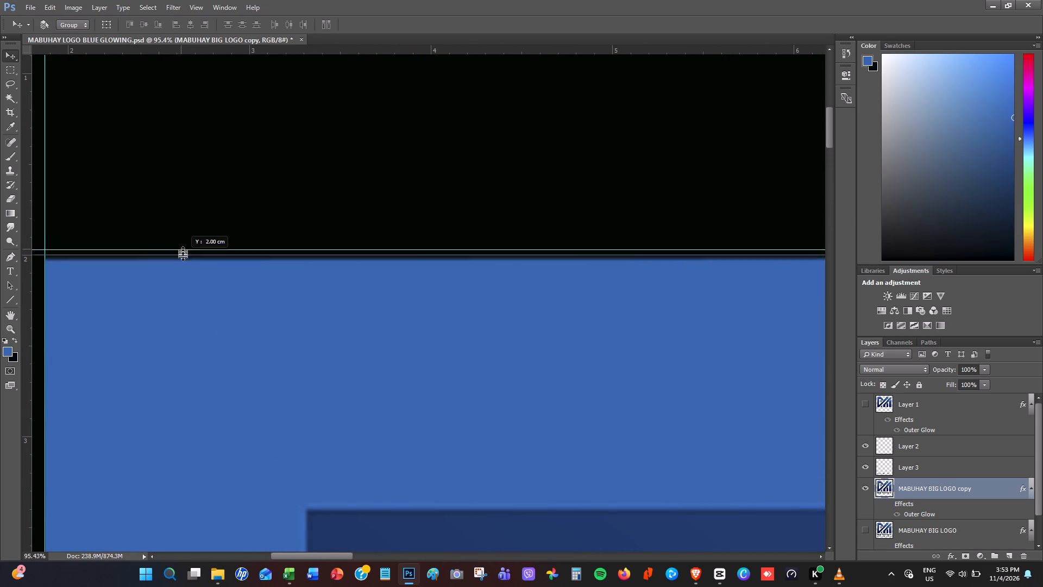
left_click_drag(183, 256, 184, 260)
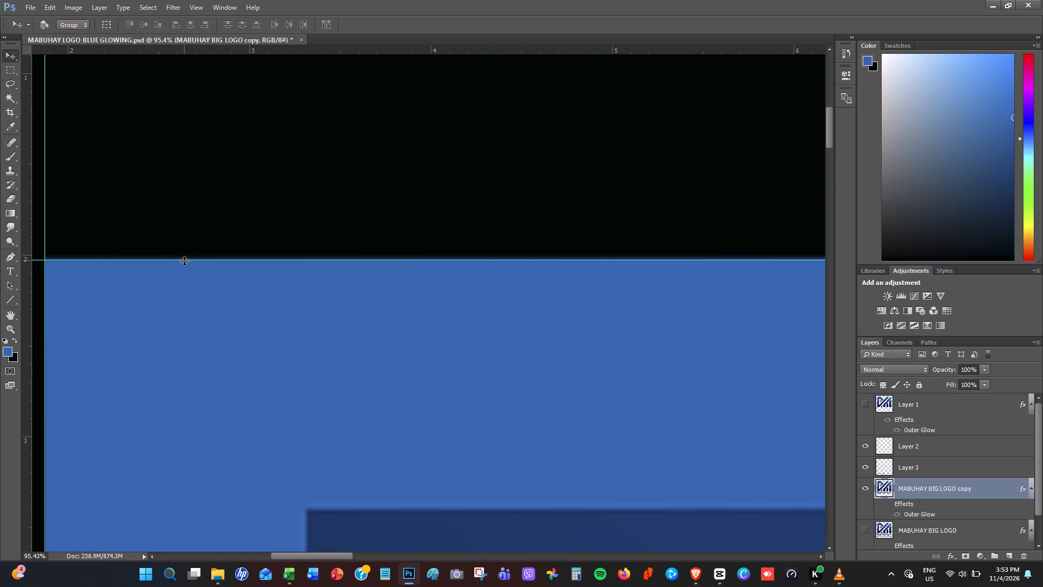
Cut away a strip about 22.97 by 1.03 cm above the top guide, across the full width of the logo mark.
scroll(184, 260, "down", 17, "alt")
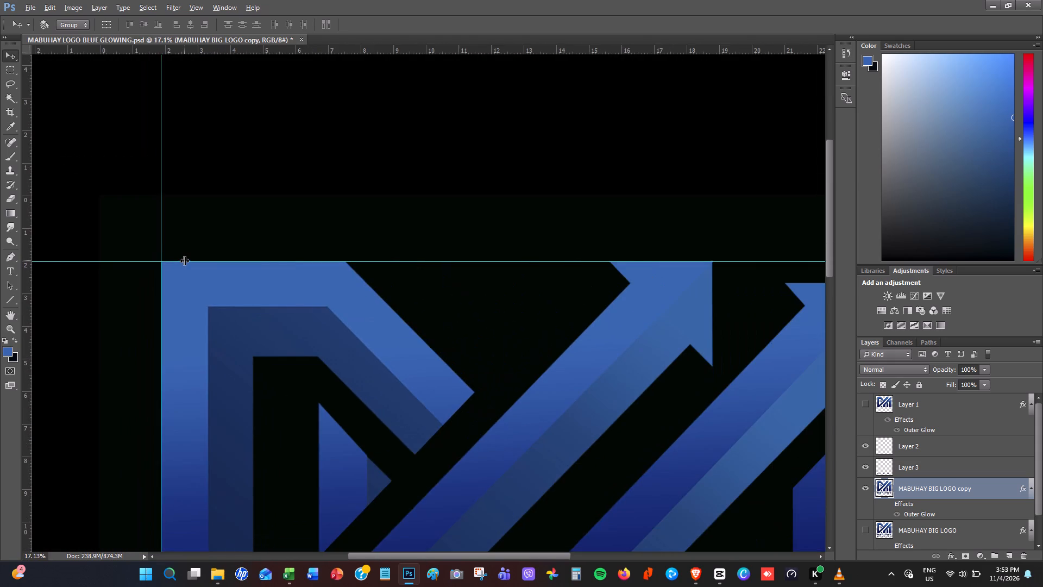
scroll(184, 260, "down", 3, "alt")
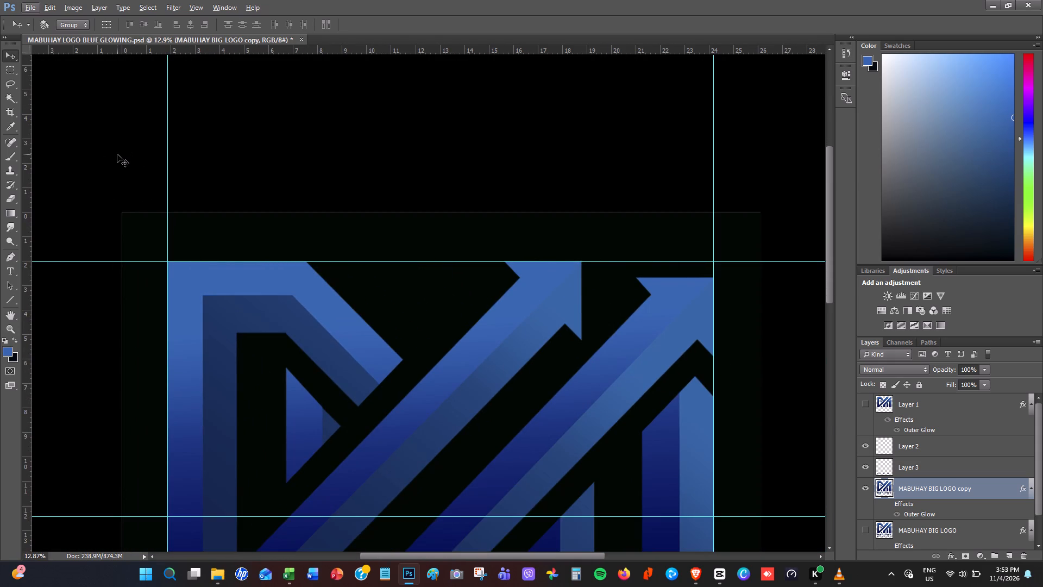
left_click(11, 71)
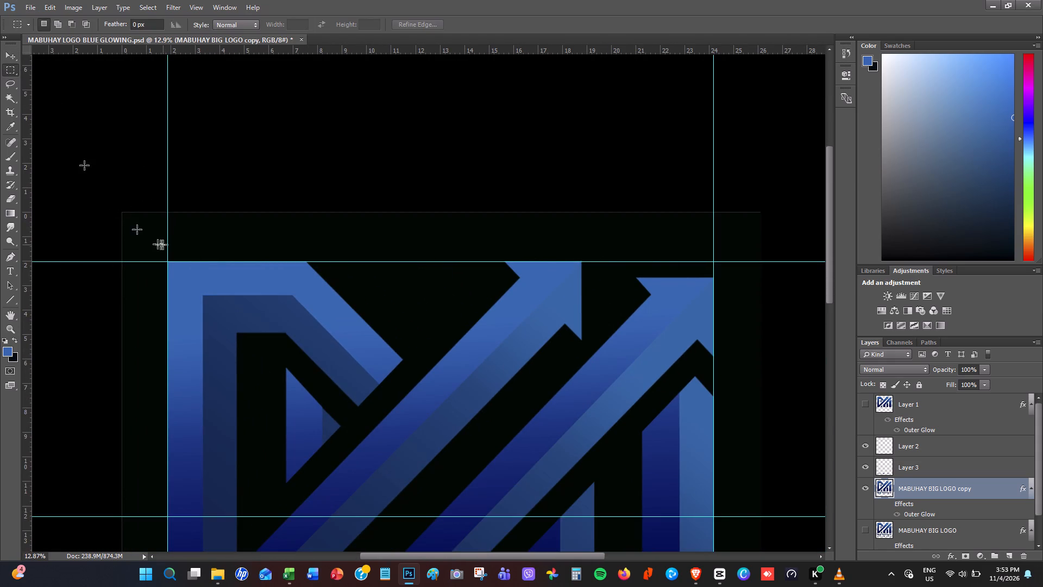
left_click_drag(152, 236, 715, 260)
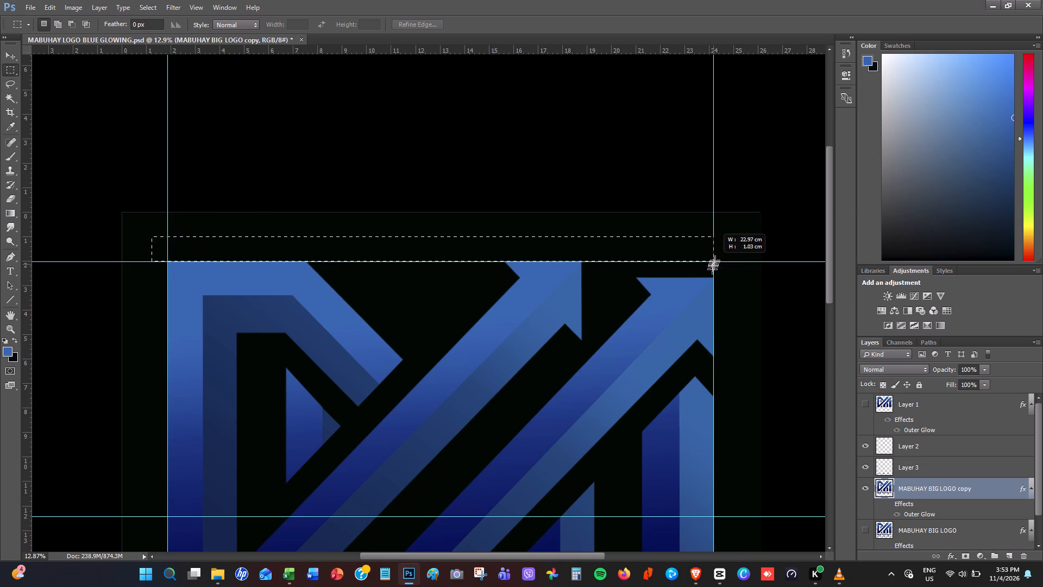
left_click_drag(715, 260, 715, 260)
key("ctrl+x")
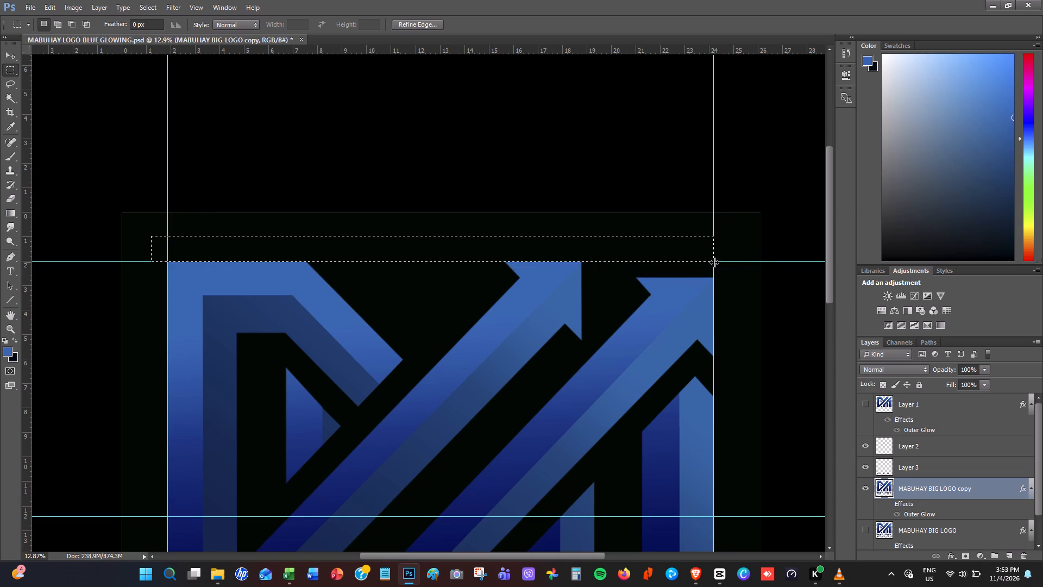
Shift the left vertical guide inward onto the straight edge of the logo's leftmost bar, at about 1.88 cm.
scroll(315, 251, "up", 3, "alt")
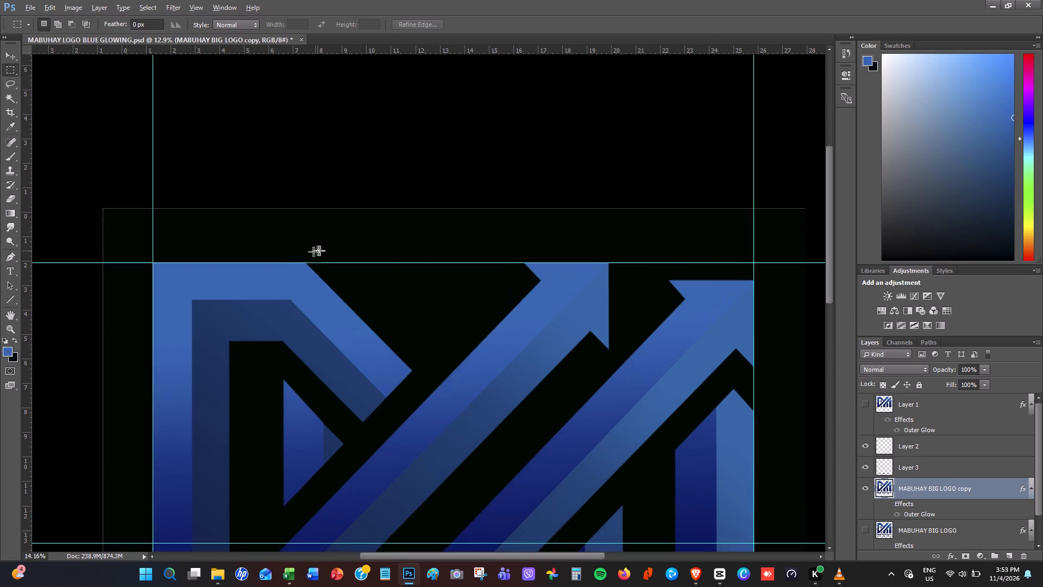
scroll(313, 252, "up", 6, "alt")
scroll(216, 351, "up", 10, "alt")
scroll(213, 307, "down", 6, "alt")
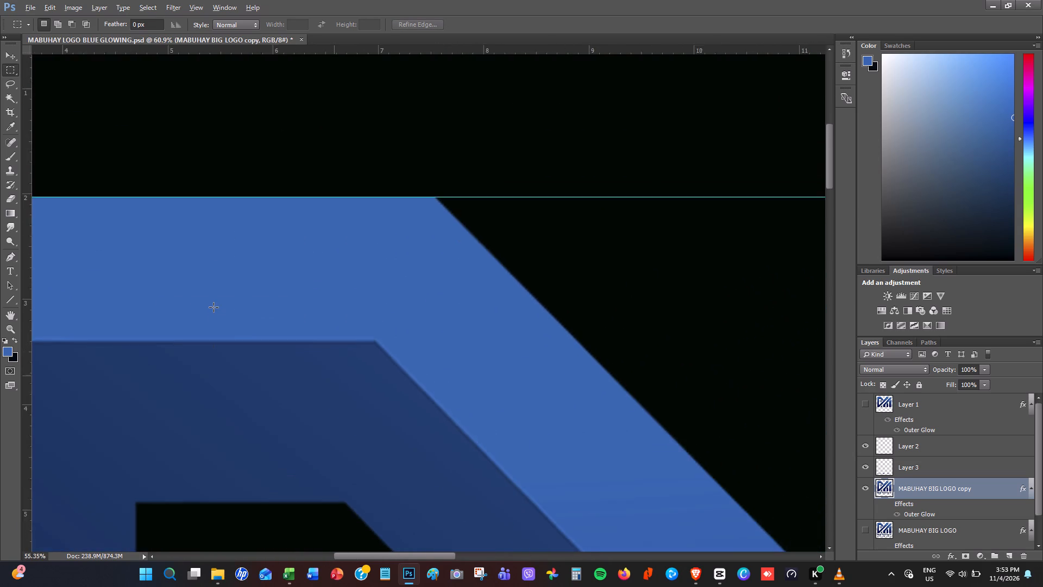
scroll(213, 307, "down", 8, "alt")
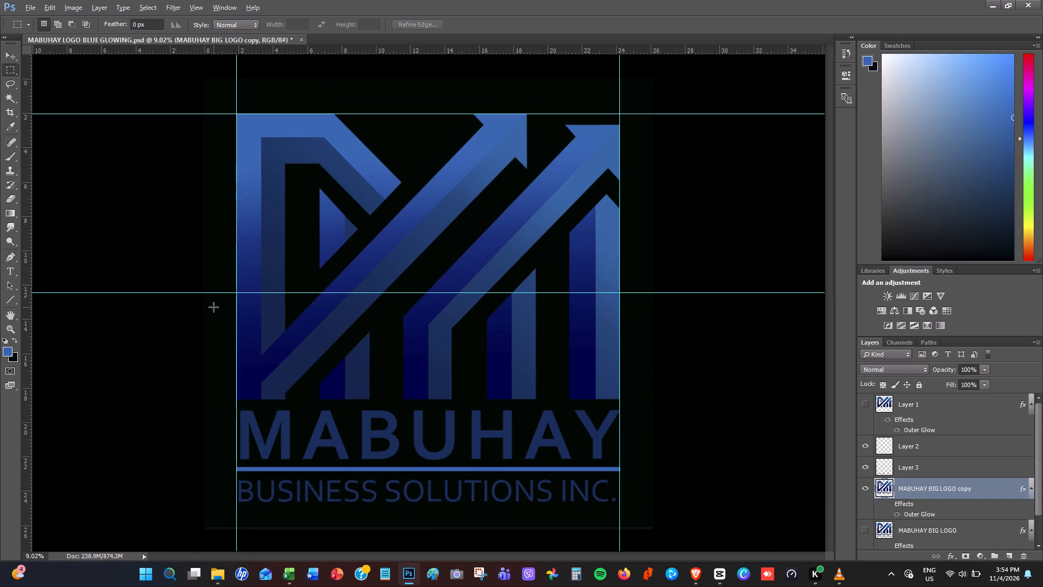
scroll(224, 304, "up", 9, "alt")
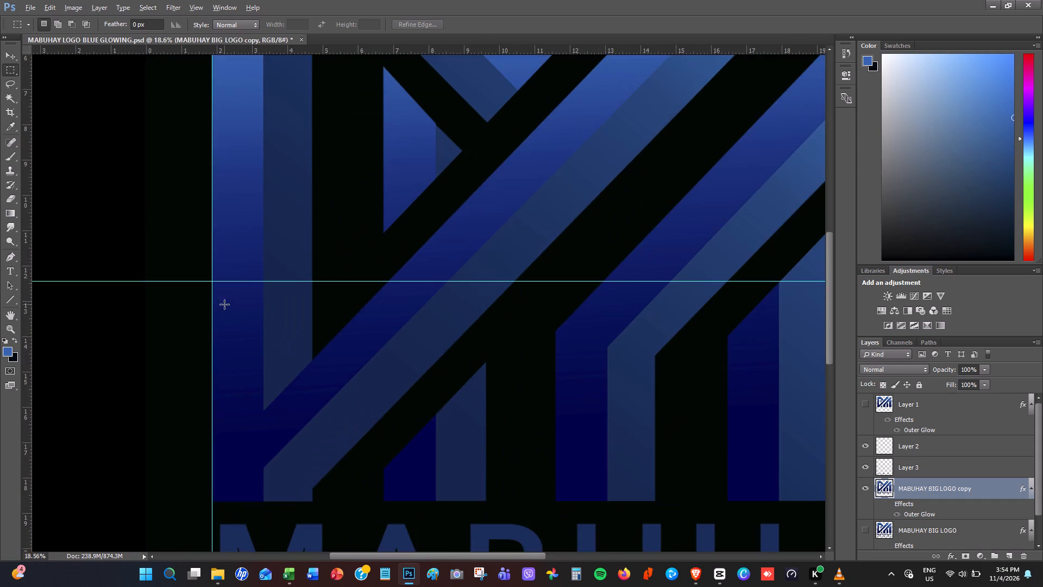
scroll(216, 303, "up", 17, "alt")
scroll(212, 300, "up", 6, "alt")
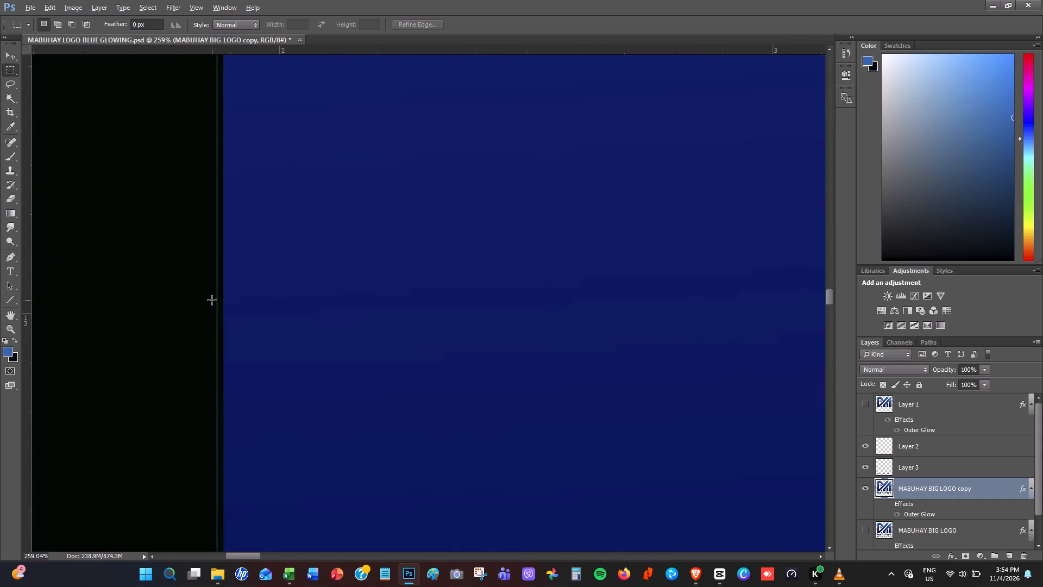
scroll(212, 300, "up", 11, "alt")
scroll(212, 300, "down", 3, "alt")
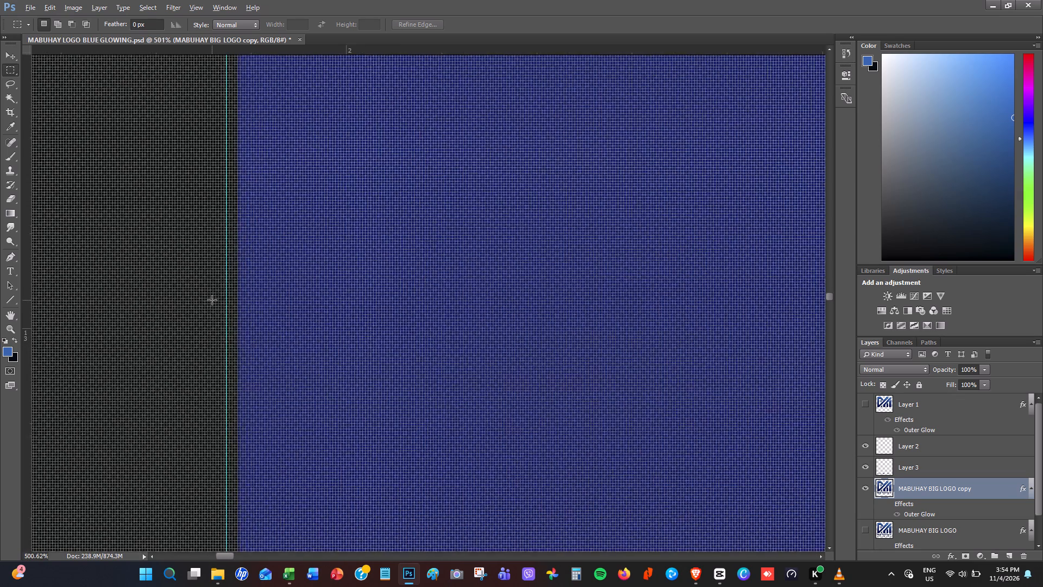
scroll(212, 300, "down", 1, "alt")
left_click(11, 54)
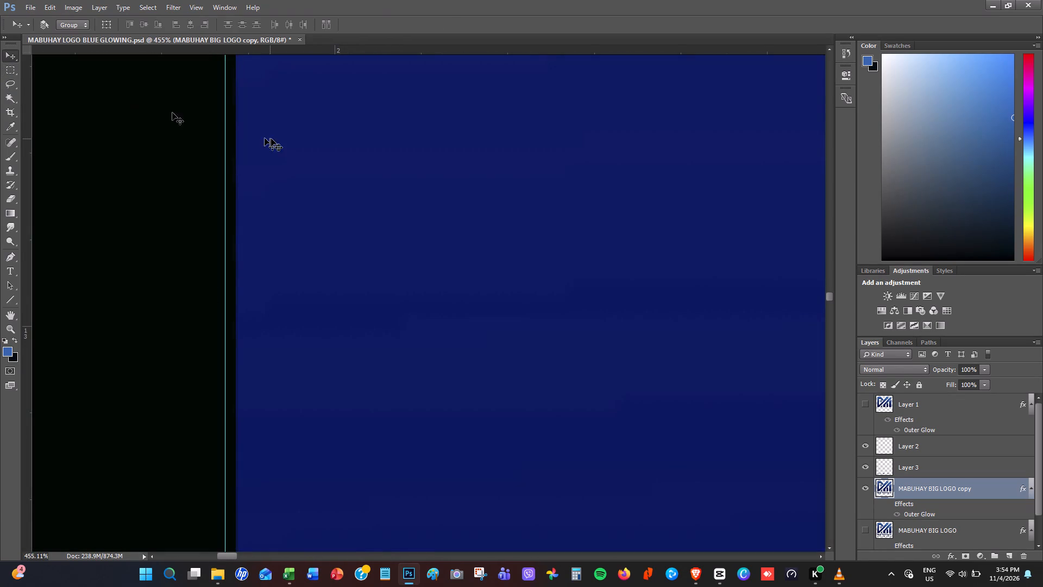
left_click_drag(225, 127, 235, 133)
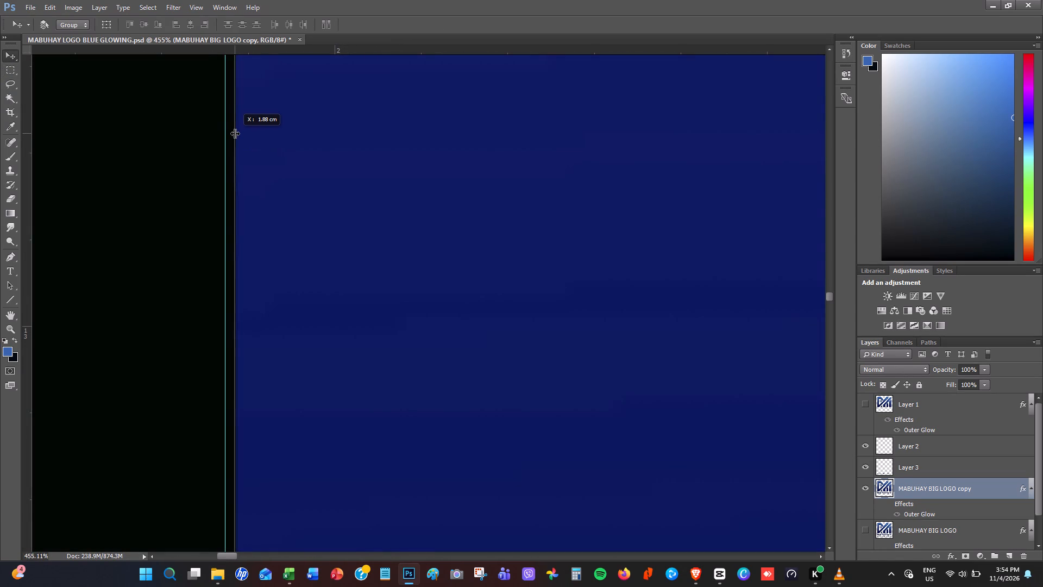
left_click_drag(235, 133, 238, 136)
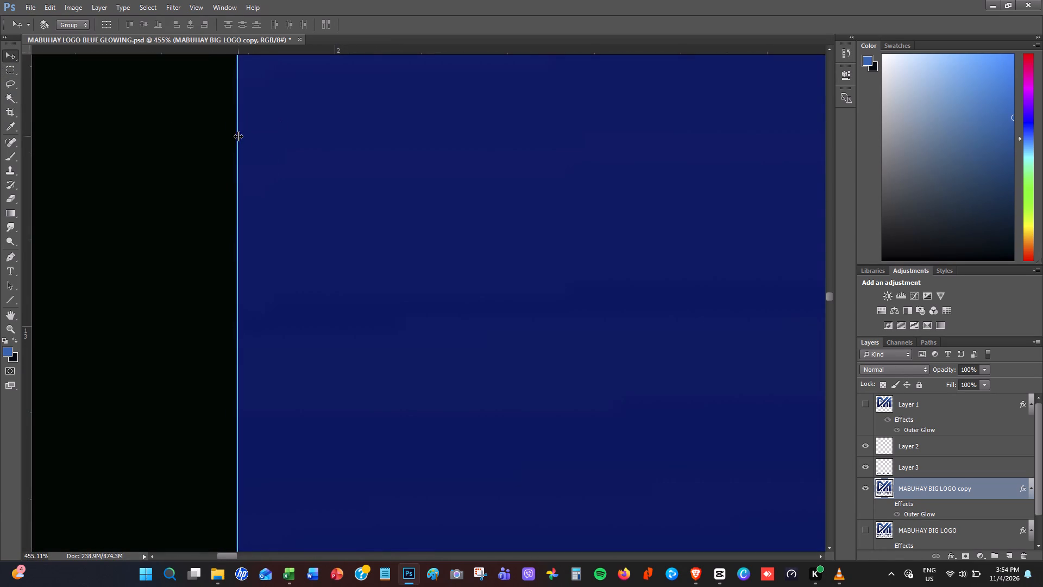
scroll(282, 176, "up", 10)
scroll(281, 179, "up", 11)
Cut away the strip between the canvas edge and the left vertical guide, from above the logo mark down to the MABUHAY text.
scroll(281, 179, "down", 12, "alt")
scroll(281, 179, "down", 13, "alt")
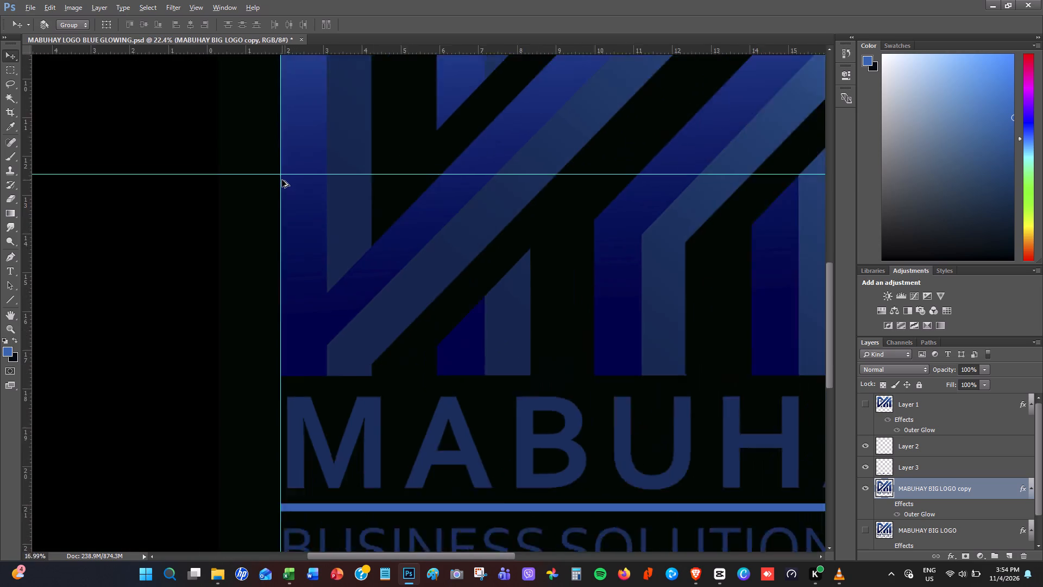
scroll(282, 180, "down", 2, "alt")
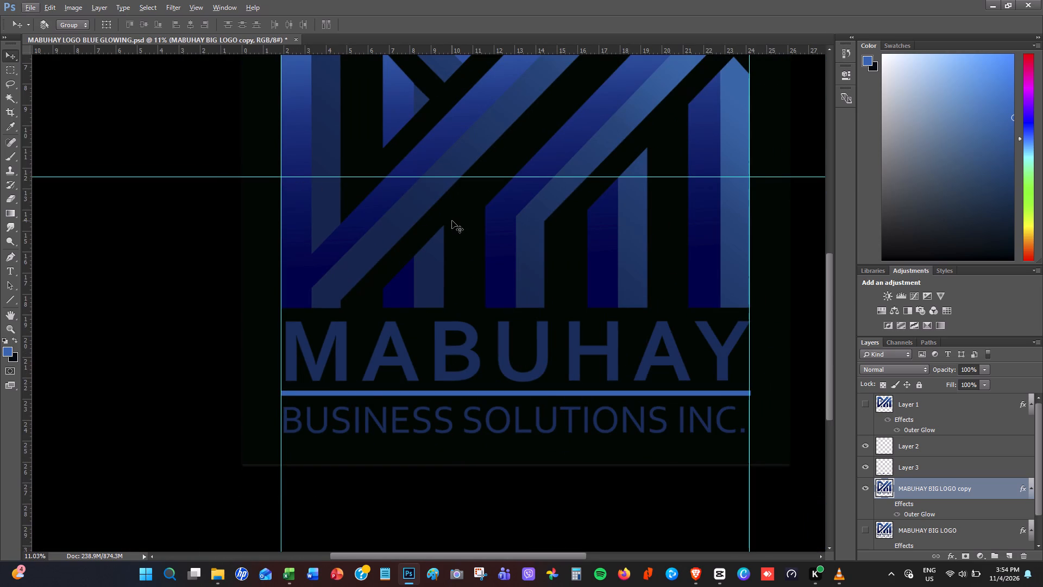
key("space")
key("space")
key("space")
key("space")
key("space")
key("space")
key("space")
key("space")
key("space")
key("space")
key("space")
key("space")
key("space")
key("space")
key("space")
key("space")
key("space")
key("space")
key("space")
key("space")
left_click_drag(447, 205, 484, 351)
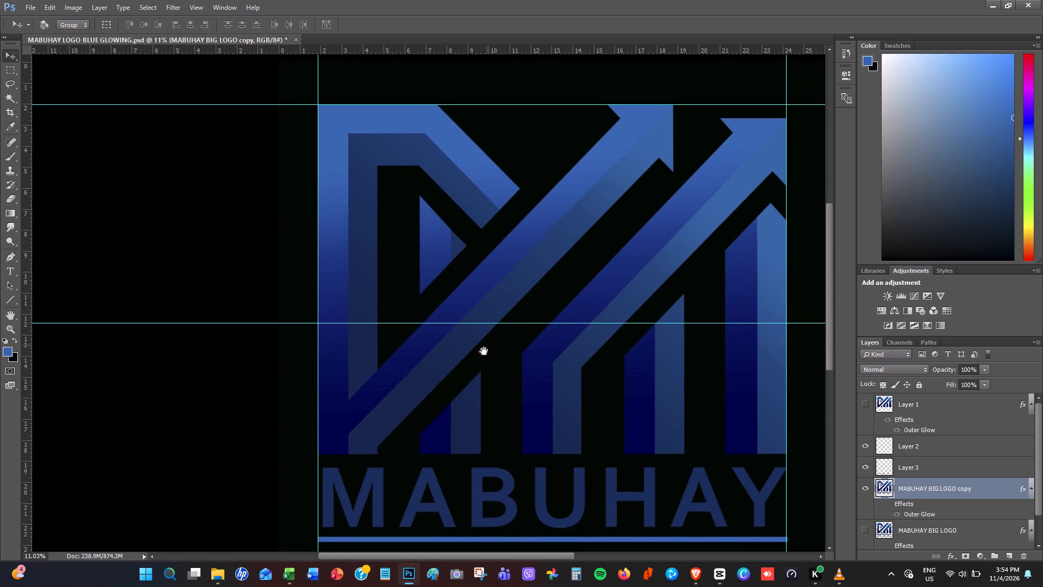
left_click_drag(484, 351, 486, 346)
left_click(9, 70)
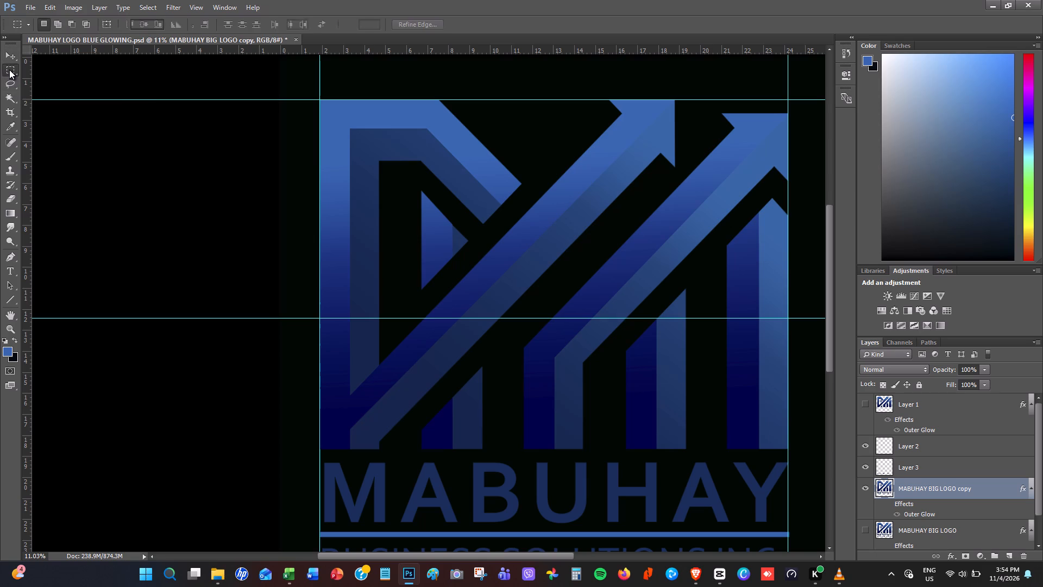
left_click_drag(241, 87, 313, 539)
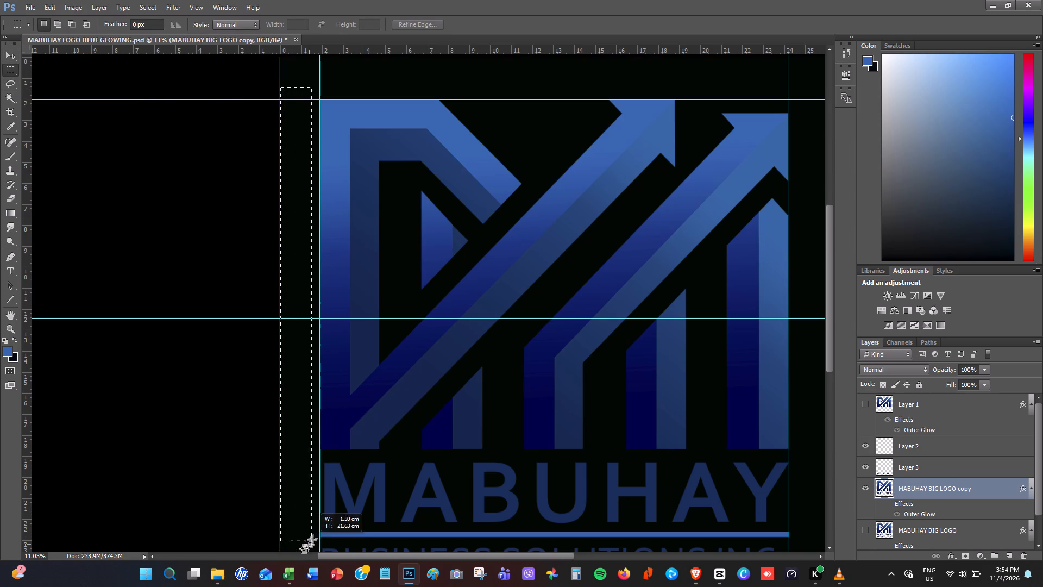
left_click_drag(313, 539, 322, 515)
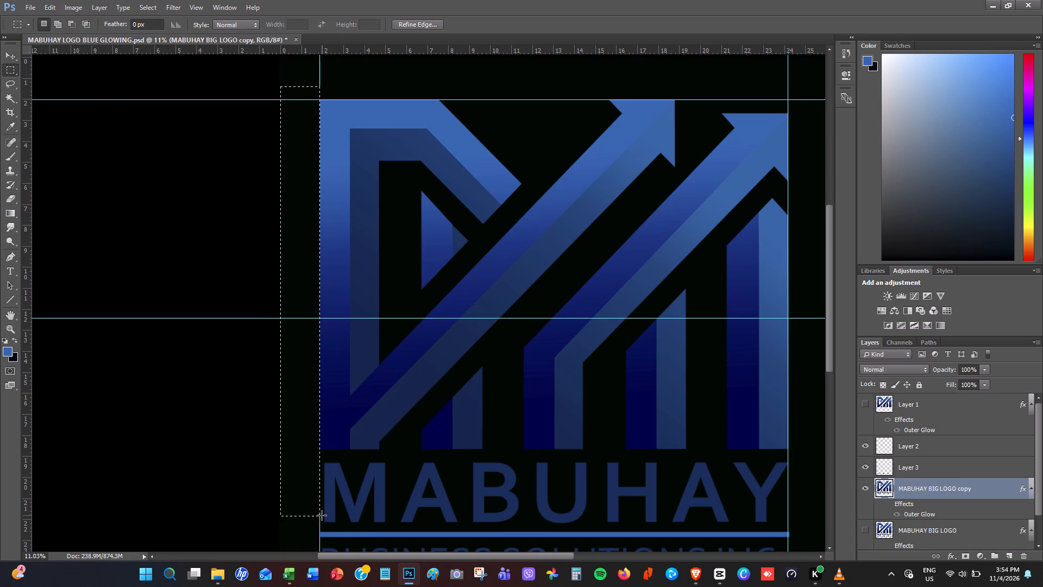
key("ctrl+x")
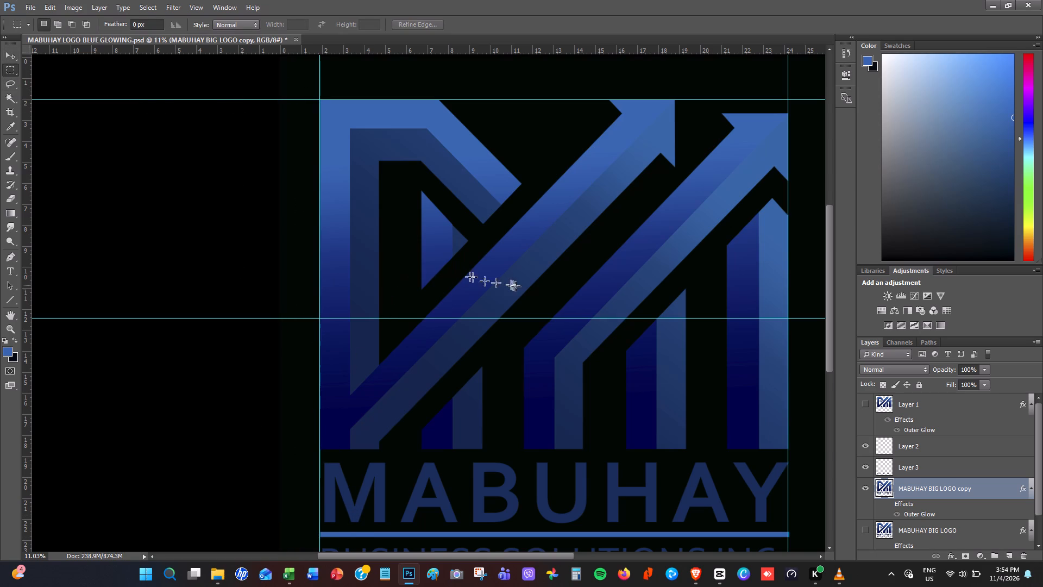
Nudge the right vertical guide slightly inward onto the straight side edge of the rightmost arrowhead at its top corner.
key("space")
key("space")
key("space")
key("space")
key("space")
key("space")
key("space")
key("space")
key("space")
key("space")
left_click_drag(617, 284, 401, 291)
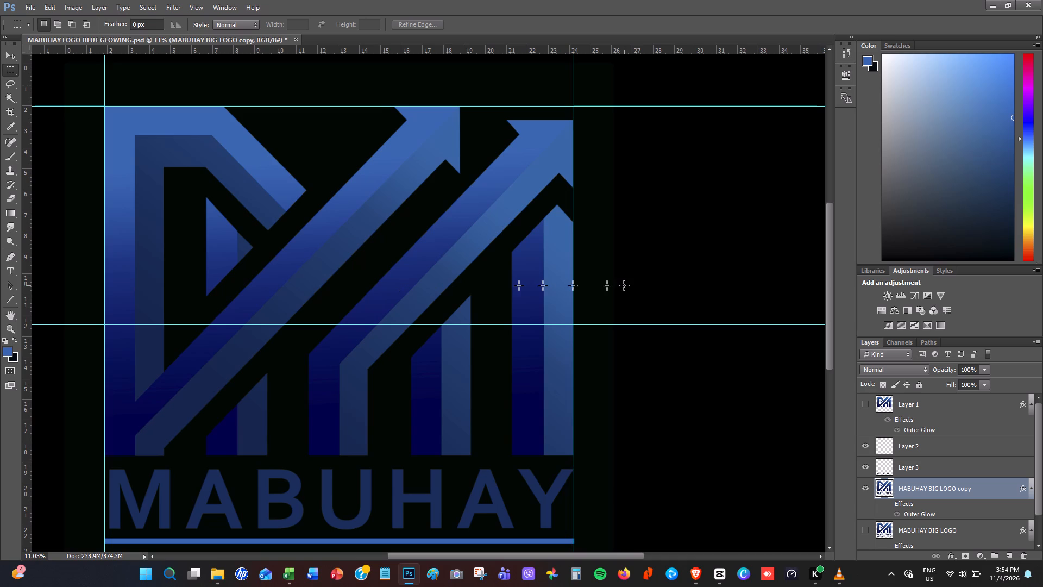
scroll(624, 285, "up", 17, "alt")
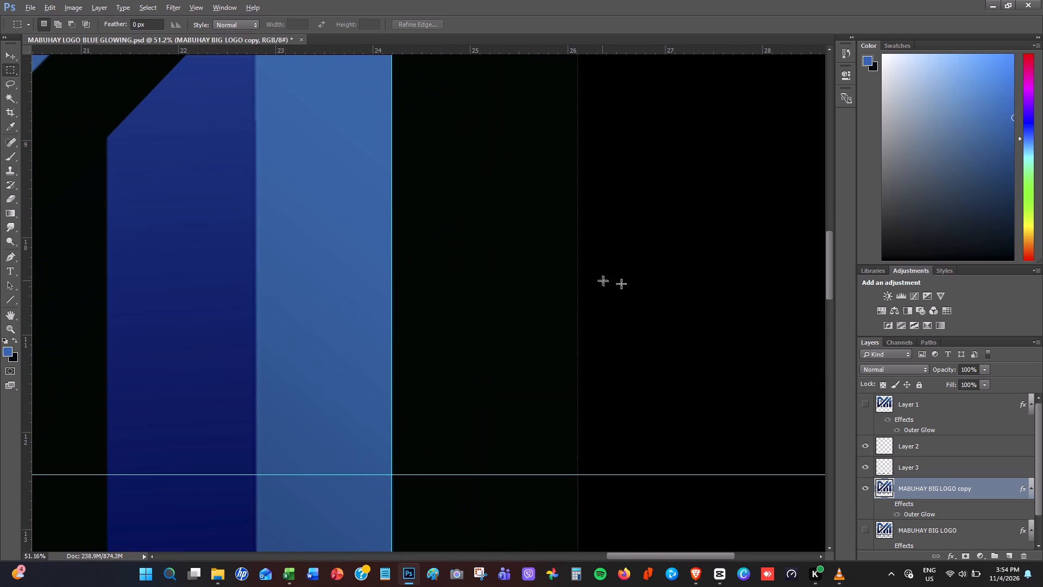
scroll(460, 281, "down", 5, "alt")
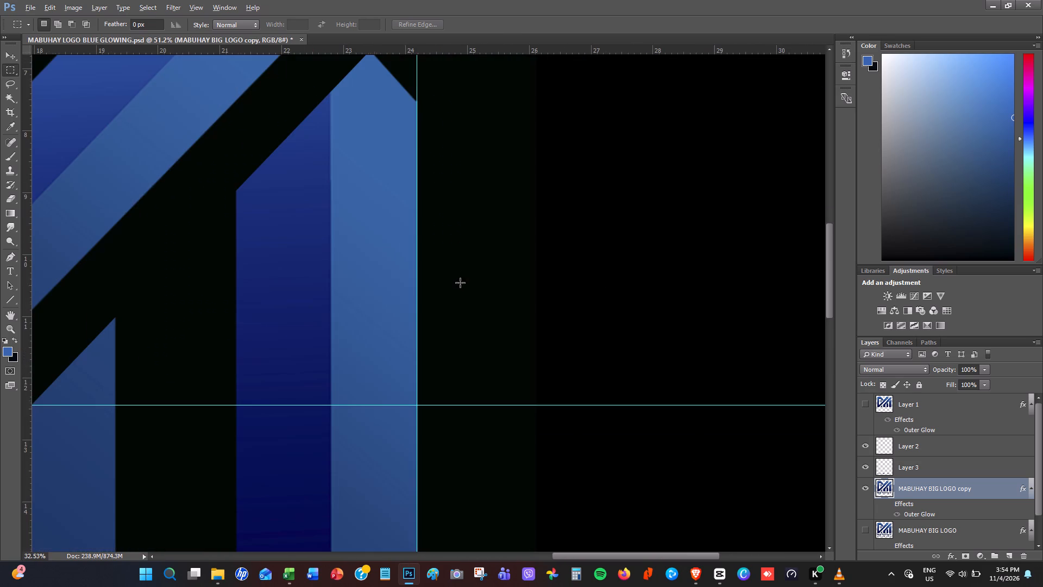
scroll(441, 192, "up", 16, "alt")
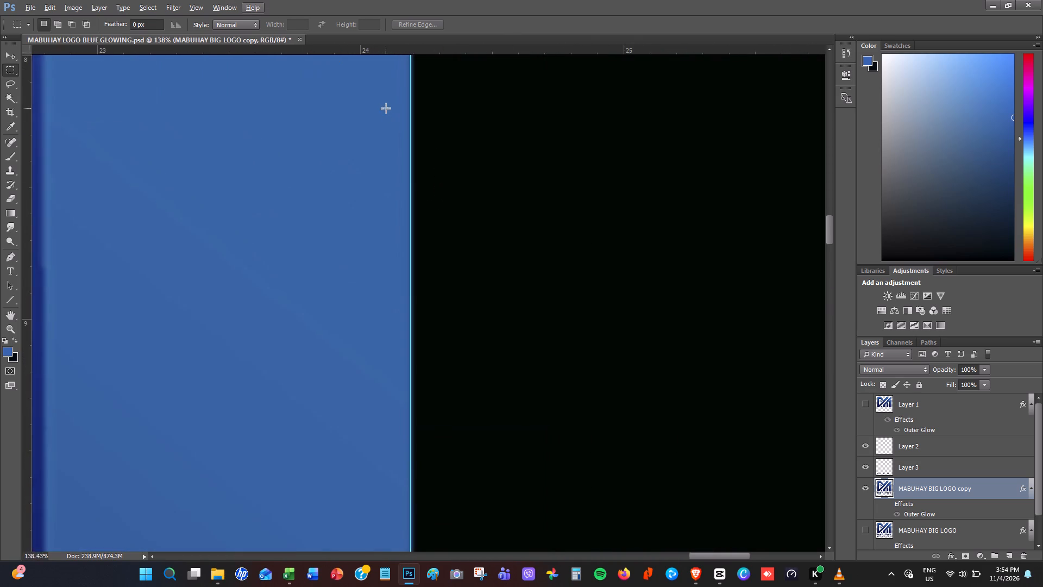
scroll(386, 109, "up", 7, "alt")
key("space")
key("space")
key("space")
key("space")
key("space")
key("space")
key("space")
key("space")
key("space")
key("space")
key("space")
key("space")
key("space")
key("space")
key("space")
key("space")
key("space")
key("space")
key("space")
key("space")
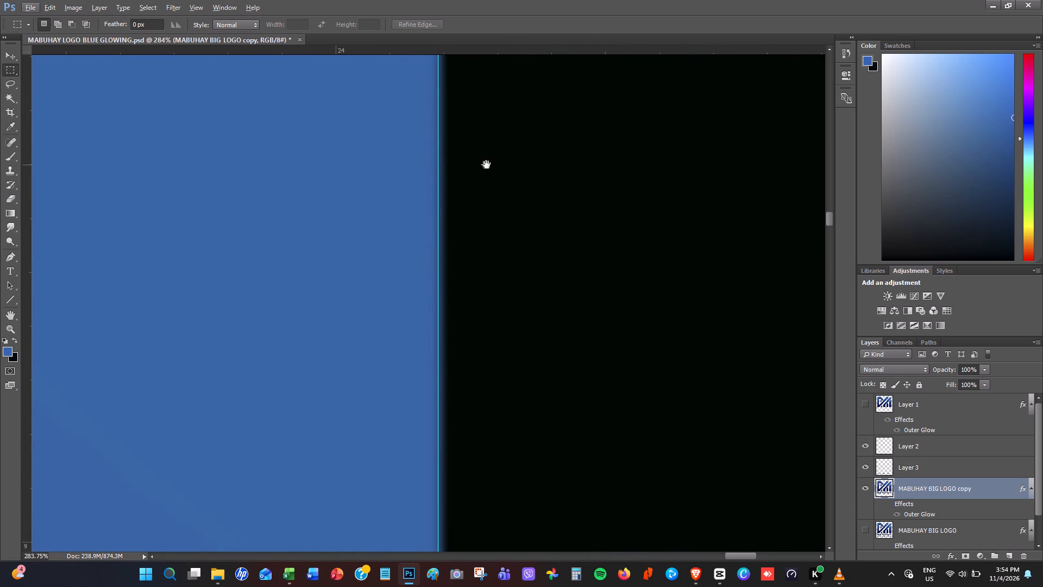
left_click_drag(492, 172, 605, 586)
left_click_drag(620, 210, 437, 444)
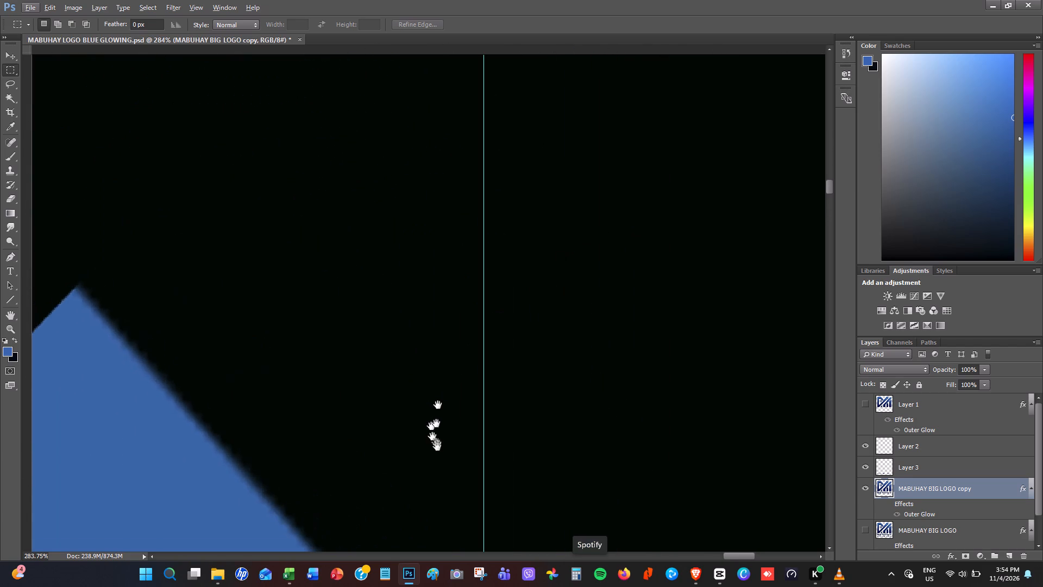
left_click_drag(446, 149, 456, 432)
left_click_drag(631, 272, 619, 480)
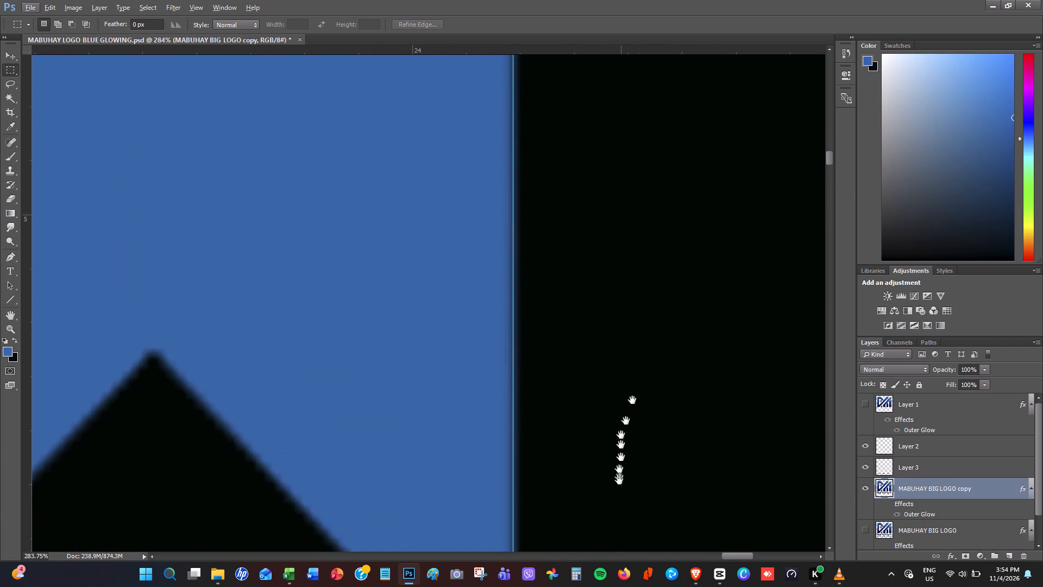
left_click_drag(619, 480, 622, 508)
left_click_drag(557, 107, 539, 409)
left_click_drag(549, 133, 588, 459)
left_click_drag(643, 116, 568, 136)
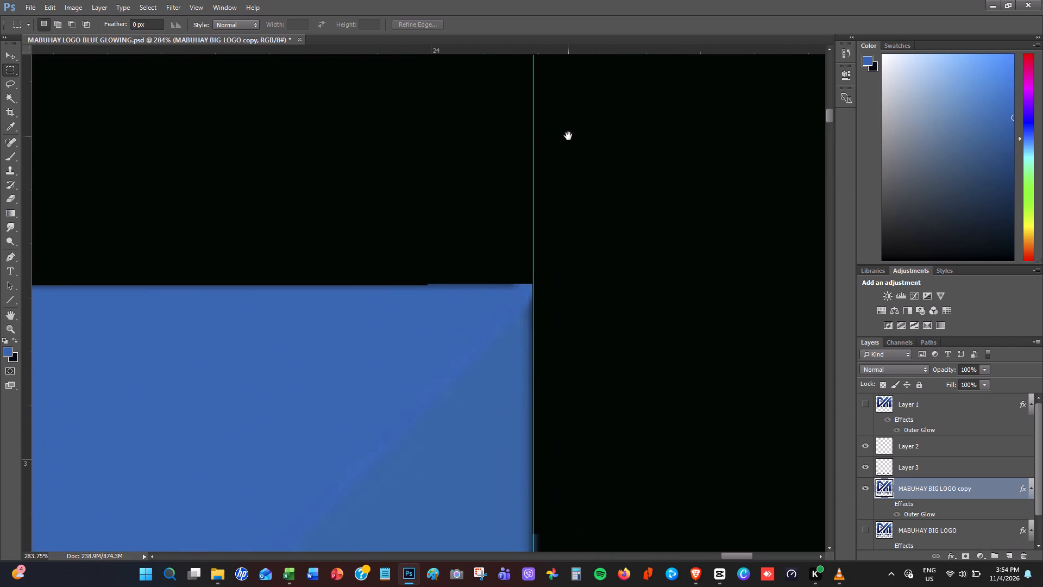
left_click_drag(568, 136, 539, 96)
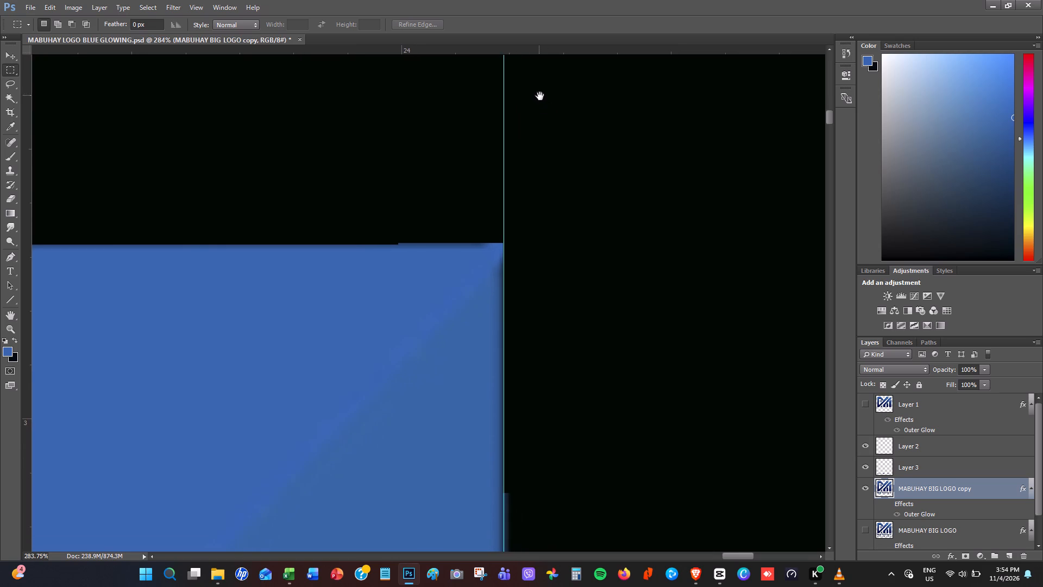
left_click(13, 55)
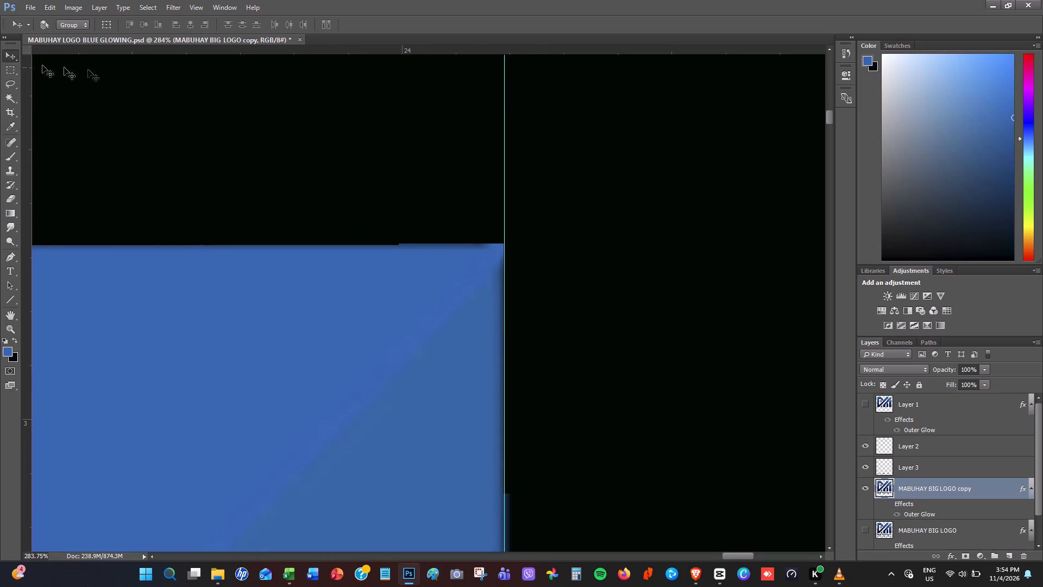
left_click(504, 101)
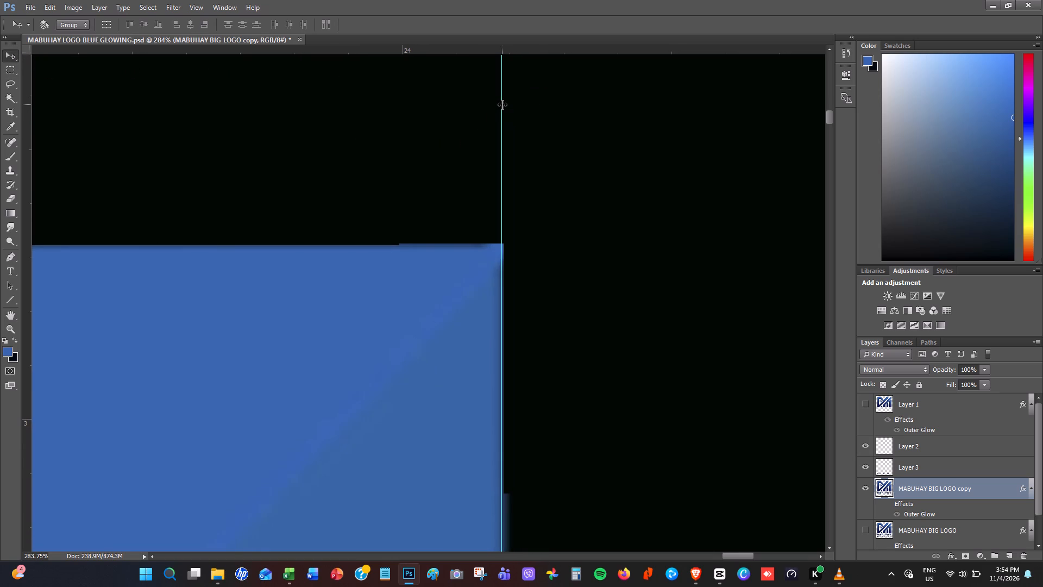
Add a horizontal guide along the top edge of the rightmost arrowhead, at about 2.67 cm.
left_click_drag(397, 49, 400, 72)
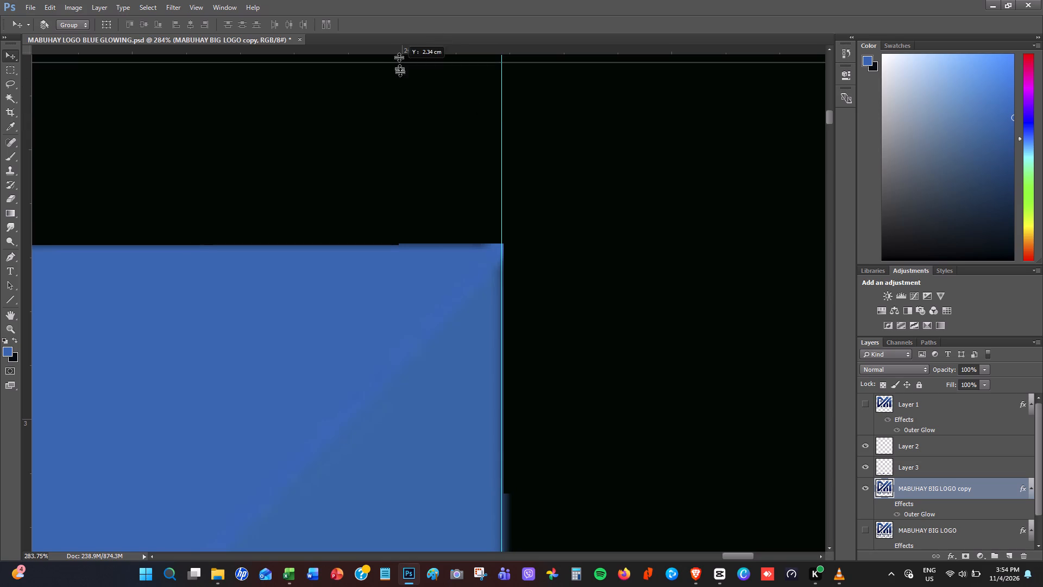
left_click_drag(400, 72, 481, 243)
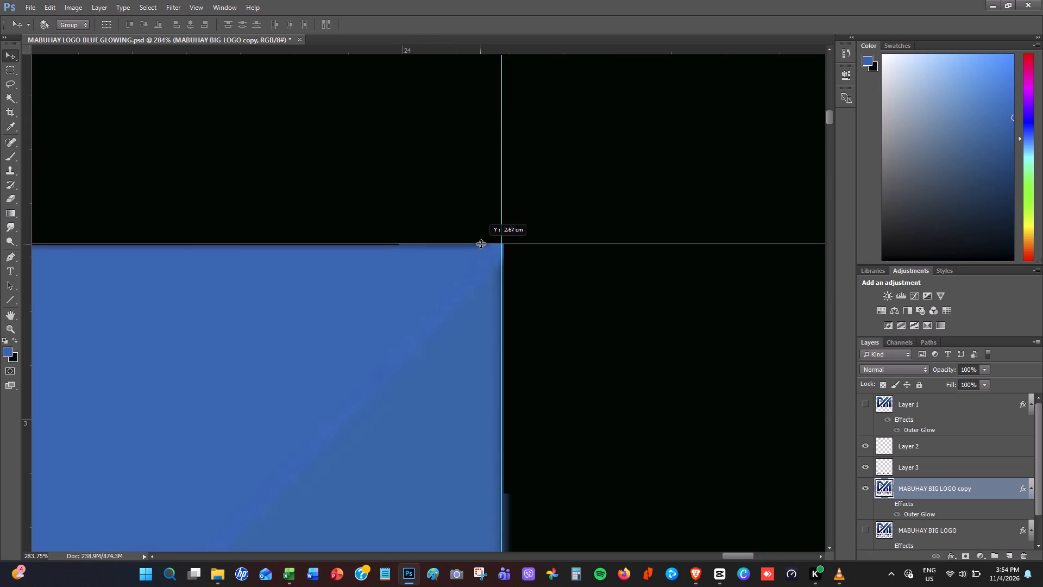
scroll(482, 253, "up", 3)
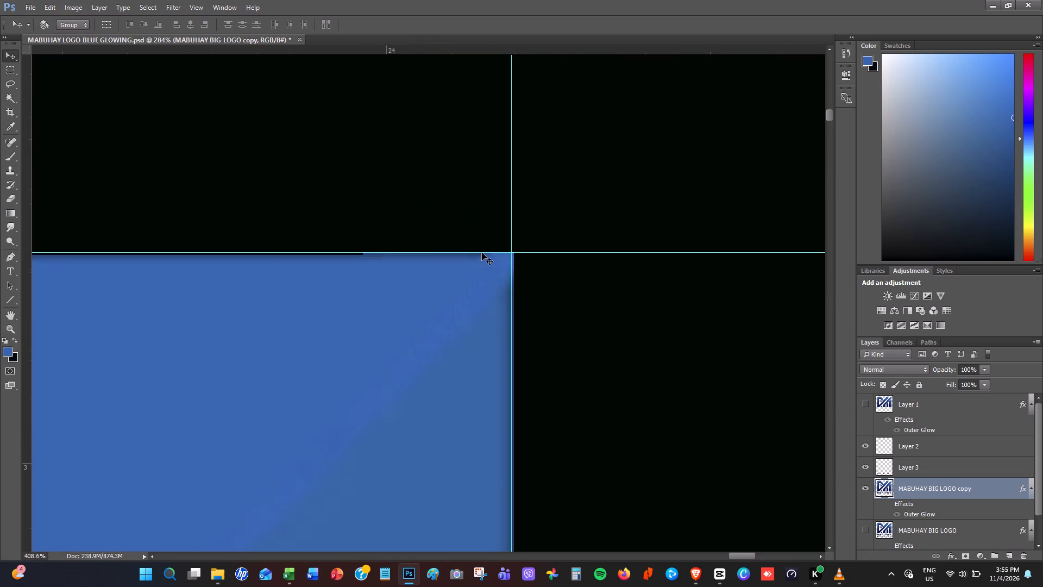
scroll(482, 253, "up", 5)
scroll(482, 253, "down", 1, "alt")
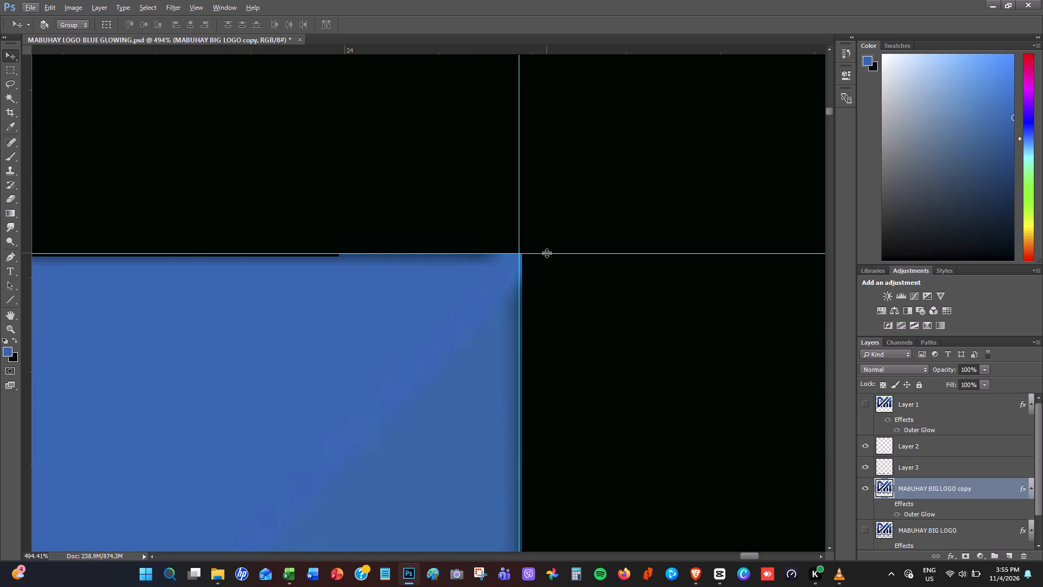
left_click_drag(547, 253, 550, 258)
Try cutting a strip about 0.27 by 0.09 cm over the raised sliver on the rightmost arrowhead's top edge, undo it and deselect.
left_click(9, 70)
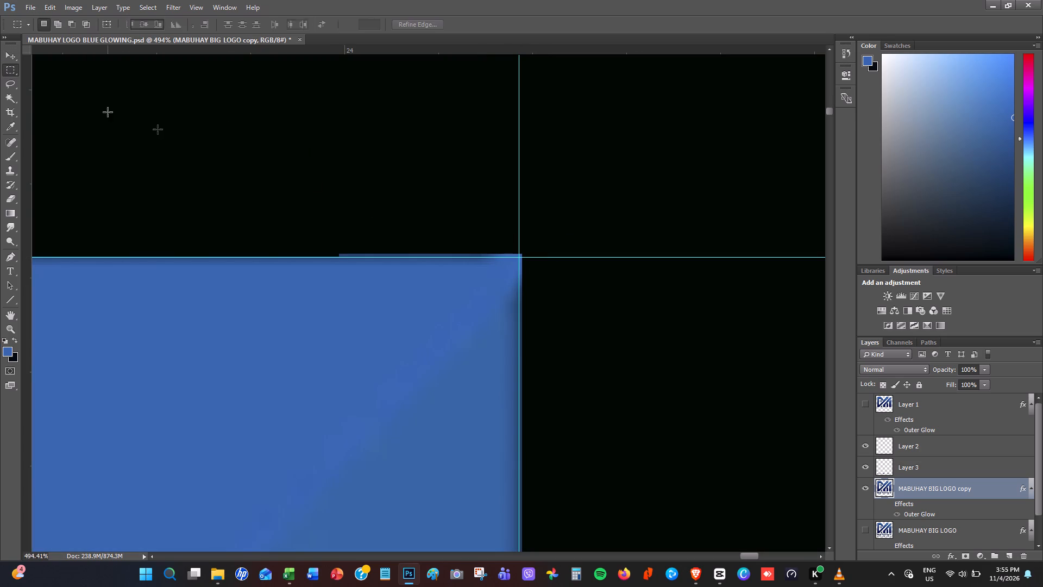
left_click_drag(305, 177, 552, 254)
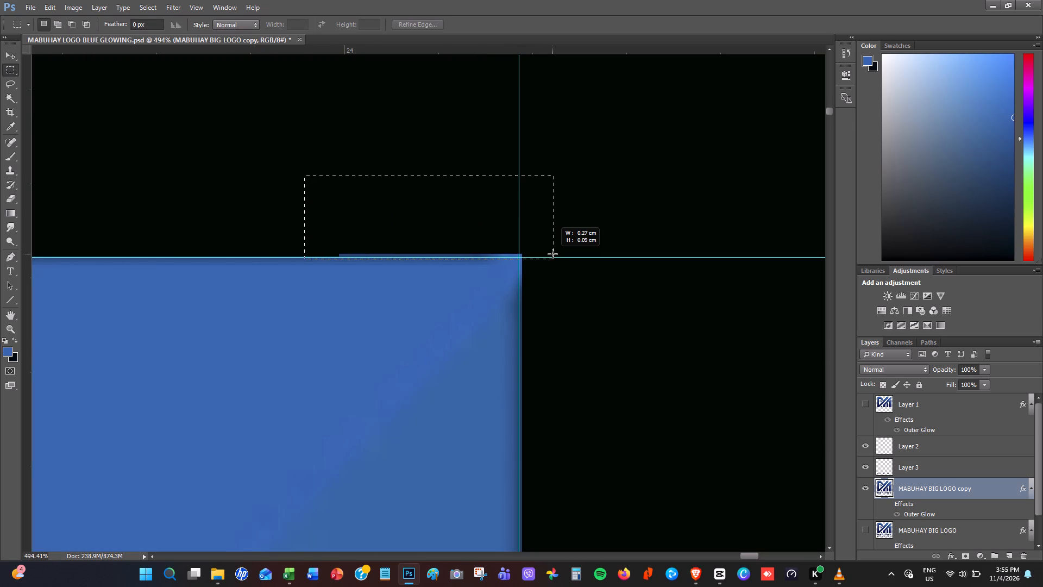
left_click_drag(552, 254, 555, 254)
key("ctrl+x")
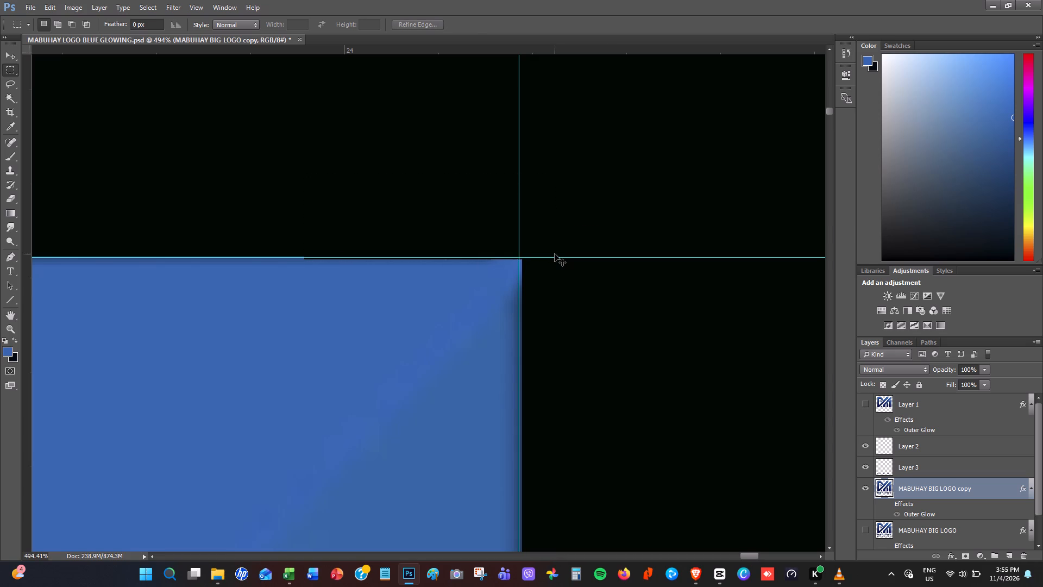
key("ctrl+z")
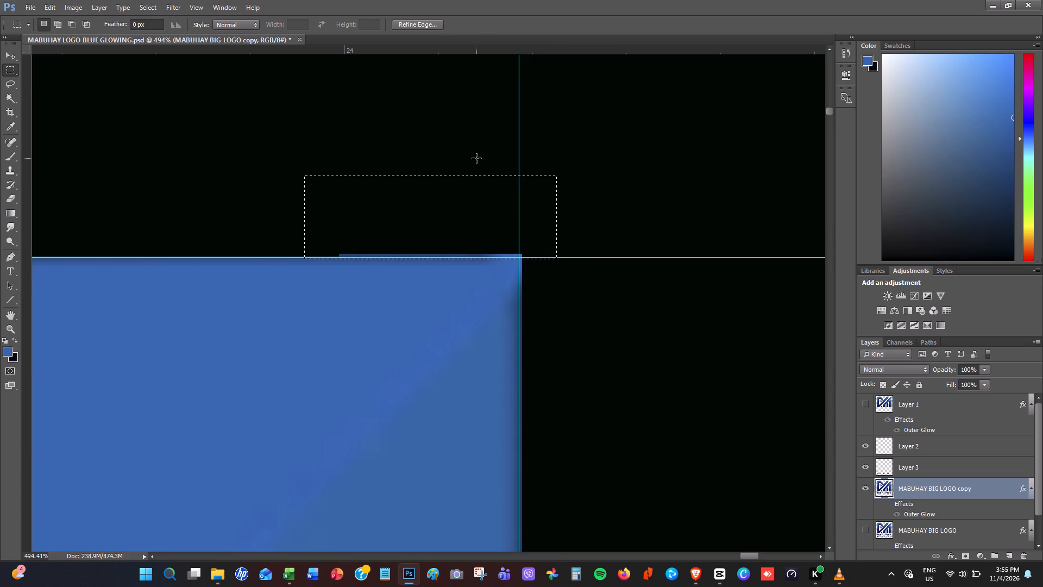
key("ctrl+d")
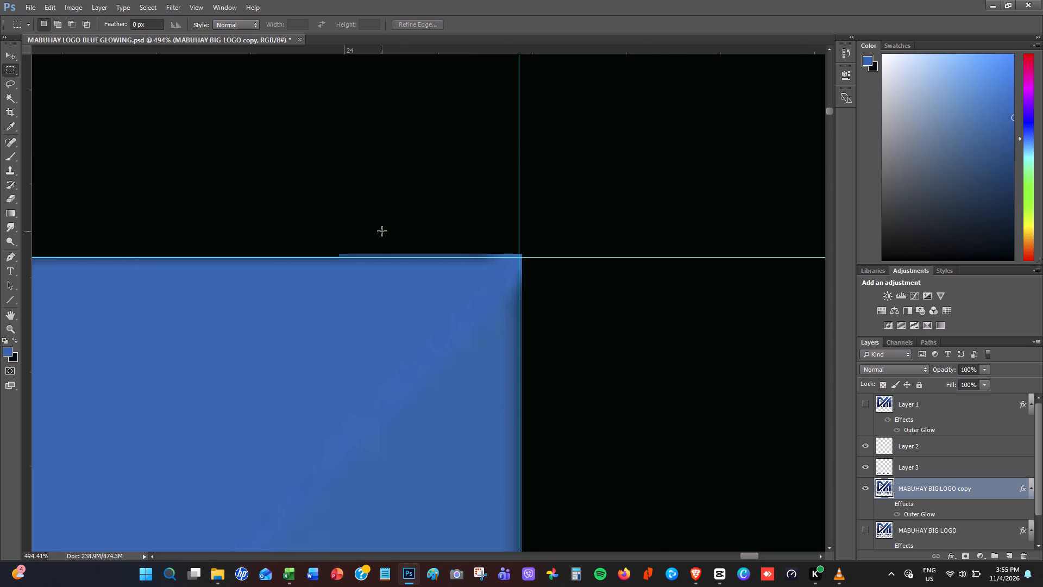
Fine-tune the horizontal guide to sit on the rightmost arrowhead's main top edge, at about 2.68 cm.
scroll(382, 232, "up", 1, "alt")
scroll(382, 232, "down", 1, "alt")
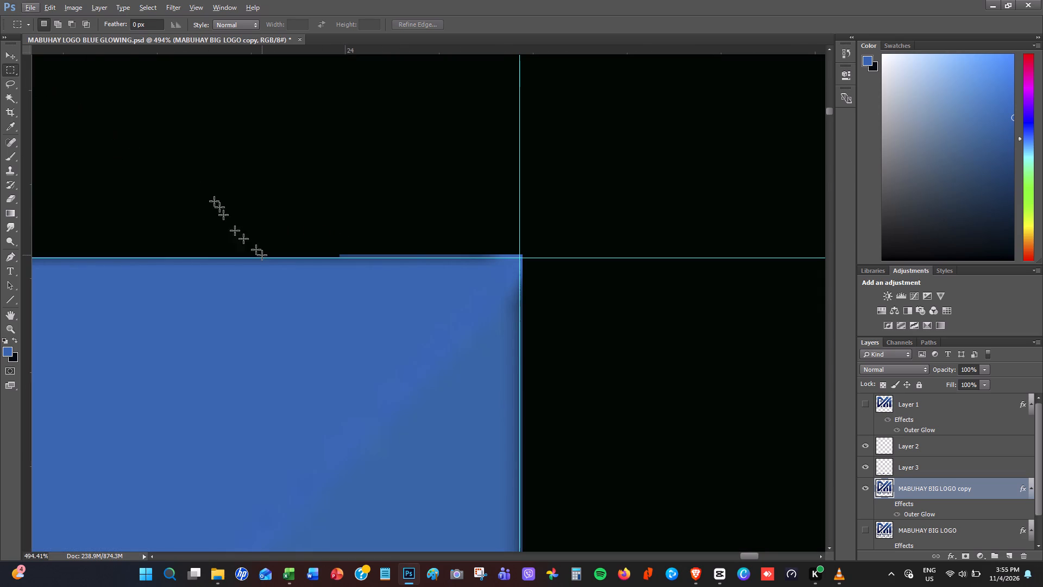
left_click(10, 59)
left_click_drag(341, 257, 337, 248)
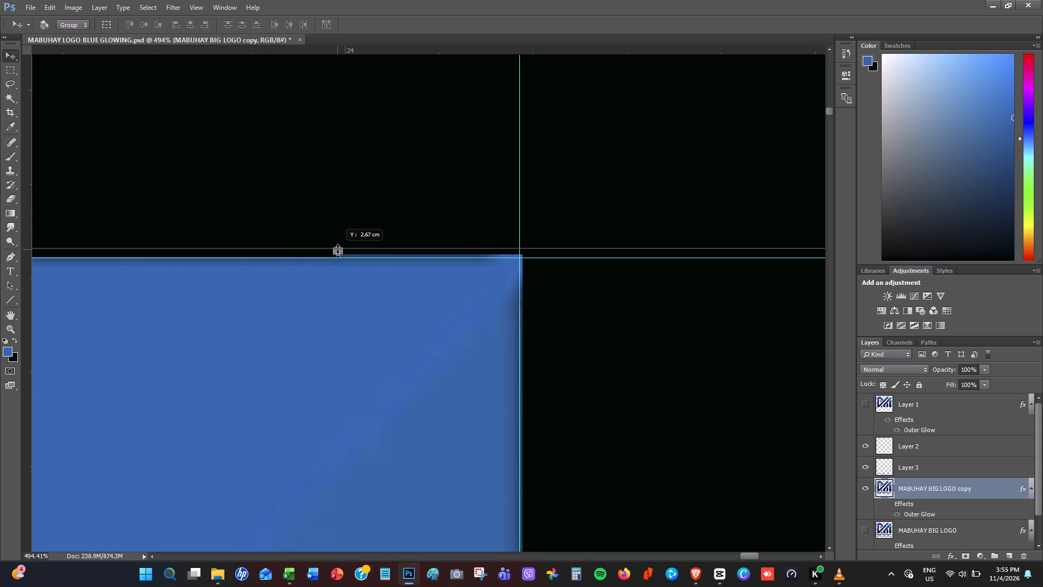
left_click_drag(337, 248, 332, 242)
left_click_drag(330, 242, 330, 252)
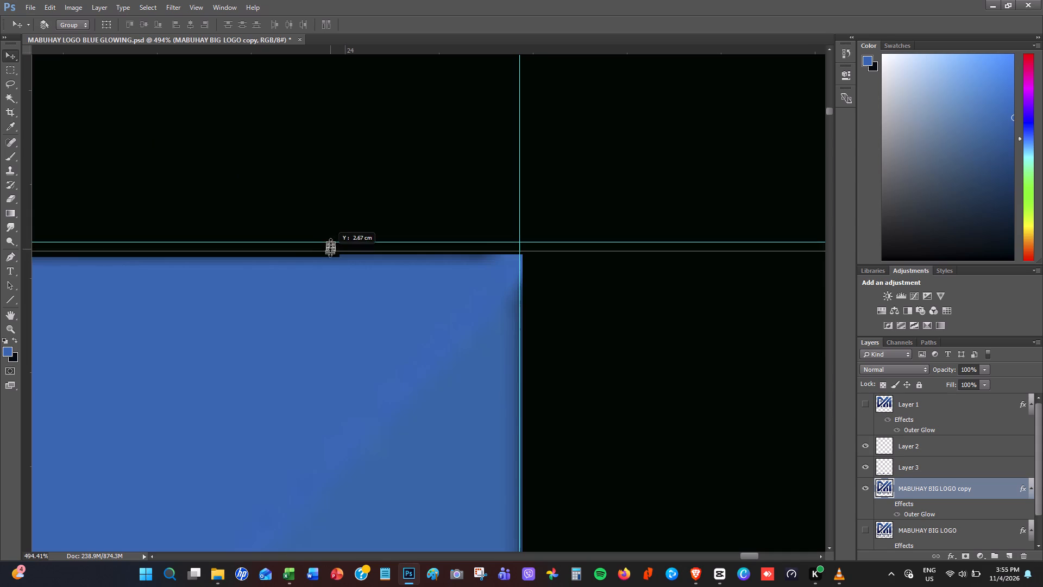
left_click_drag(330, 252, 331, 256)
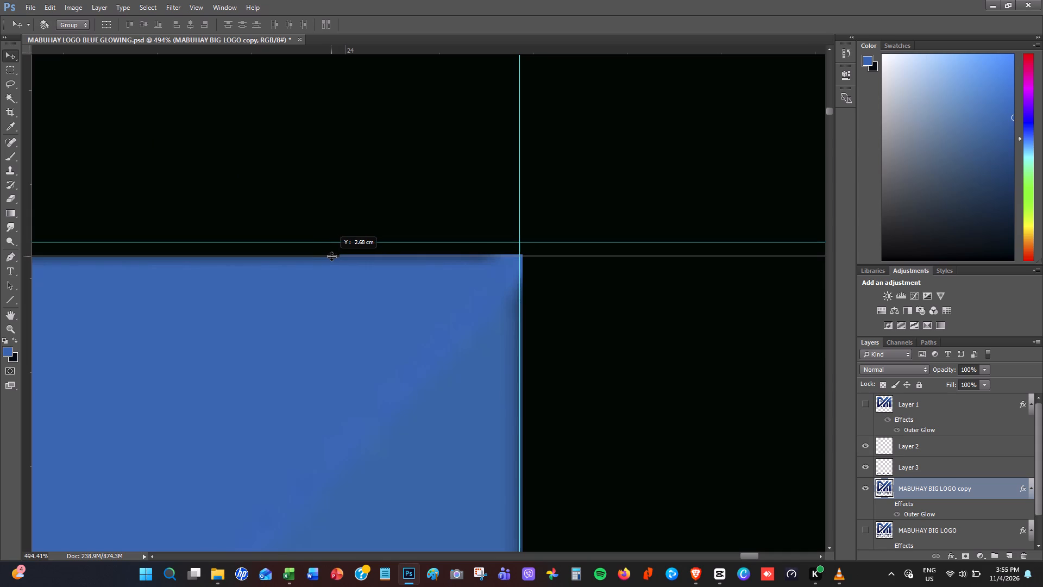
left_click_drag(331, 256, 332, 256)
left_click(332, 256)
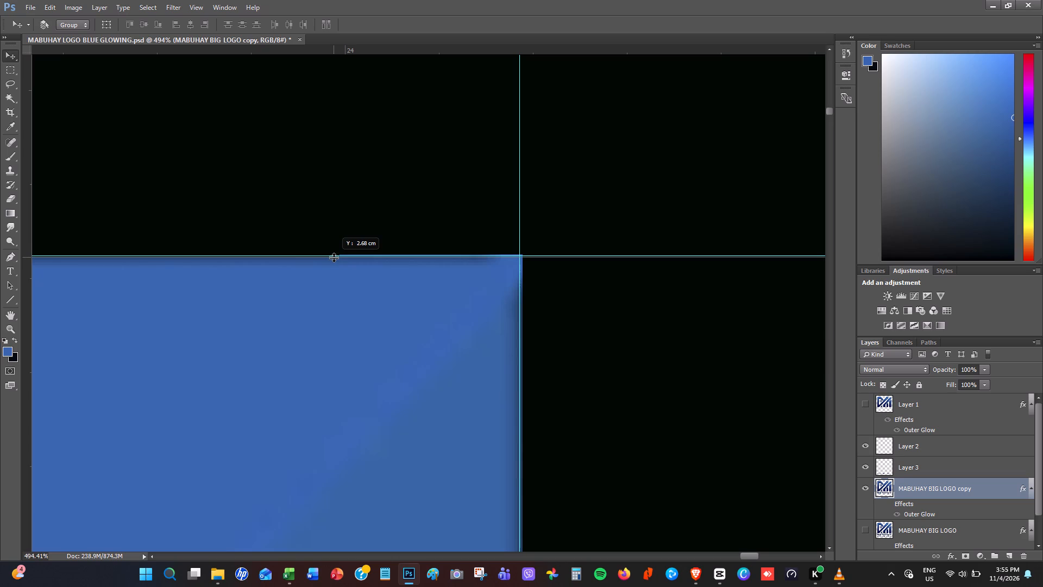
Cut away a strip about 0.33 by 0.07 cm over the raised sliver on the rightmost arrowhead's top edge, down to the horizontal guide.
left_click(9, 73)
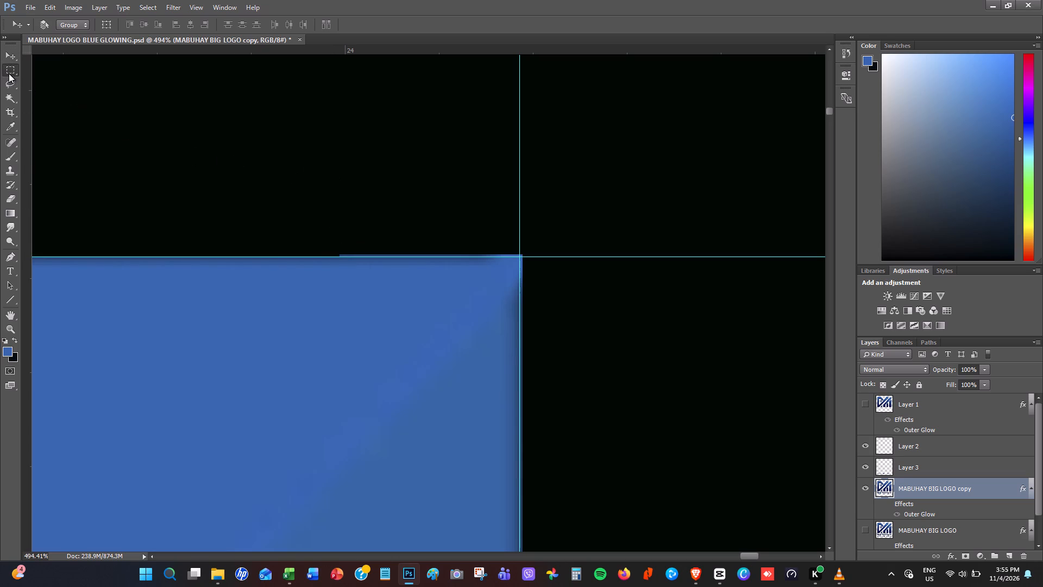
left_click_drag(233, 198, 536, 257)
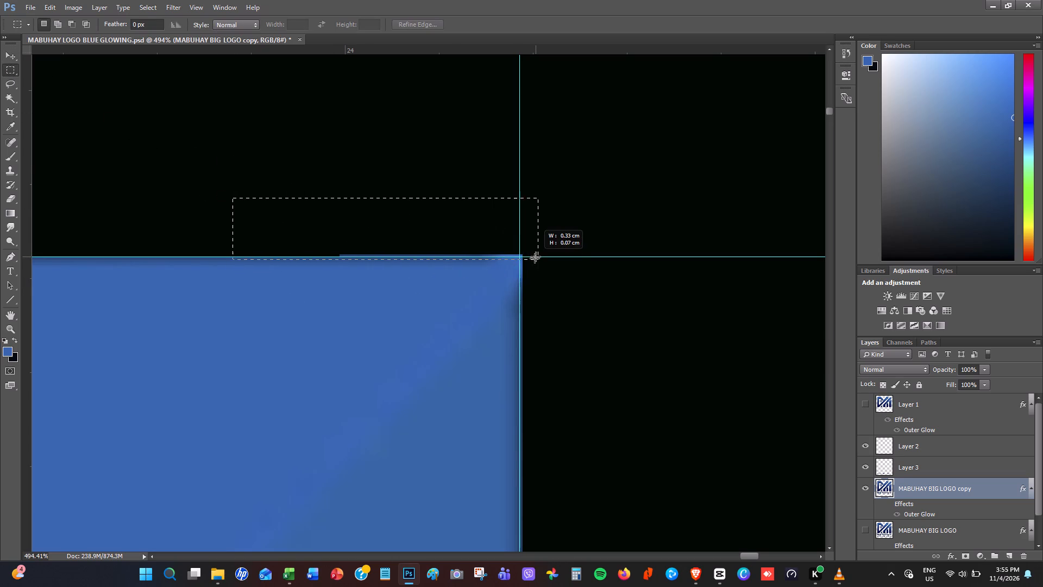
left_click_drag(536, 257, 544, 250)
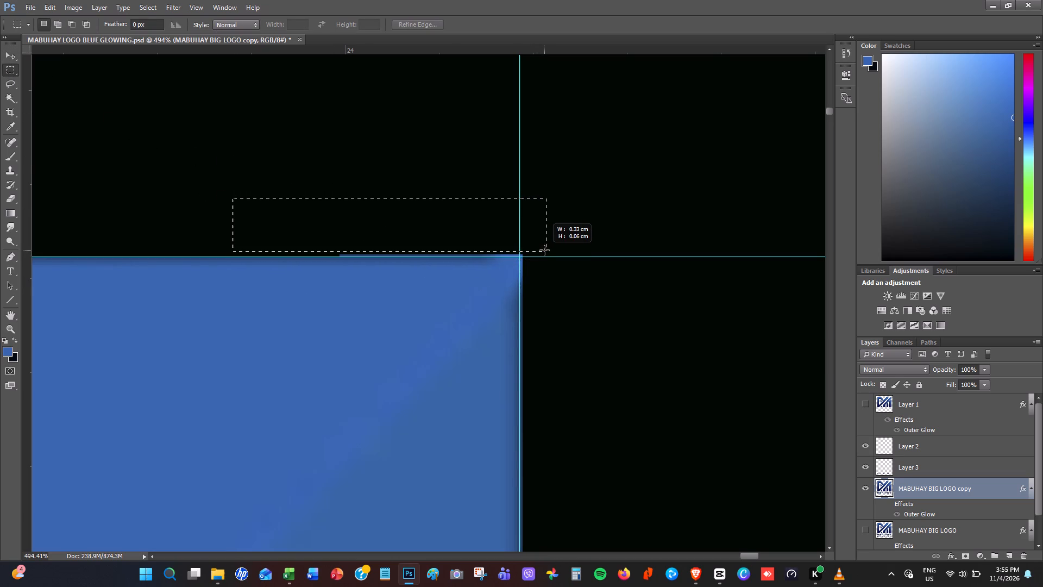
left_click_drag(544, 250, 546, 252)
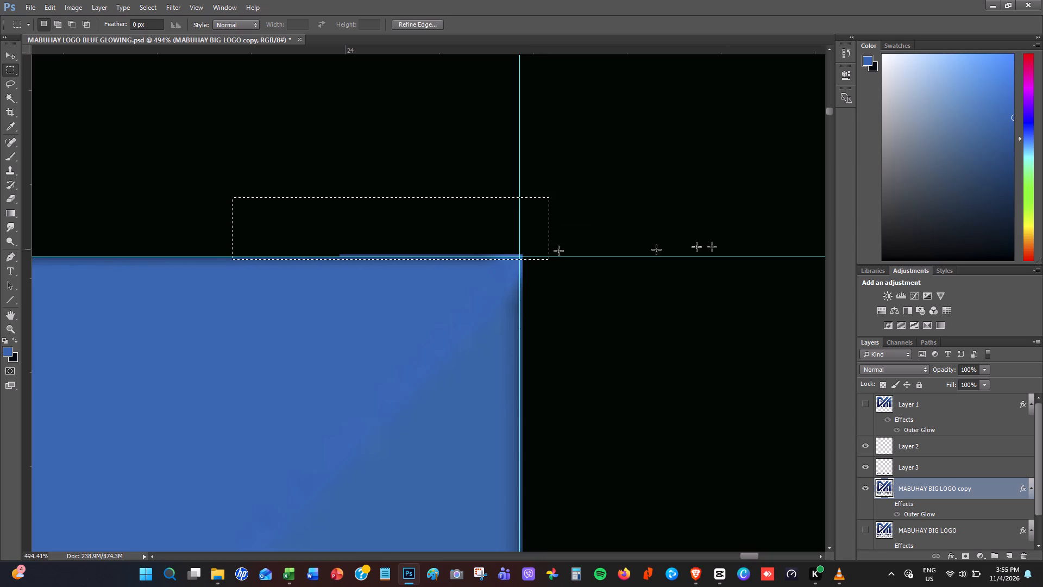
key("Up")
key("Up")
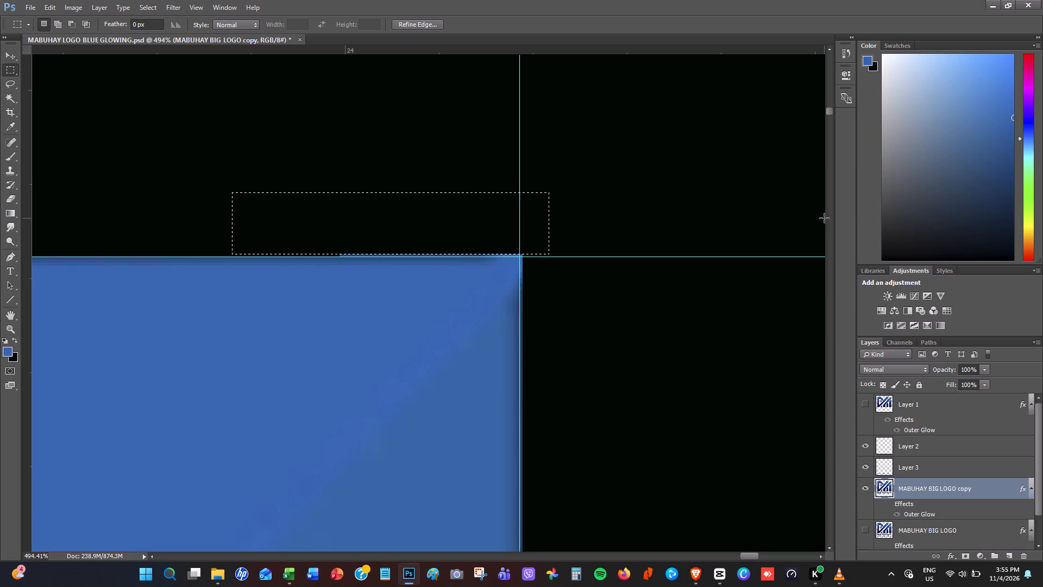
key("Down")
key("ctrl+x")
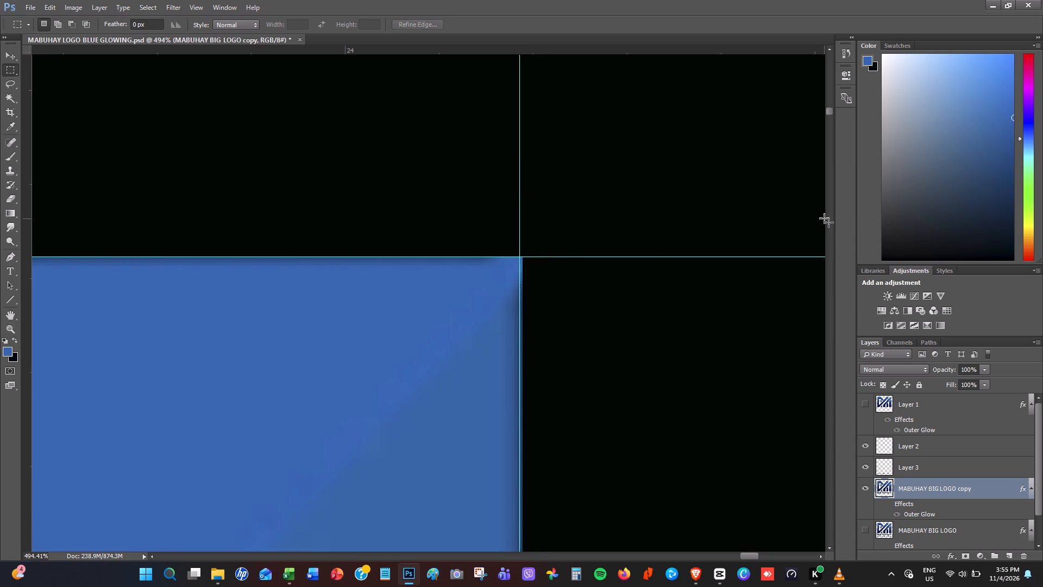
Cut everything beyond the right vertical guide, from above the rightmost arrowhead down to the base of the bars.
scroll(671, 244, "down", 7, "alt")
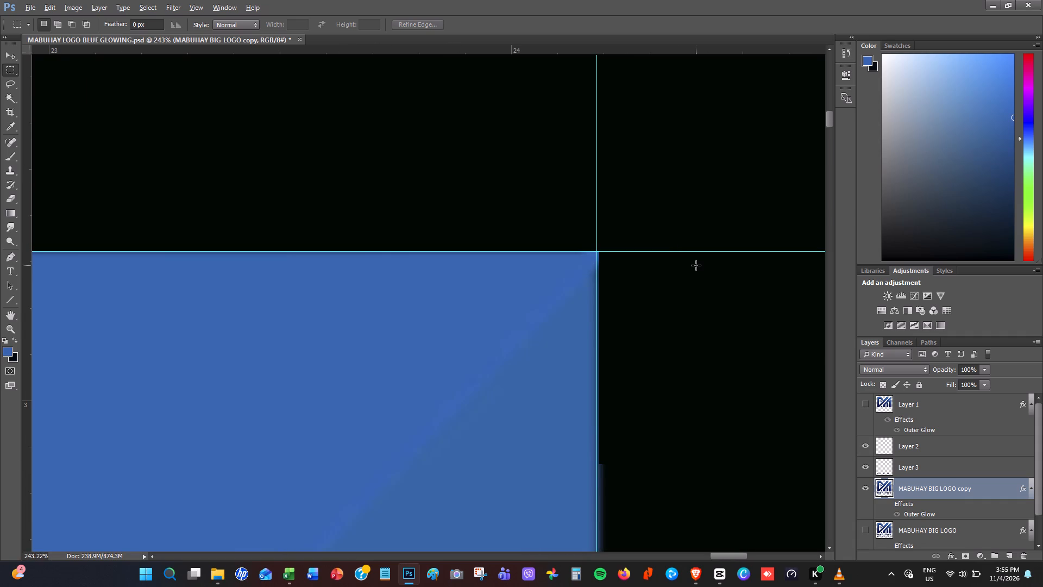
scroll(696, 265, "down", 15, "alt")
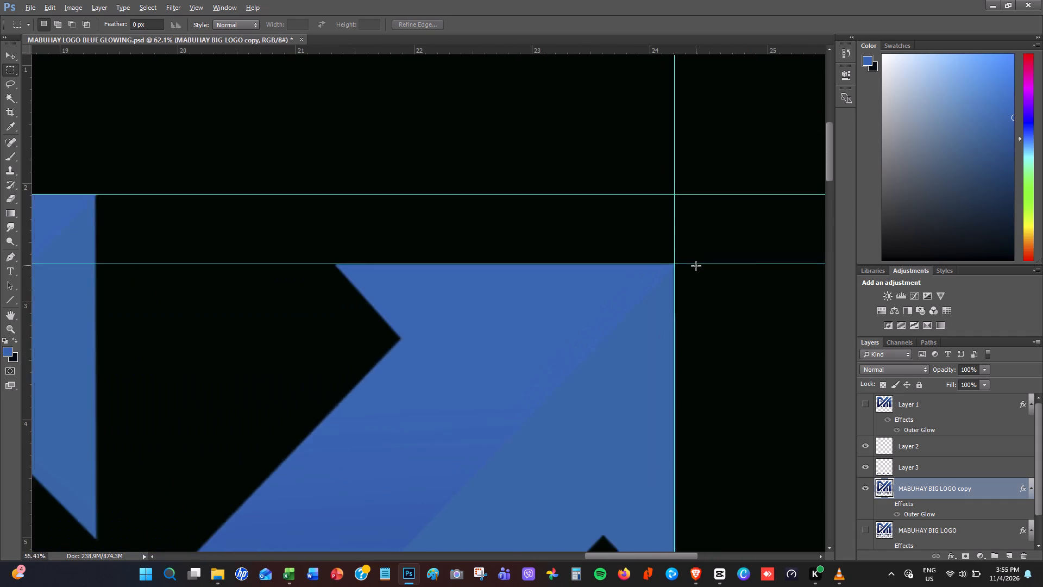
scroll(696, 266, "down", 19, "alt")
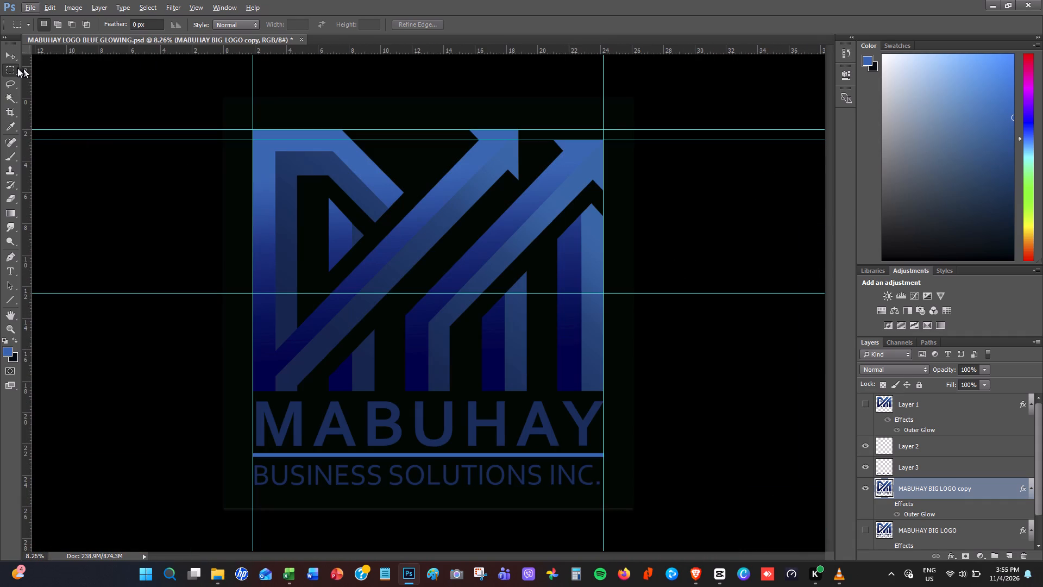
left_click_drag(656, 110, 619, 397)
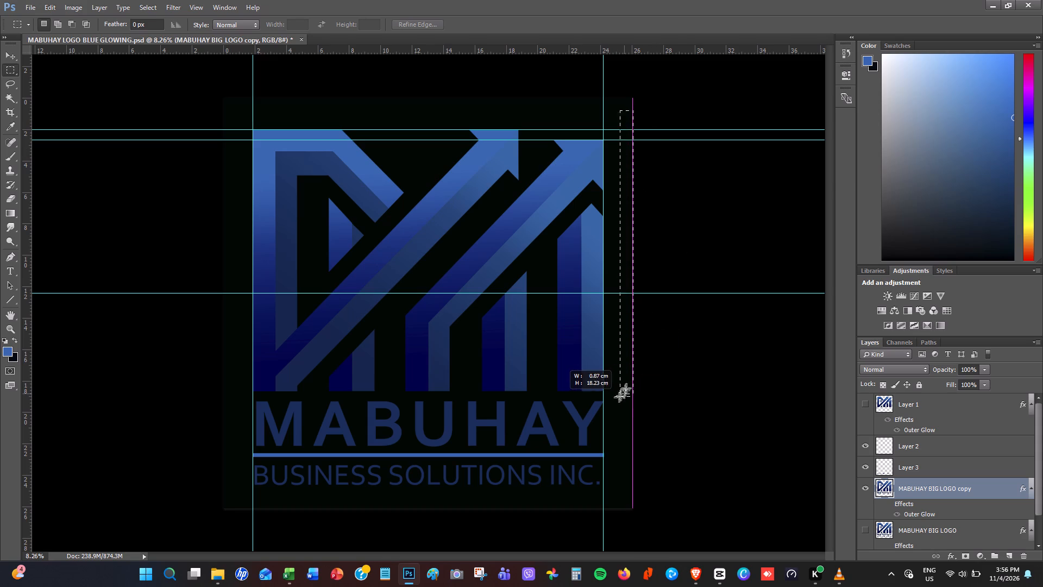
left_click_drag(619, 397, 606, 394)
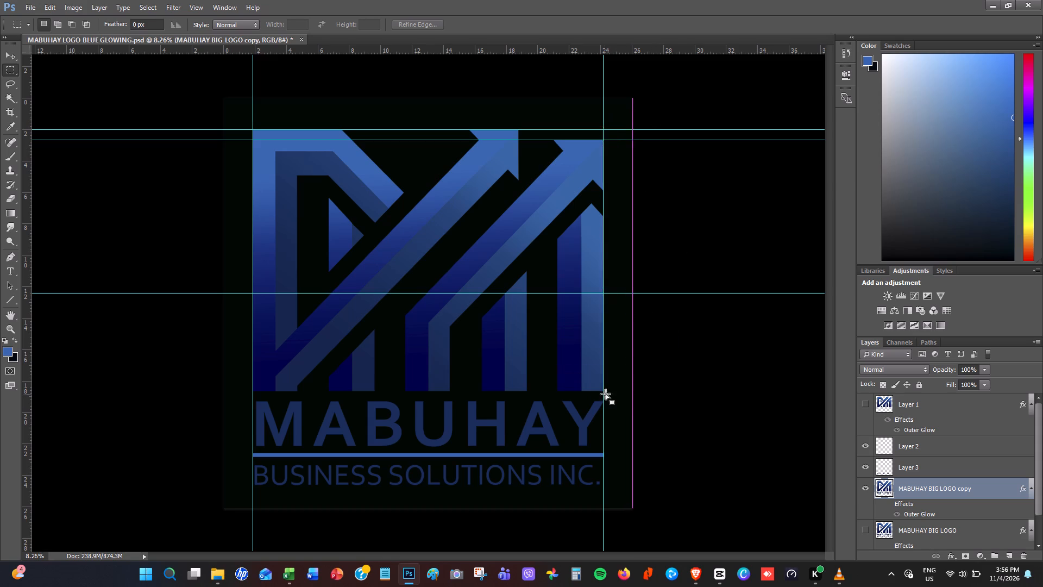
key("ctrl+x")
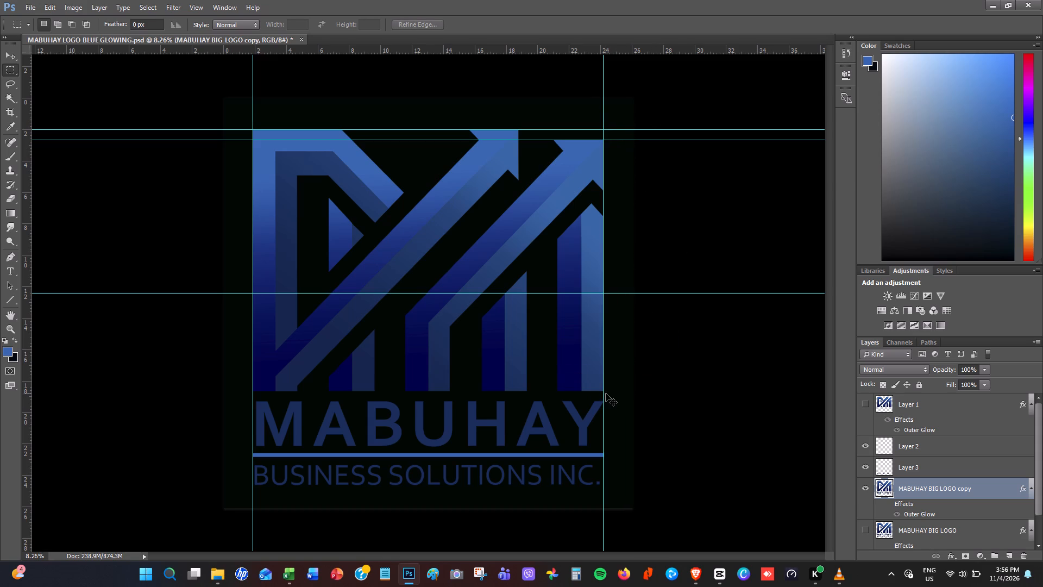
Examine the outer side edges of the rightmost bar and arrowhead along the right vertical guide.
scroll(621, 275, "up", 10, "alt")
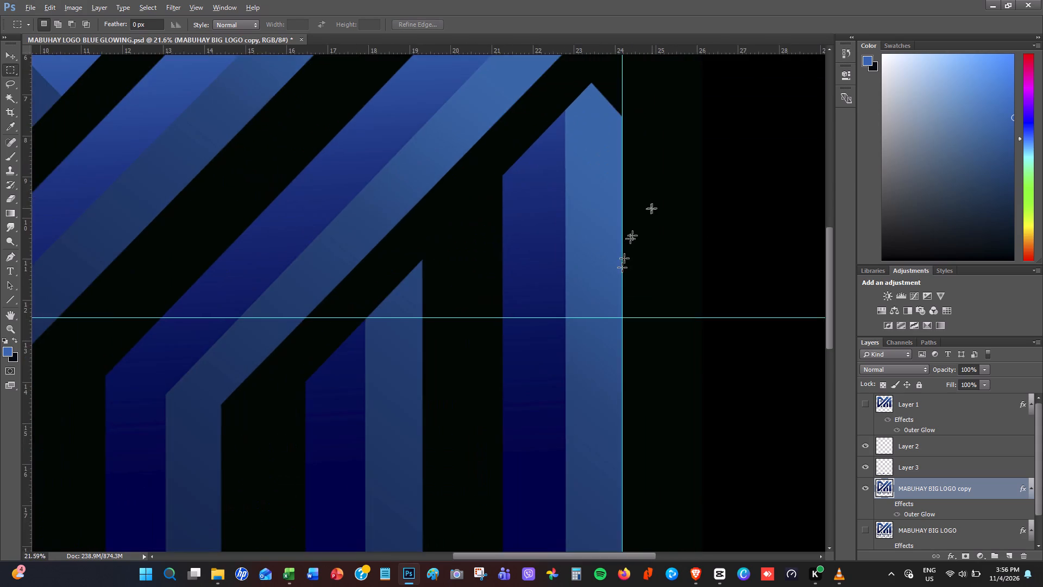
scroll(654, 189, "up", 8, "alt")
scroll(607, 128, "up", 18, "alt")
scroll(605, 128, "down", 15, "alt")
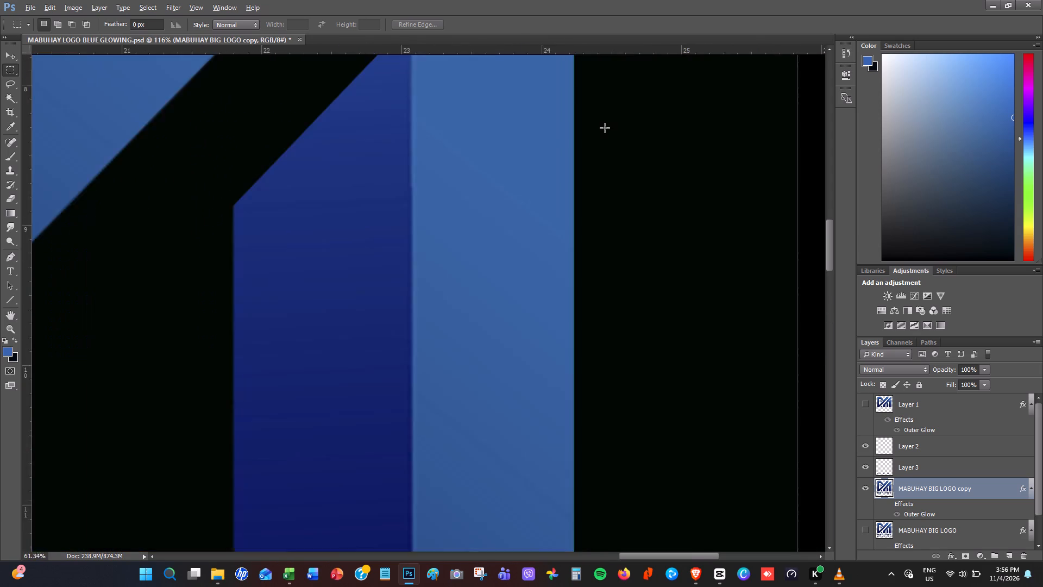
scroll(605, 128, "down", 14, "alt")
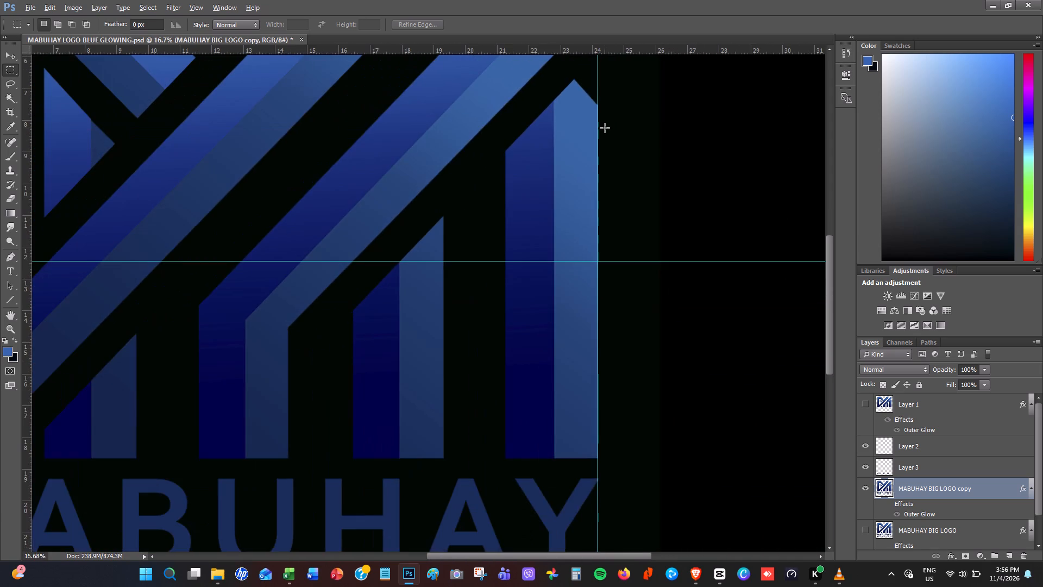
scroll(585, 101, "up", 14)
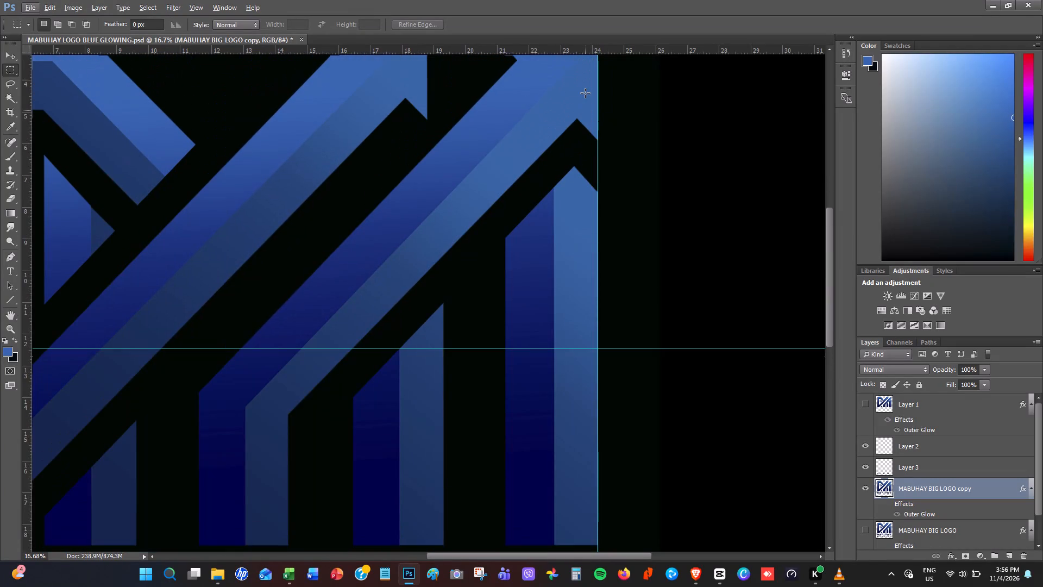
scroll(585, 93, "up", 7)
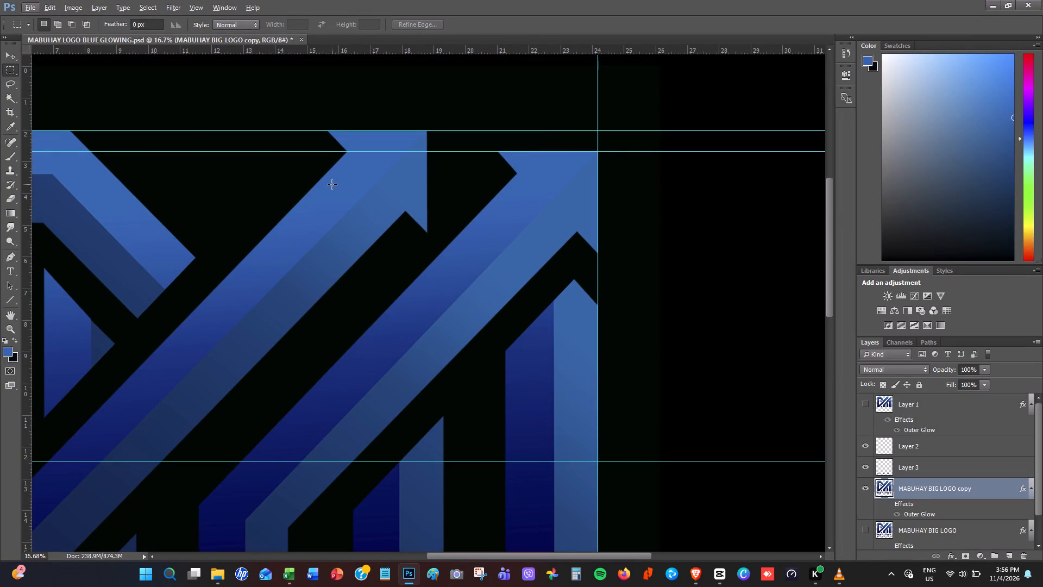
Trim the straight side edge of the middle arrowhead by cutting a strip about 0.50 by 3.61 cm alongside it.
scroll(332, 185, "up", 10, "alt")
key("space")
key("space")
key("space")
key("space")
key("space")
key("space")
key("space")
key("space")
key("space")
key("space")
key("space")
key("space")
key("space")
key("space")
key("space")
key("space")
key("space")
key("space")
key("space")
key("space")
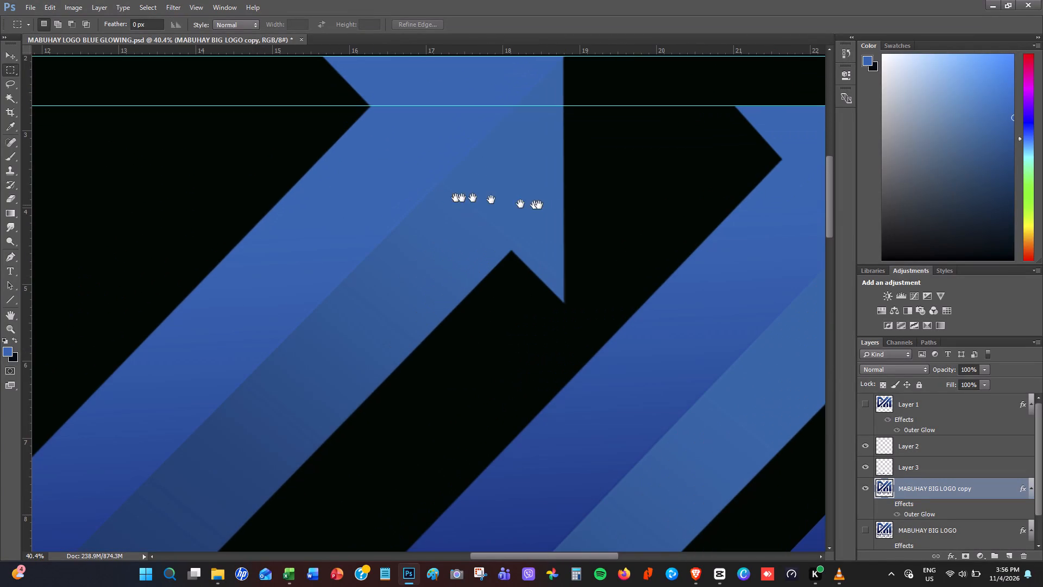
left_click_drag(573, 205, 423, 265)
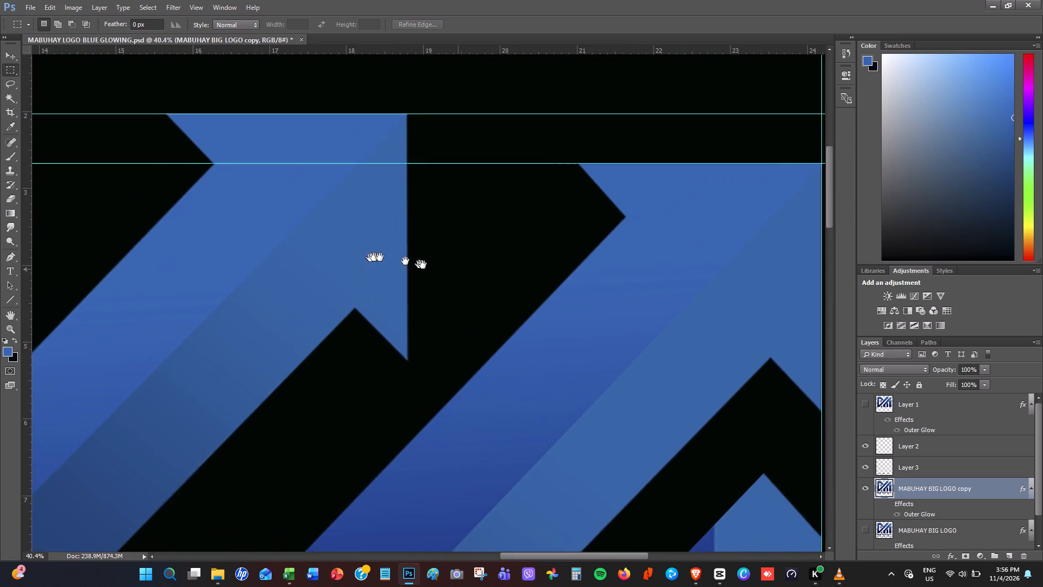
left_click_drag(423, 265, 466, 265)
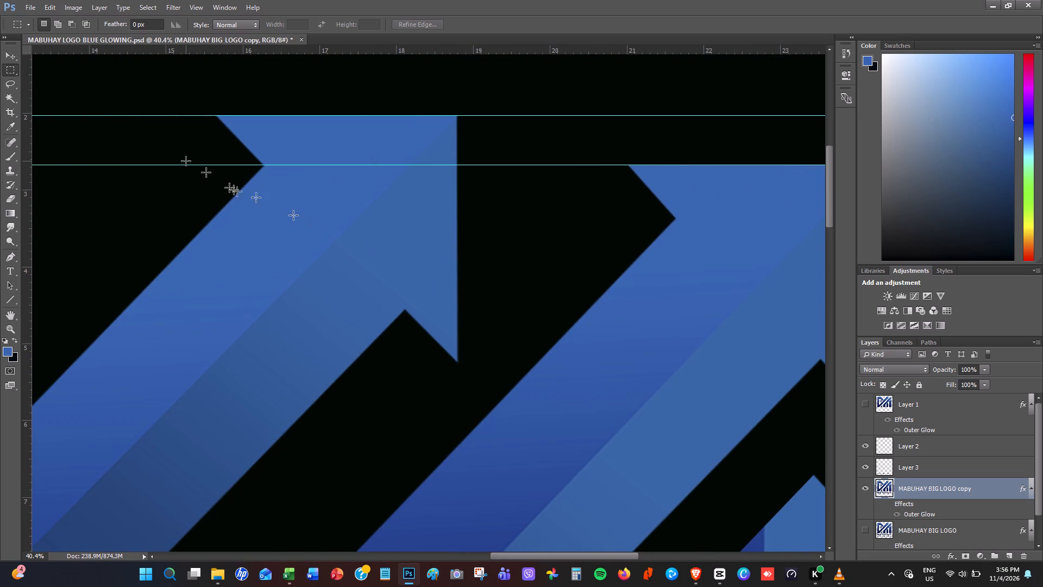
left_click_drag(494, 104, 473, 259)
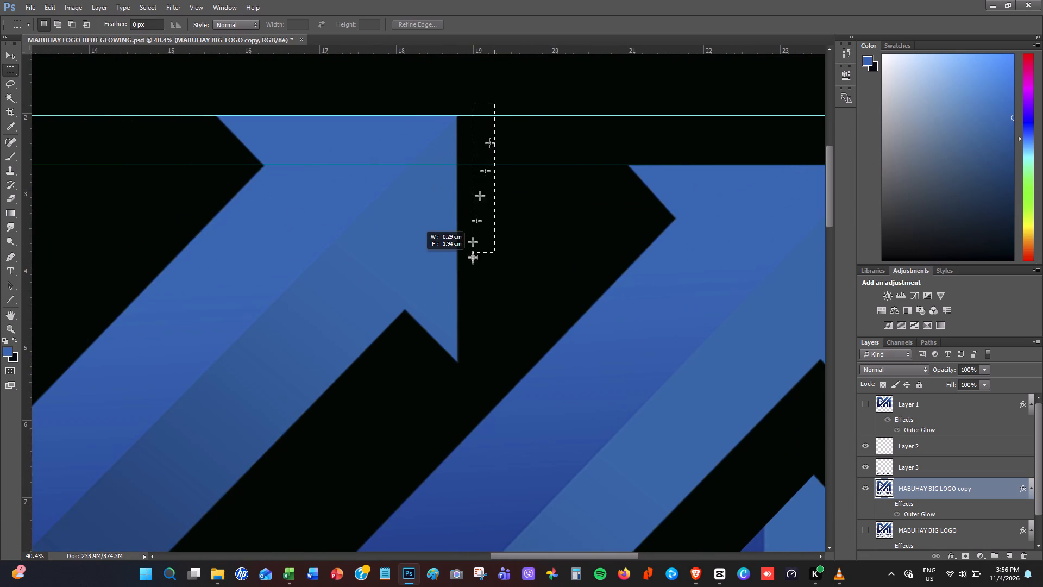
left_click_drag(473, 259, 461, 374)
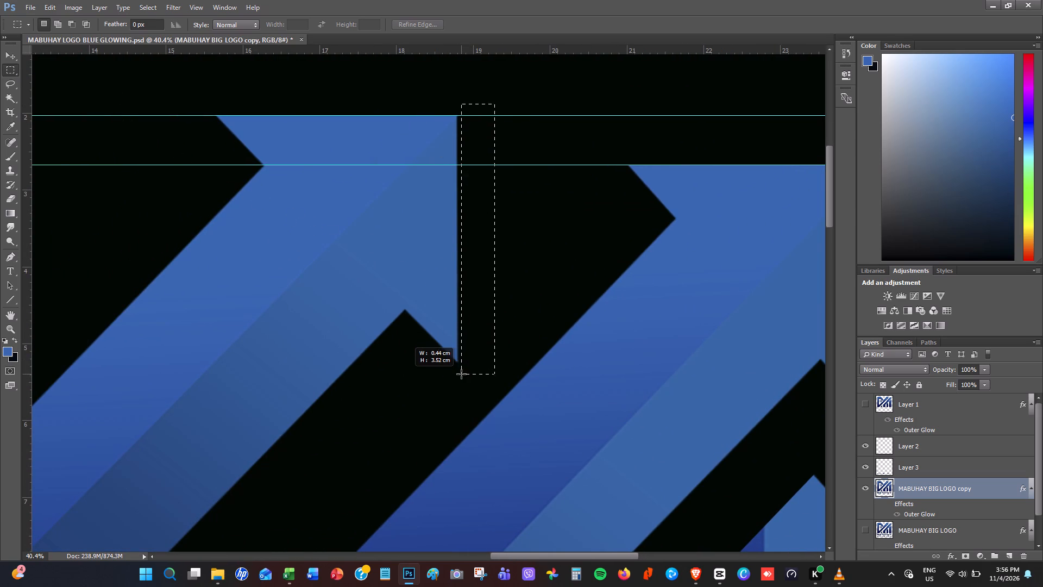
left_click_drag(461, 374, 457, 380)
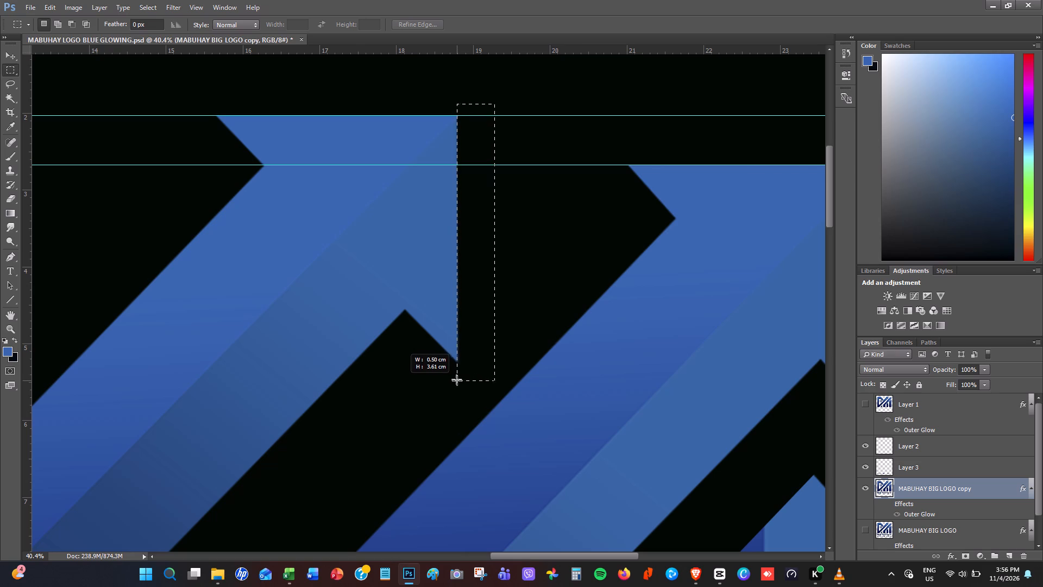
left_click_drag(457, 380, 457, 380)
scroll(497, 254, "up", 9)
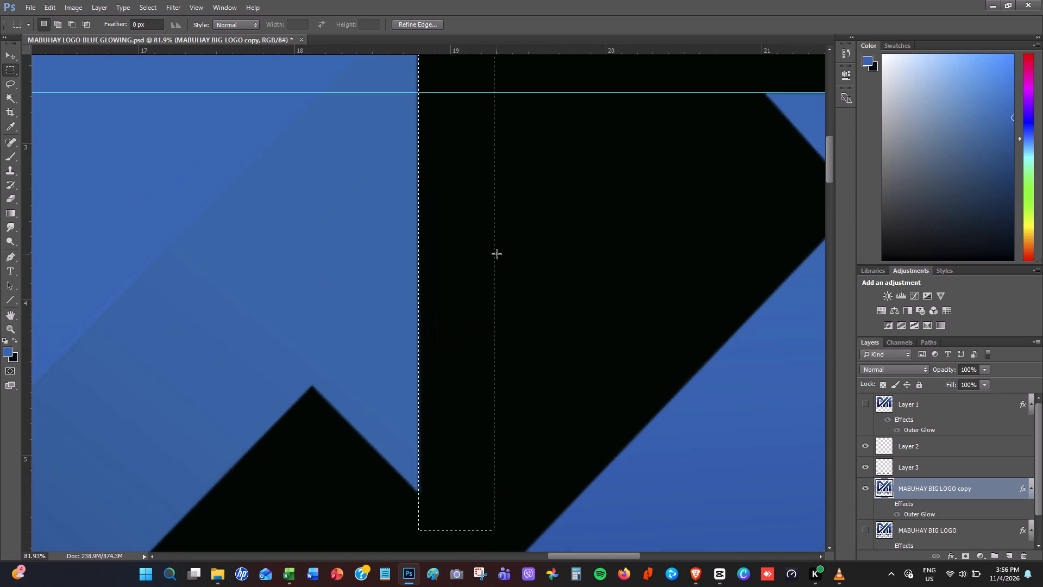
scroll(497, 254, "up", 7, "alt")
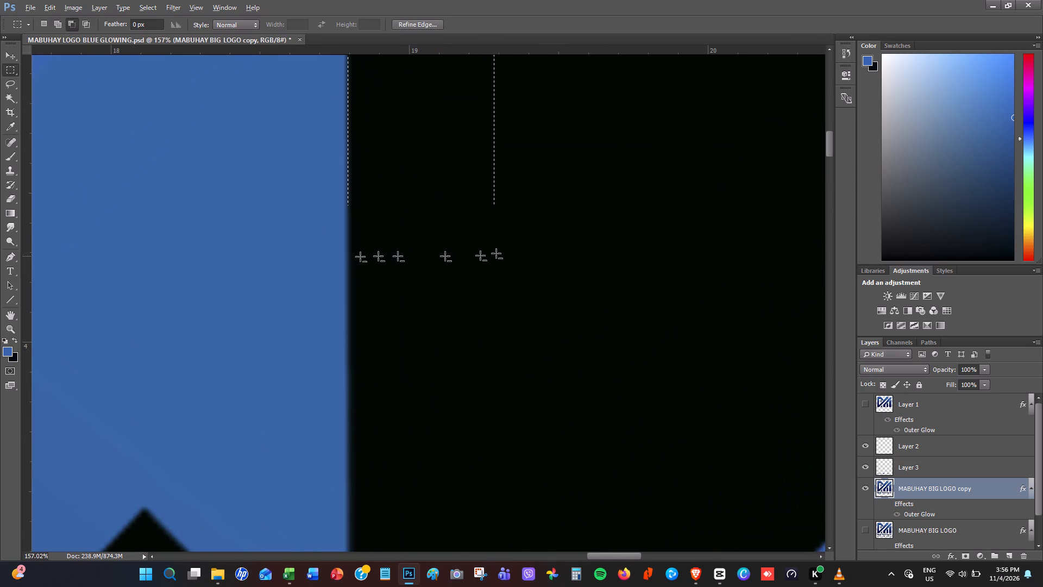
scroll(347, 258, "up", 1, "alt")
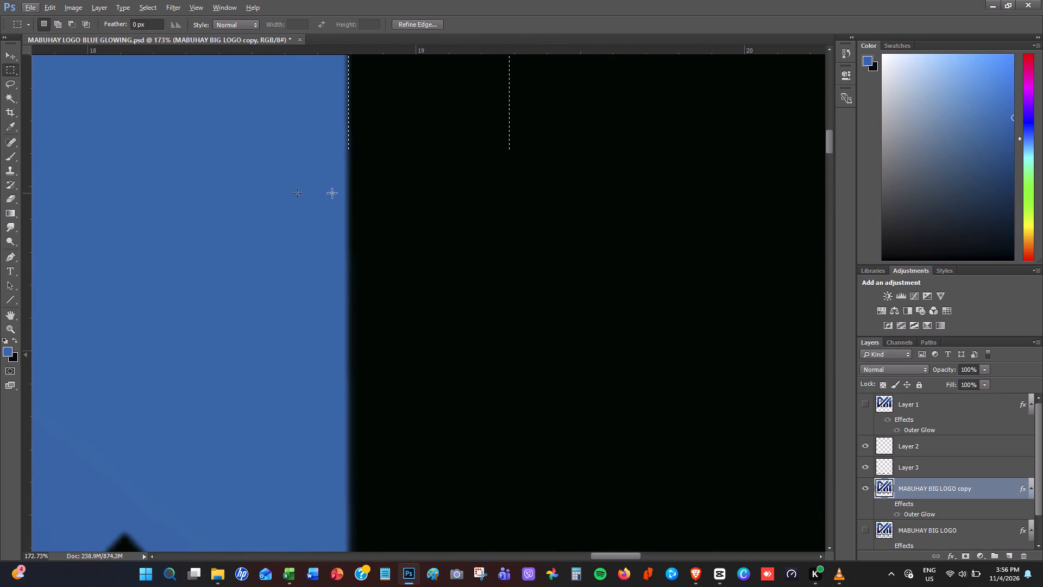
scroll(286, 193, "down", 3, "alt")
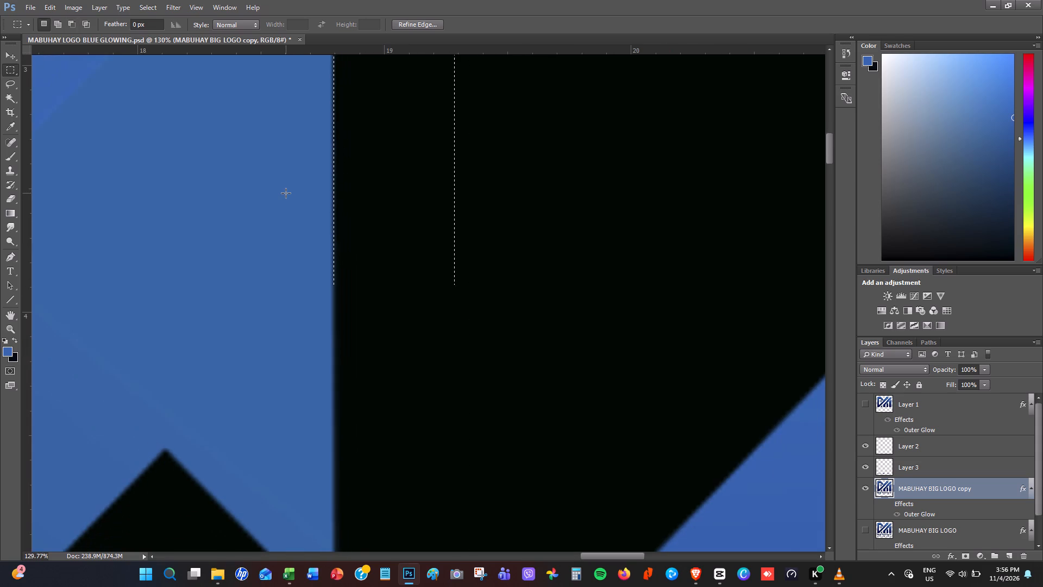
scroll(315, 193, "down", 3)
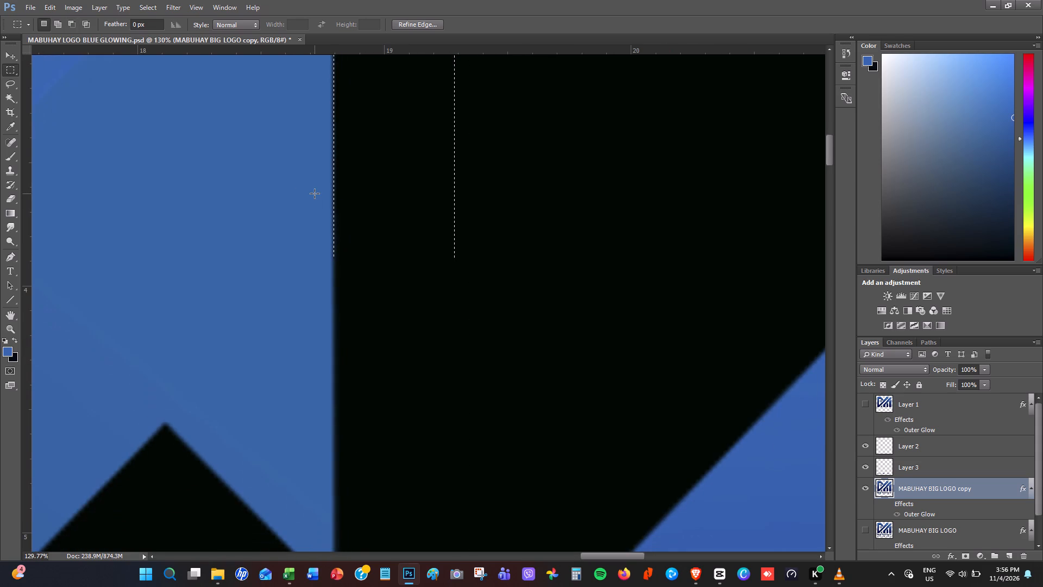
key("Left")
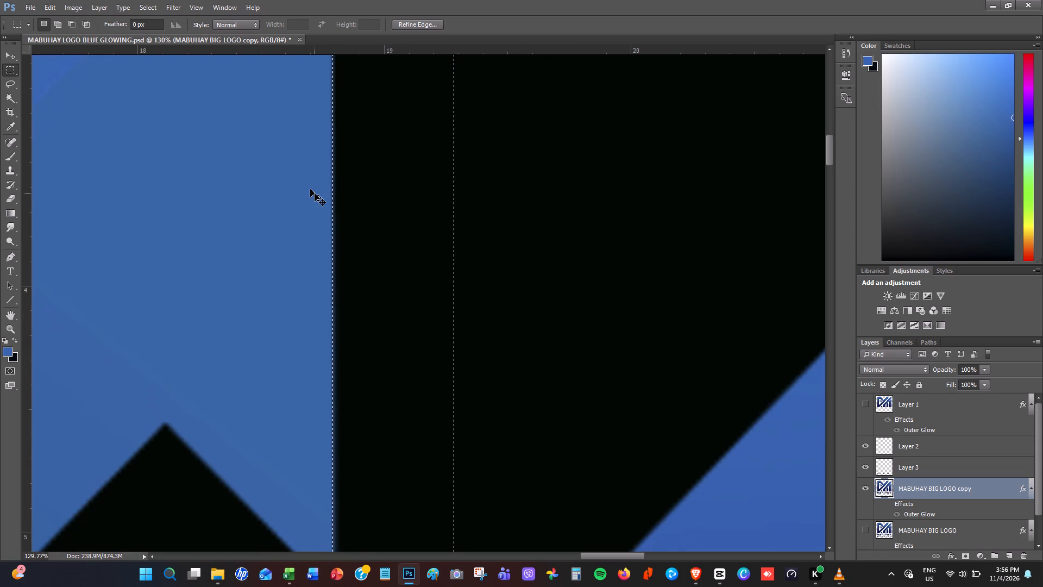
key("ctrl+x")
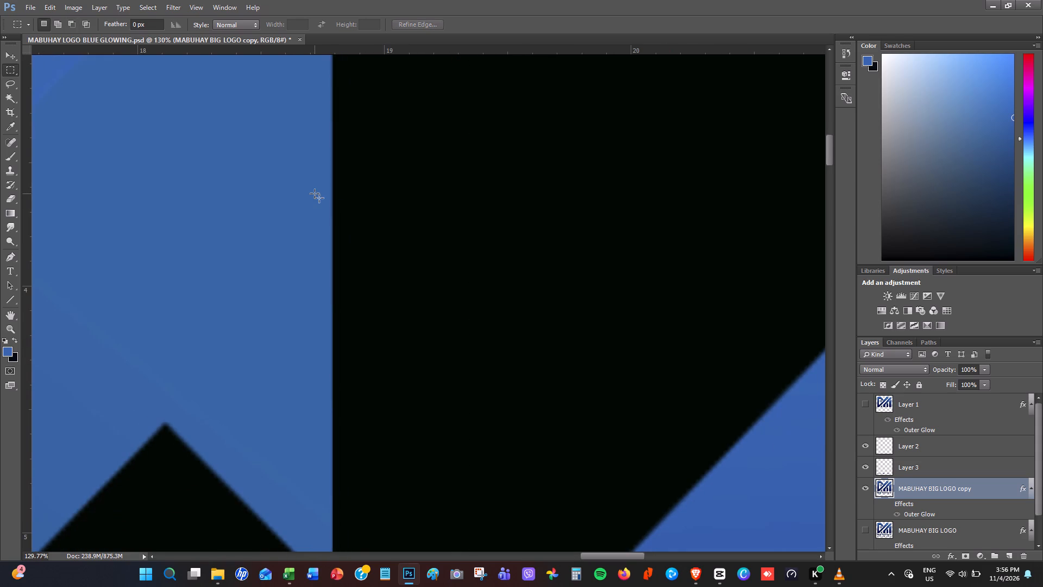
Draw a closed thin Pen tool path along the slanted upper edge of the small triangle inside the D shape, from its right point to its apex.
scroll(320, 198, "down", 9, "alt")
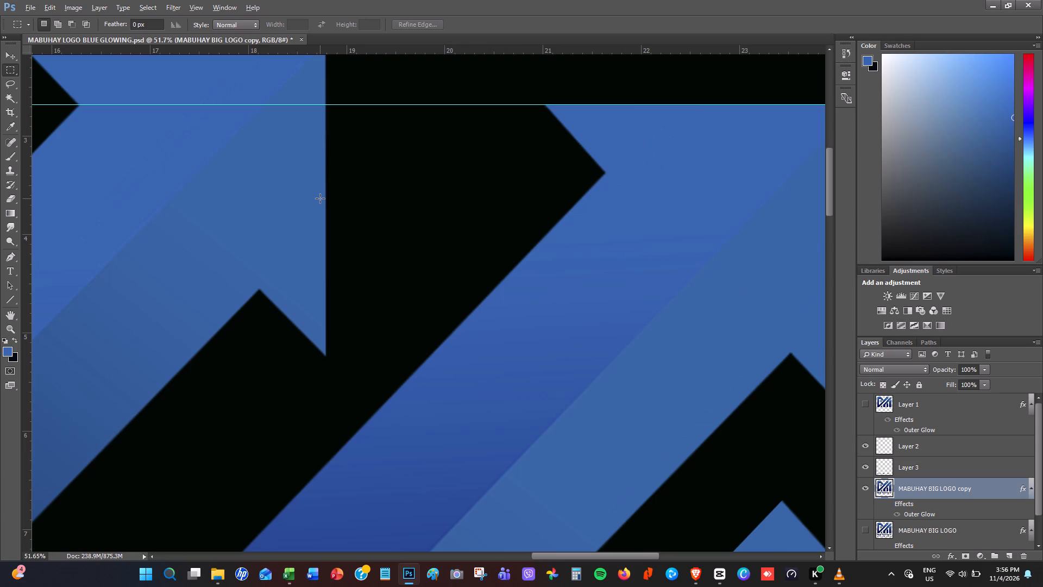
scroll(320, 198, "down", 10, "alt")
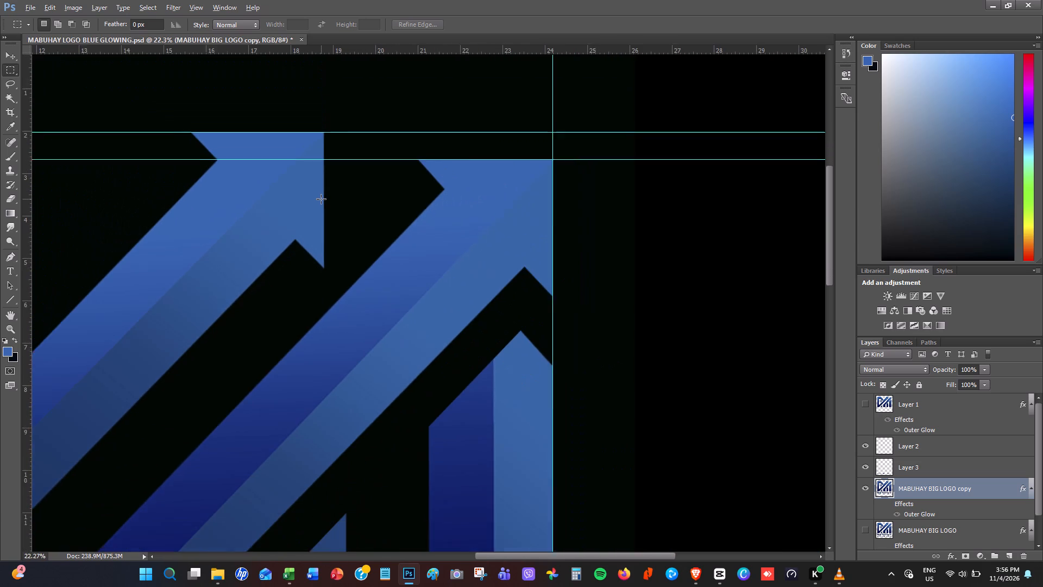
scroll(321, 199, "down", 7, "alt")
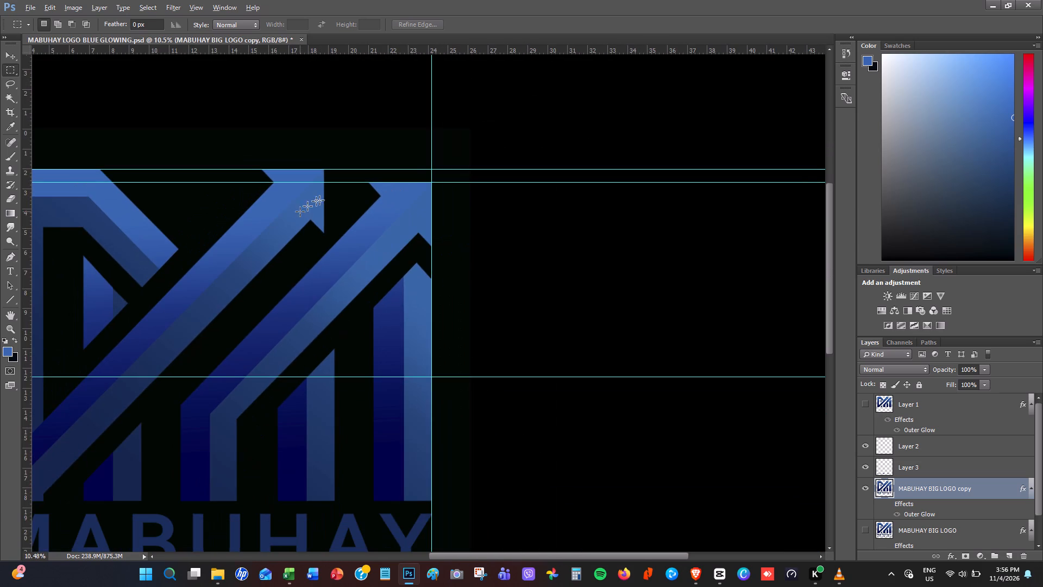
scroll(225, 257, "down", 1, "alt")
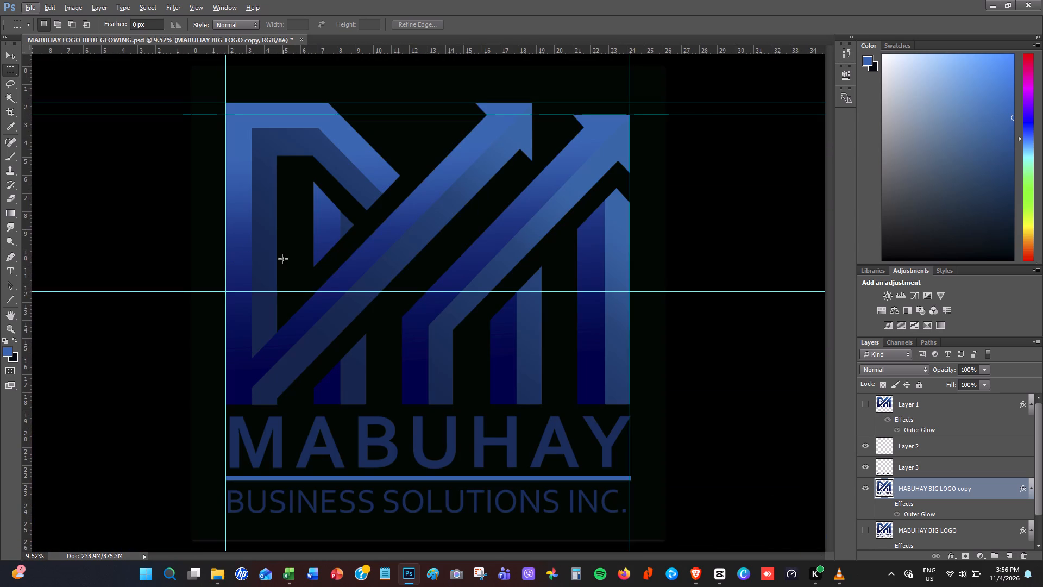
scroll(283, 259, "up", 8, "alt")
scroll(326, 209, "up", 5, "alt")
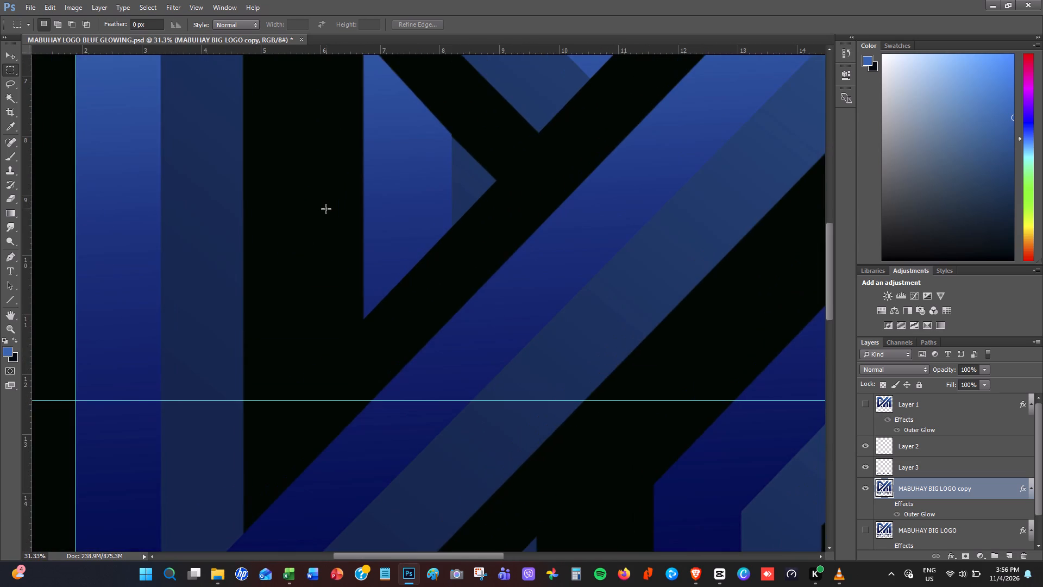
scroll(326, 209, "up", 2, "alt")
key("space")
key("space")
key("space")
key("space")
key("space")
key("space")
key("space")
key("space")
key("space")
left_click_drag(447, 178, 378, 390)
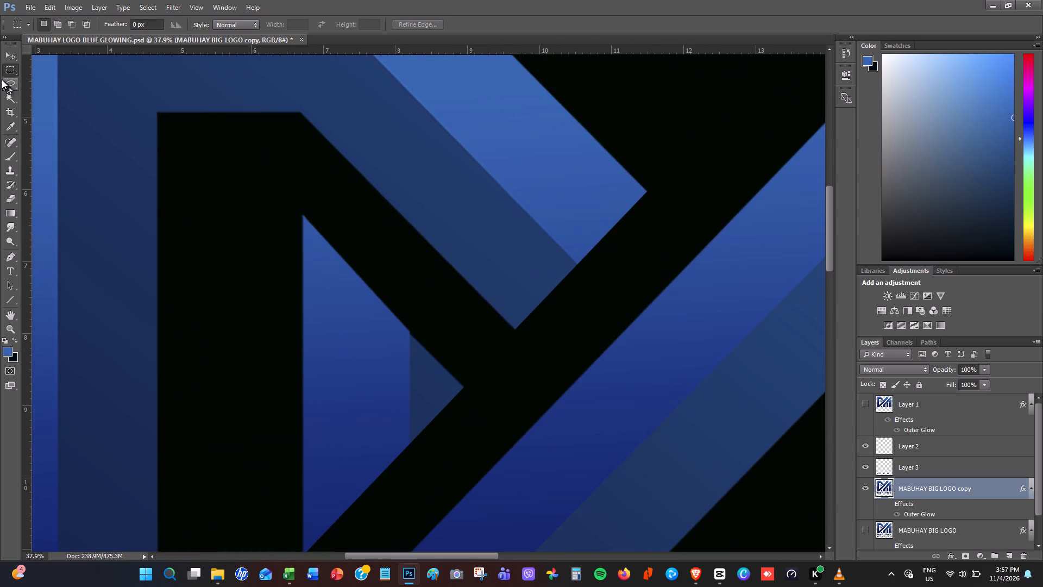
left_click(10, 259)
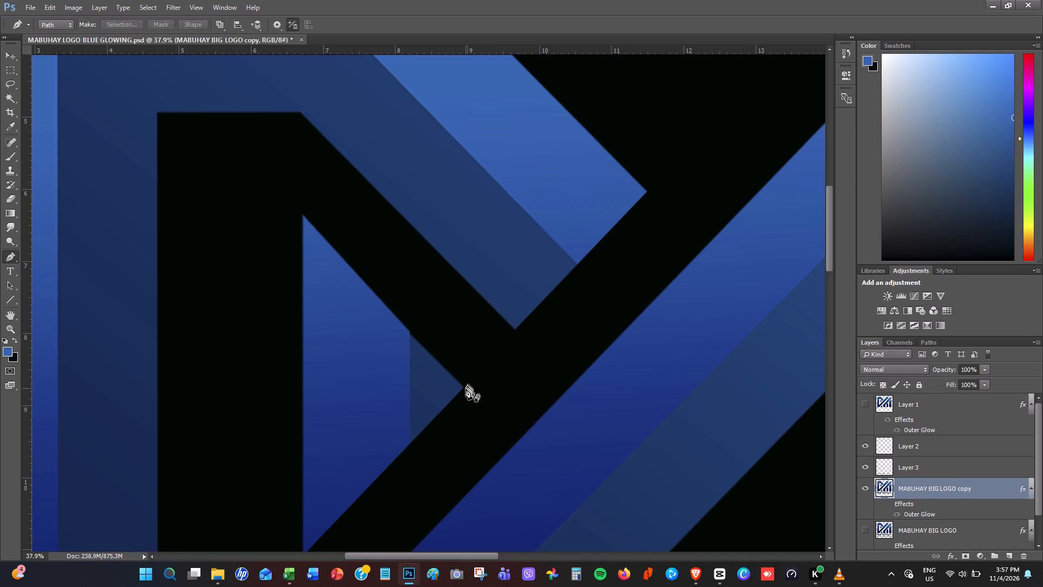
left_click(464, 390)
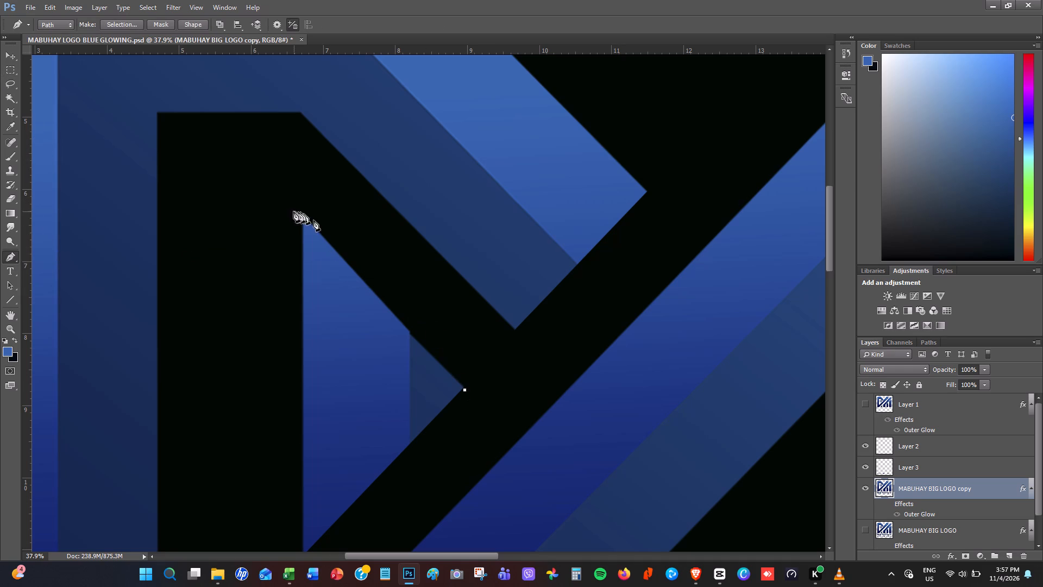
left_click(301, 216)
key("ctrl+z")
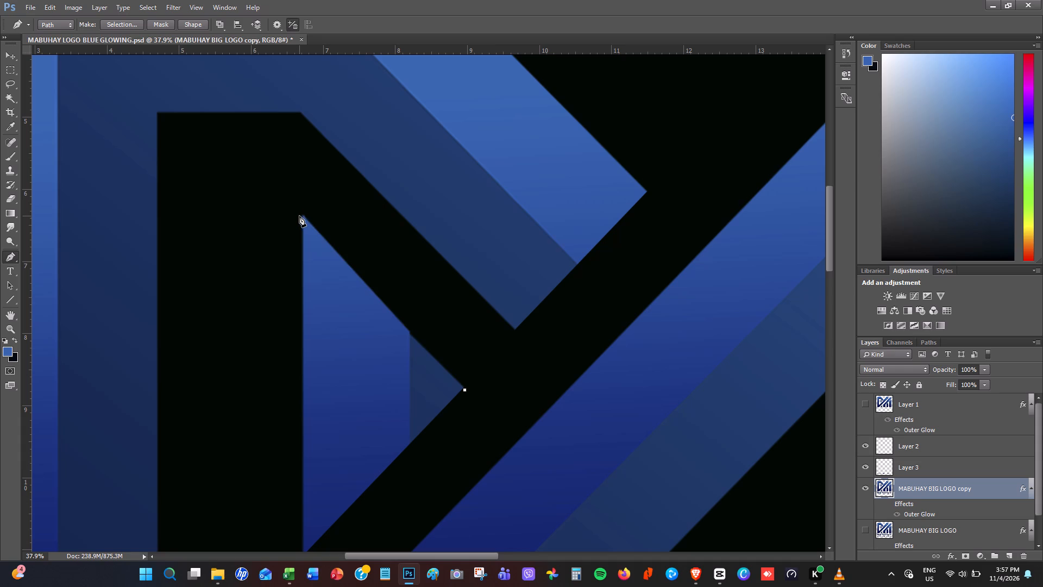
left_click(299, 216)
key("ctrl+z")
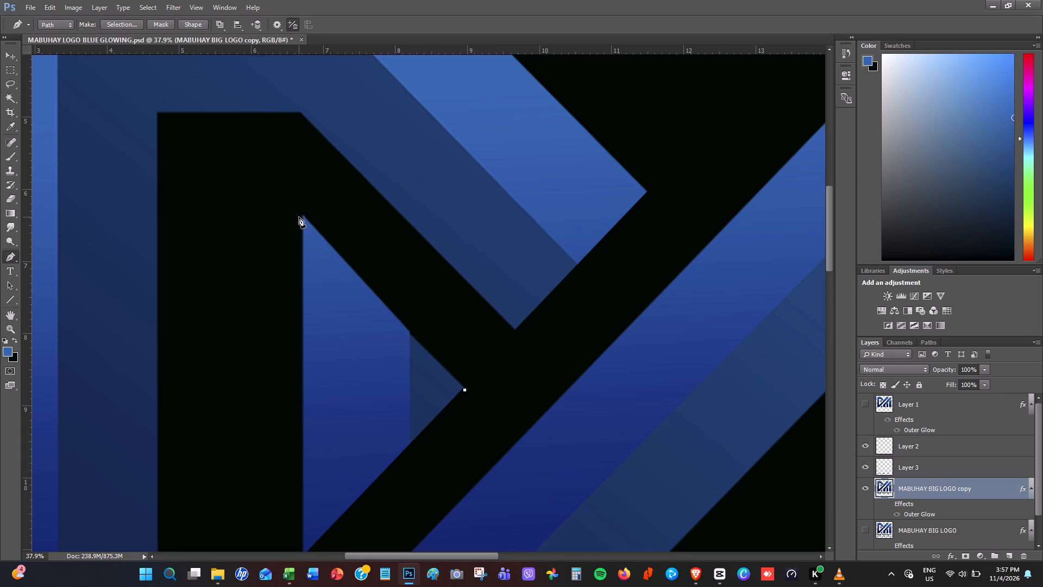
left_click(299, 217)
key("ctrl+z")
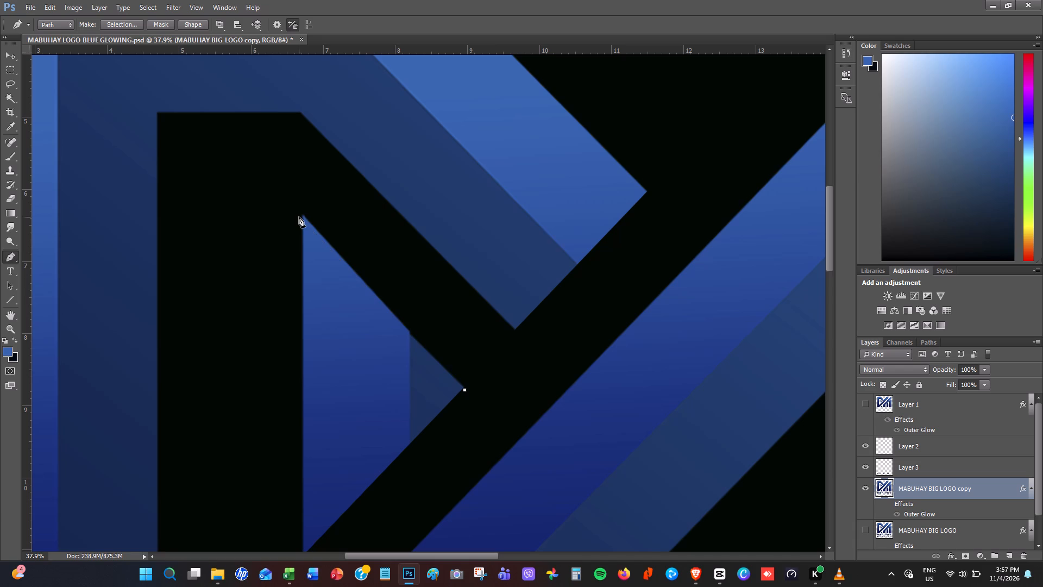
left_click(298, 217)
left_click(292, 197)
left_click(307, 194)
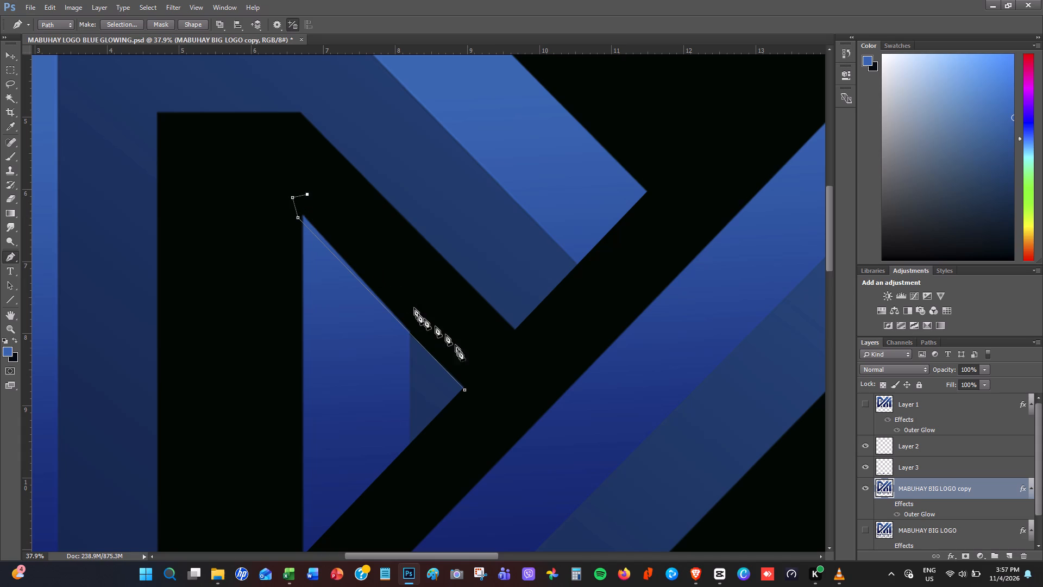
left_click(476, 373)
left_click(464, 390)
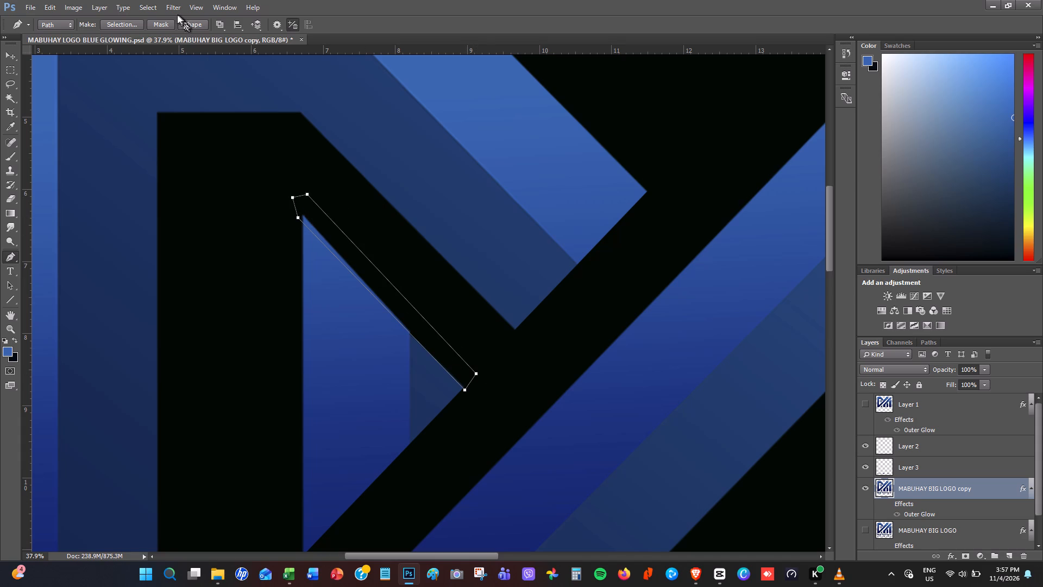
Convert the path to a new selection with 0-pixel feather and cut that strip off the triangle's slanted edge.
left_click(130, 23)
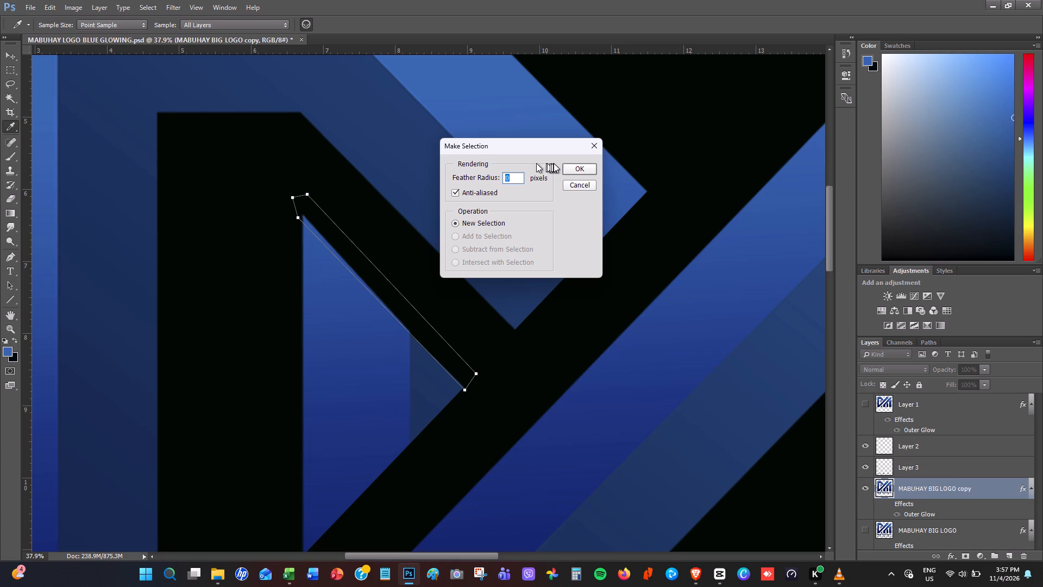
left_click(576, 168)
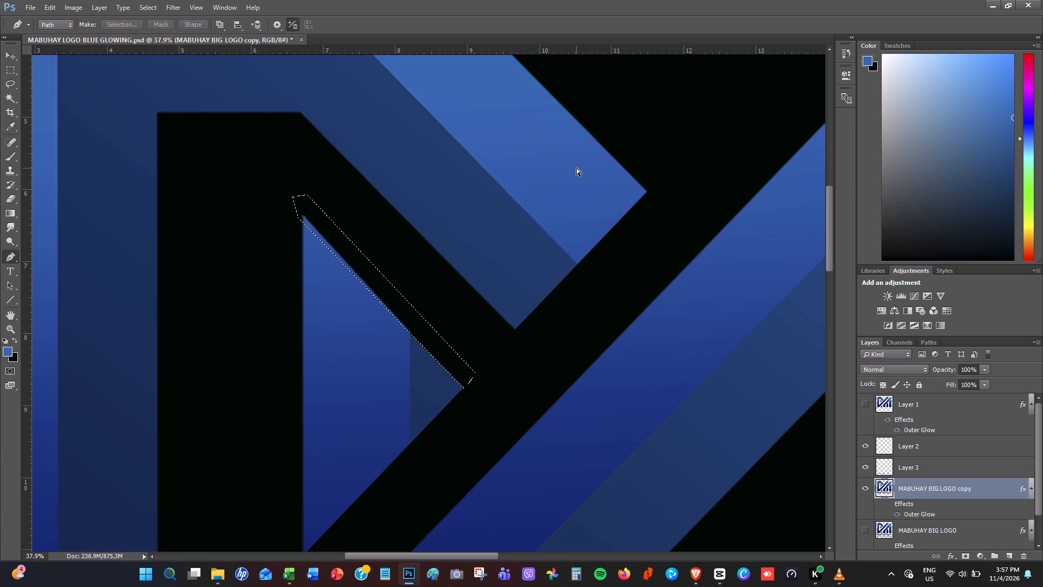
key("ctrl+z")
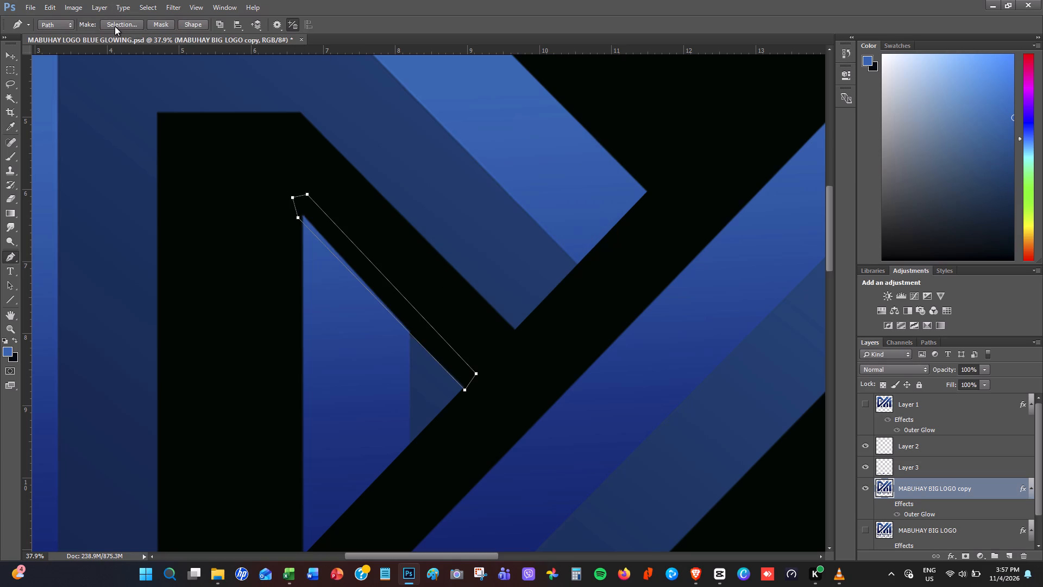
left_click(115, 26)
left_click(575, 171)
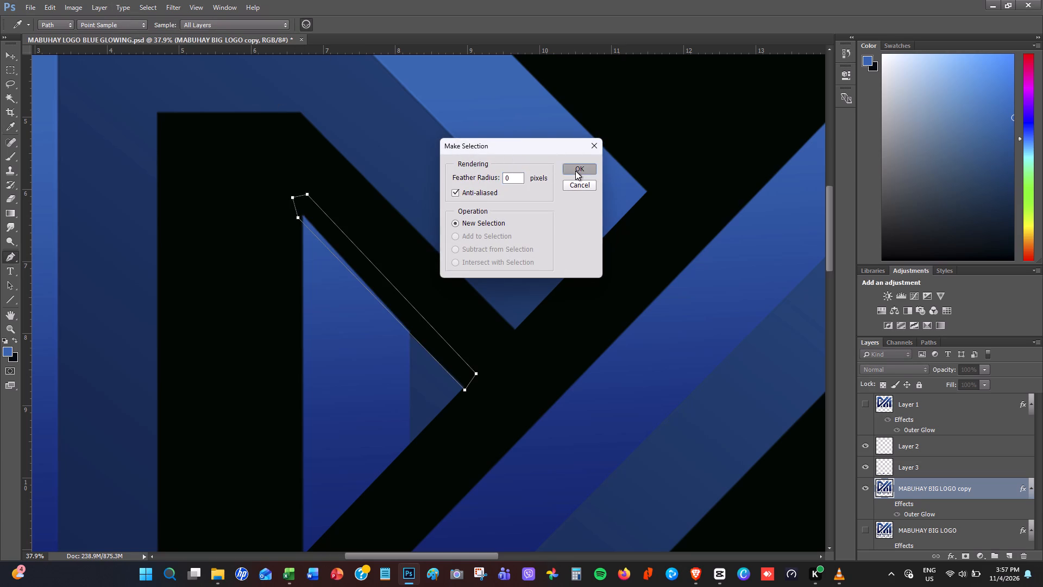
key("ctrl+x")
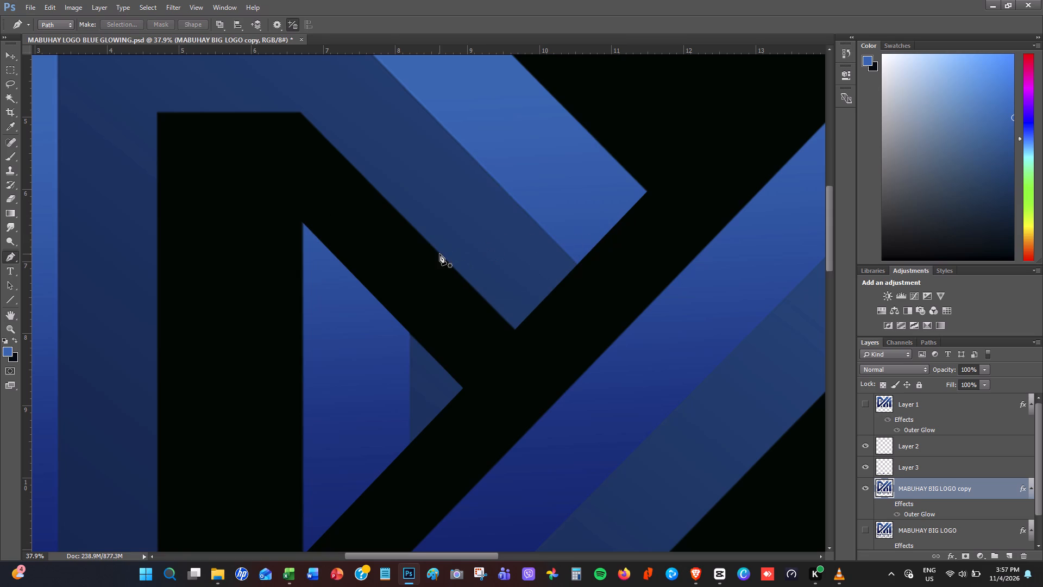
Place a horizontal guide along the base of the logo's bars at about 18.7 cm.
scroll(439, 255, "down", 10, "alt")
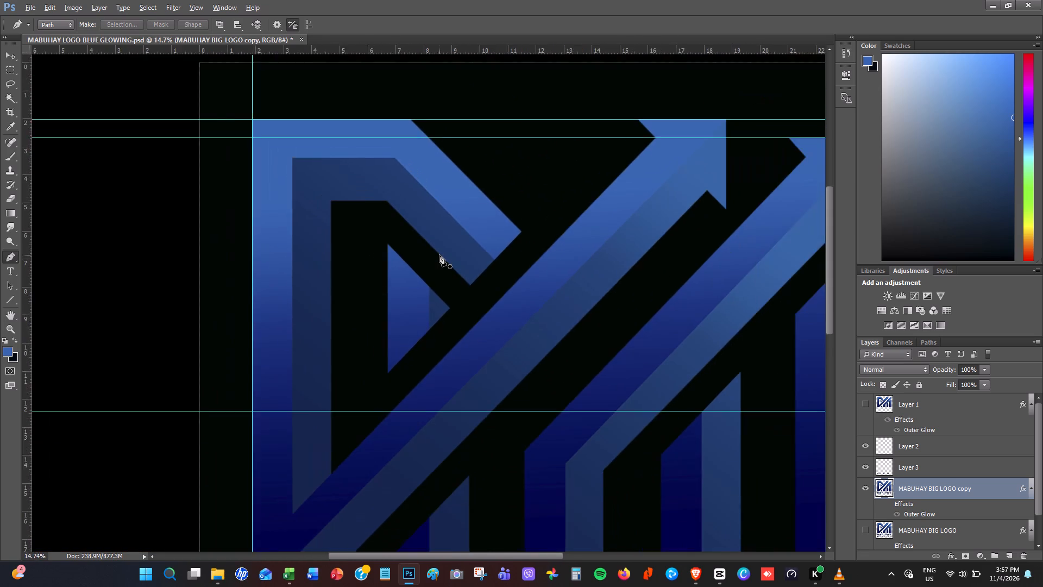
scroll(439, 255, "down", 2, "alt")
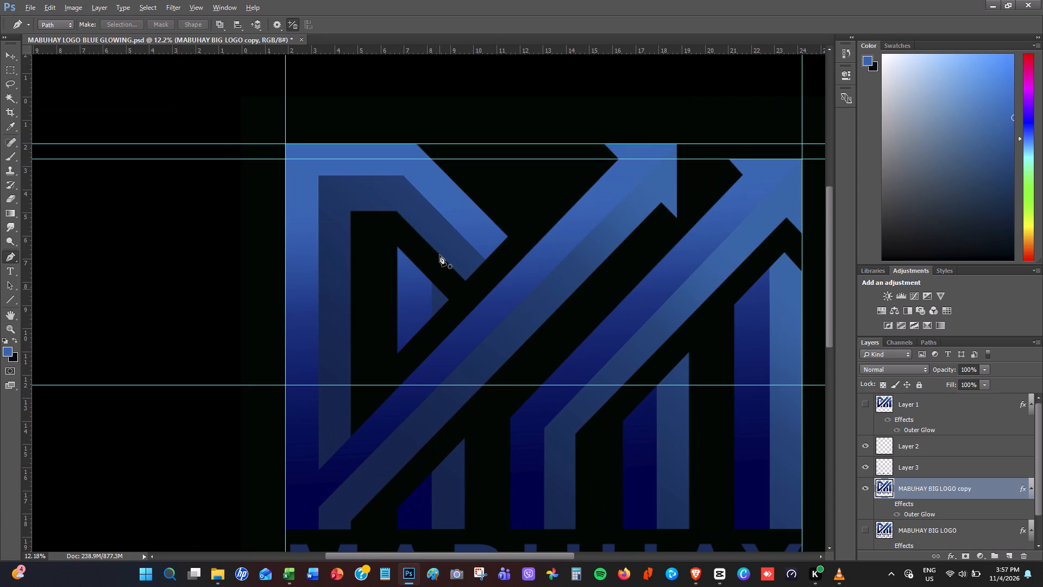
scroll(439, 255, "down", 4, "alt")
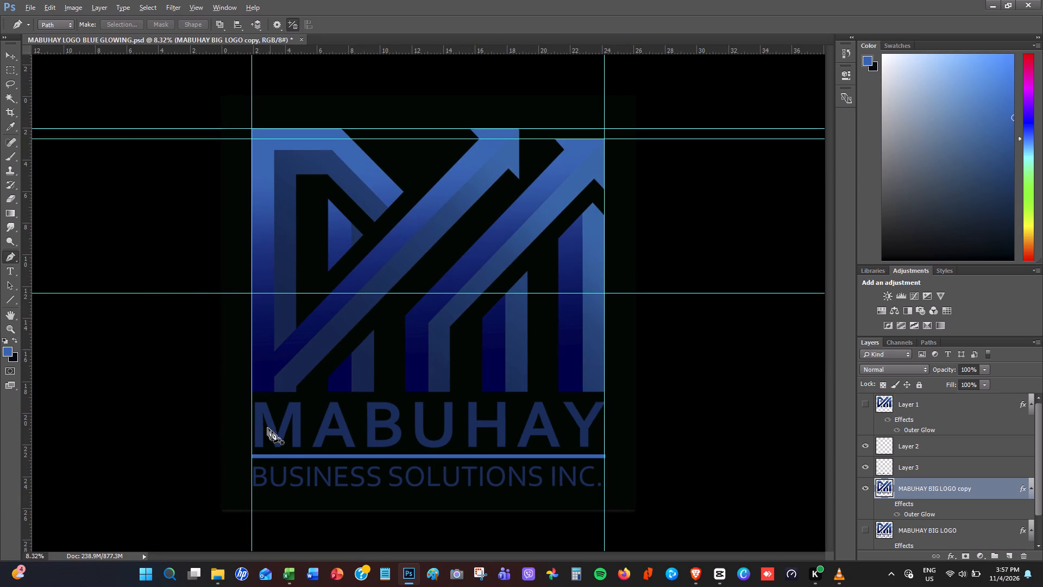
scroll(324, 424, "up", 16, "alt")
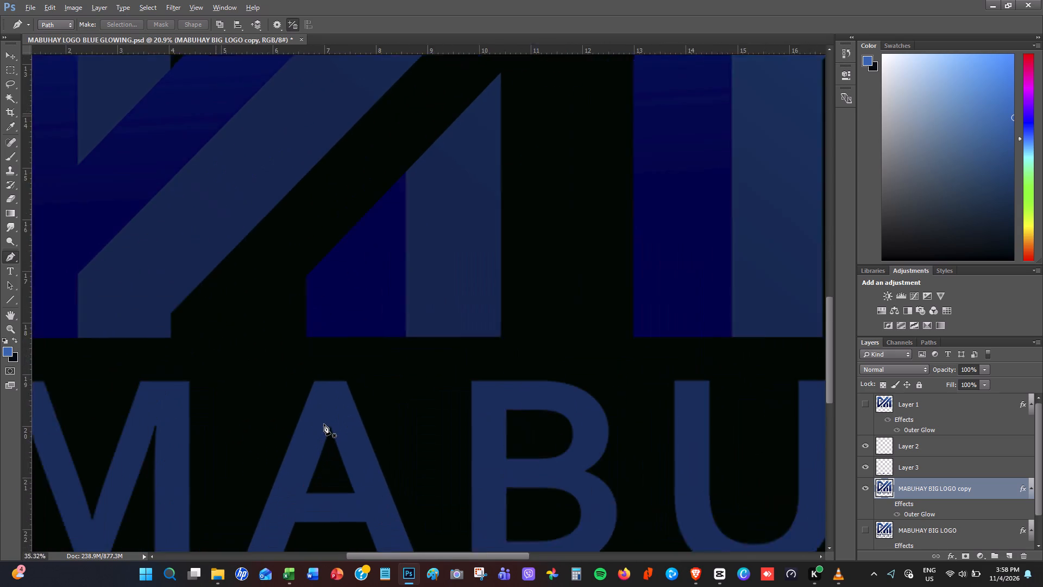
scroll(324, 424, "up", 1, "alt")
scroll(324, 424, "down", 3, "alt")
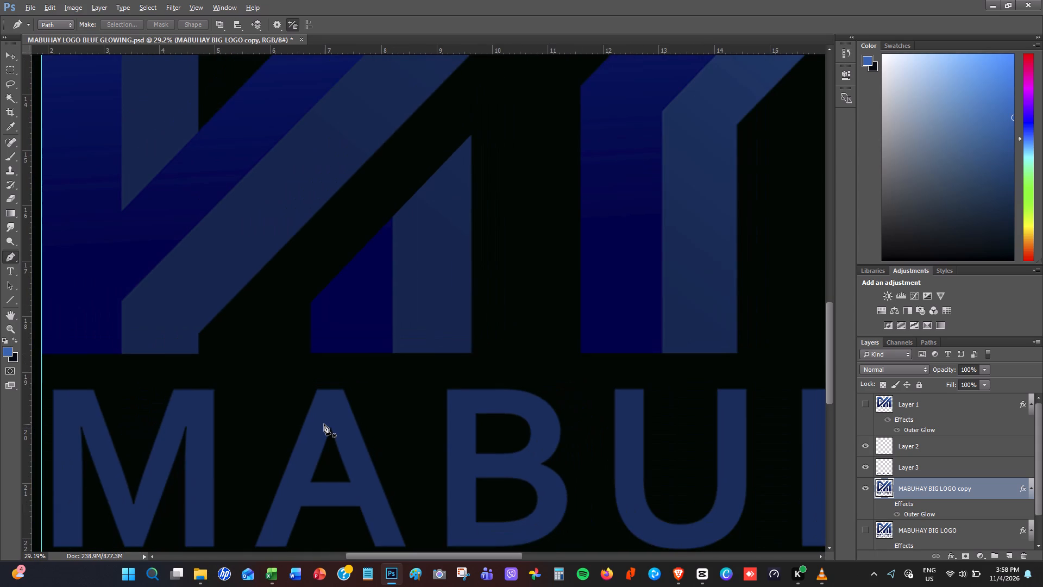
scroll(324, 424, "down", 8, "alt")
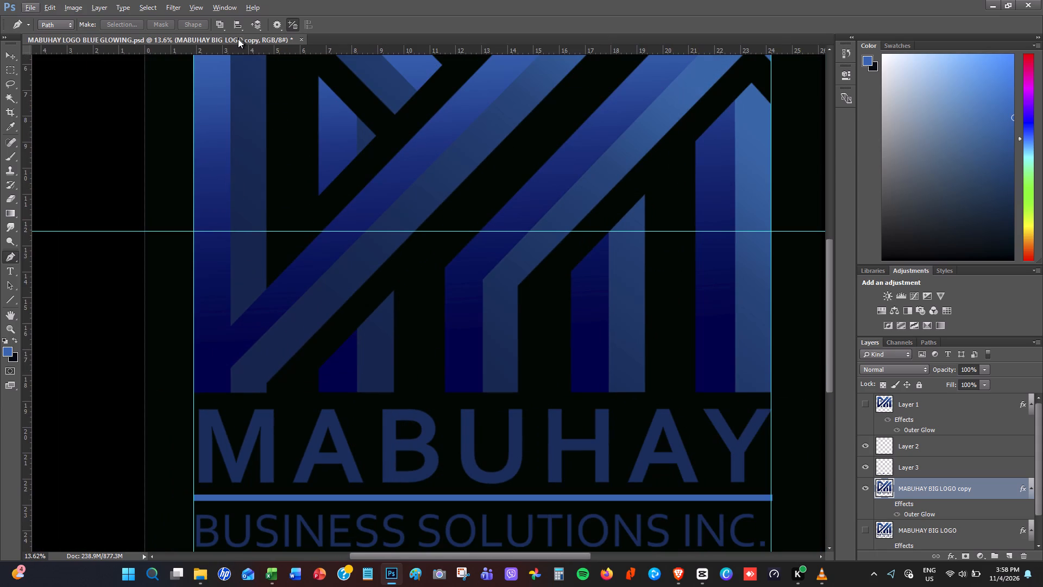
left_click_drag(236, 46, 259, 364)
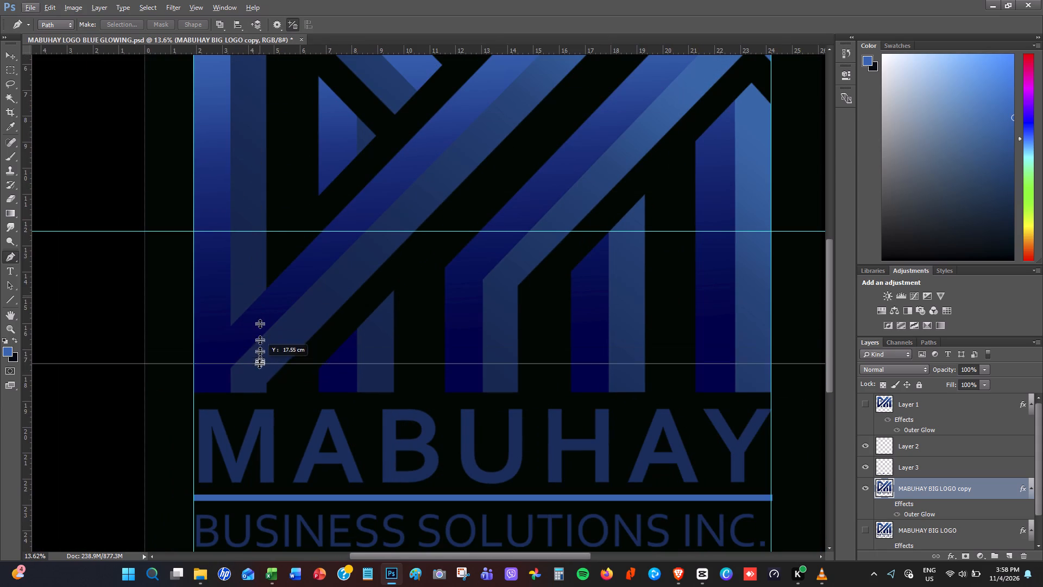
left_click_drag(259, 364, 266, 395)
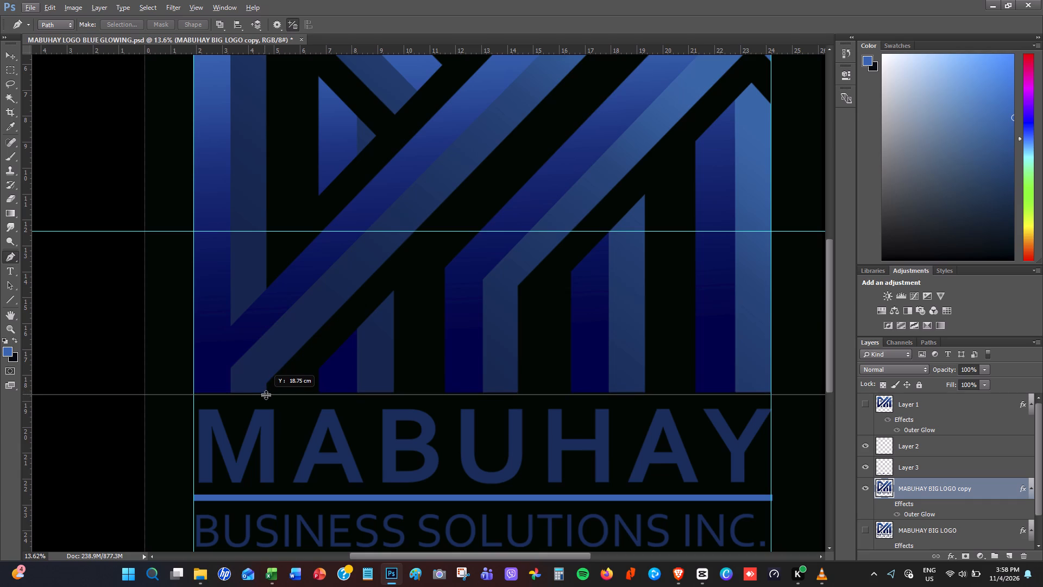
left_click_drag(266, 395, 263, 393)
Place a second horizontal guide in the gap just above the MABUHAY lettering, below the guide at the bars' base.
left_click_drag(231, 48, 230, 402)
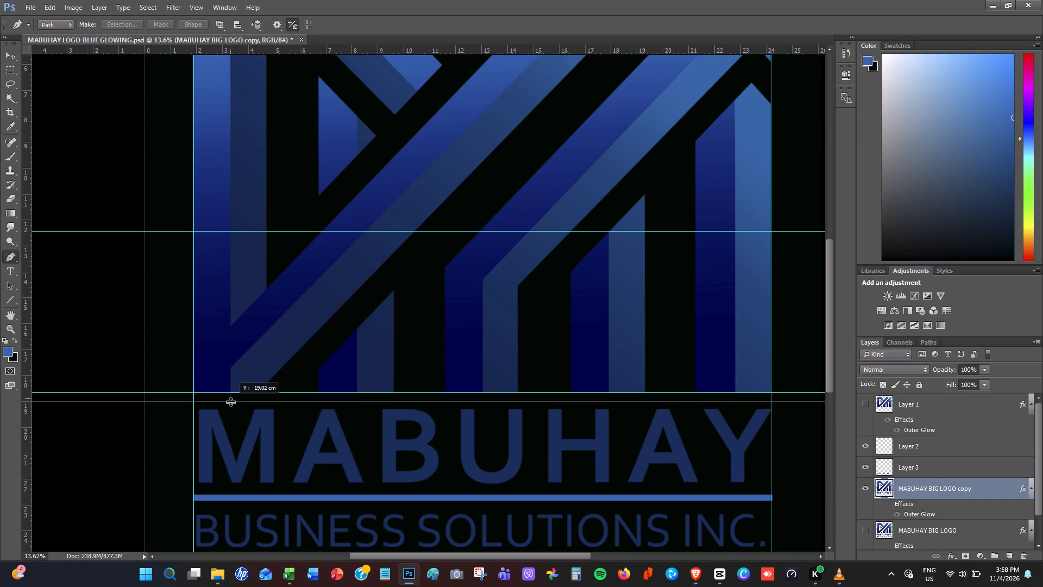
left_click_drag(230, 402, 232, 405)
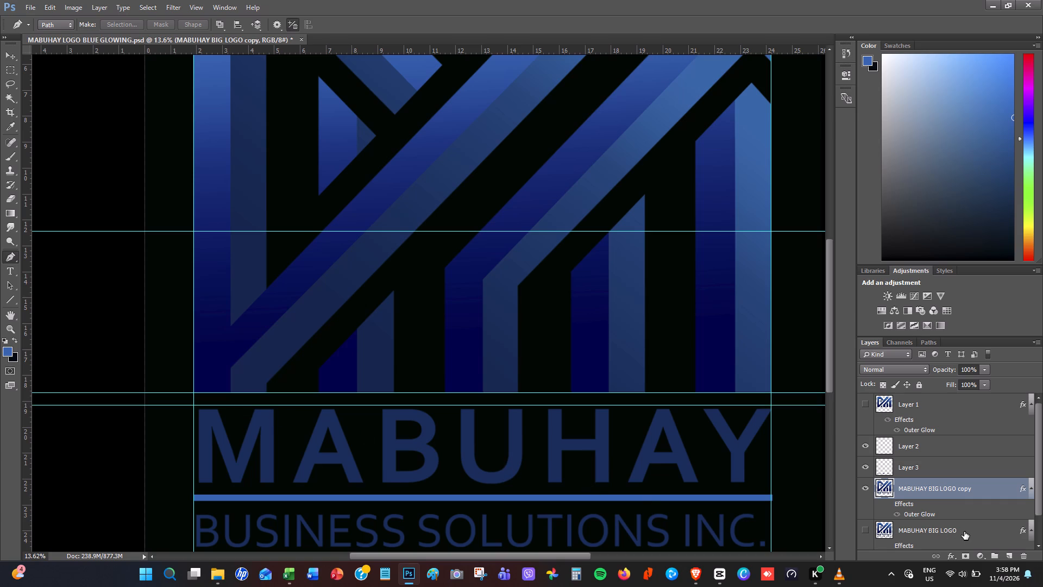
Cut the MABUHAY lettering from the MABUHAY BIG LOGO copy layer with a rectangular selection and paste it onto its own layer.
left_click(944, 486)
left_click(9, 71)
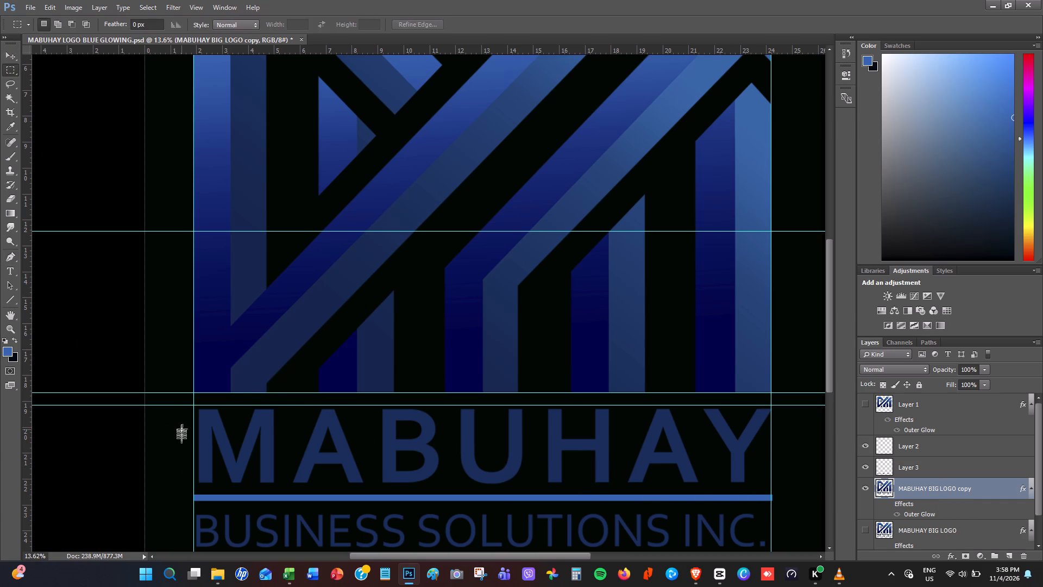
left_click_drag(189, 401, 771, 470)
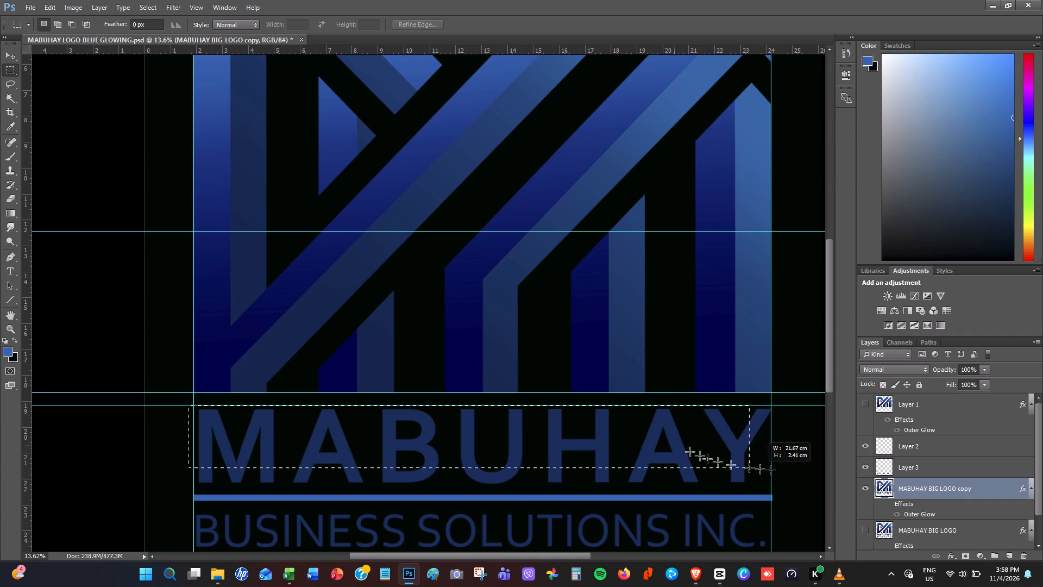
left_click_drag(771, 470, 800, 488)
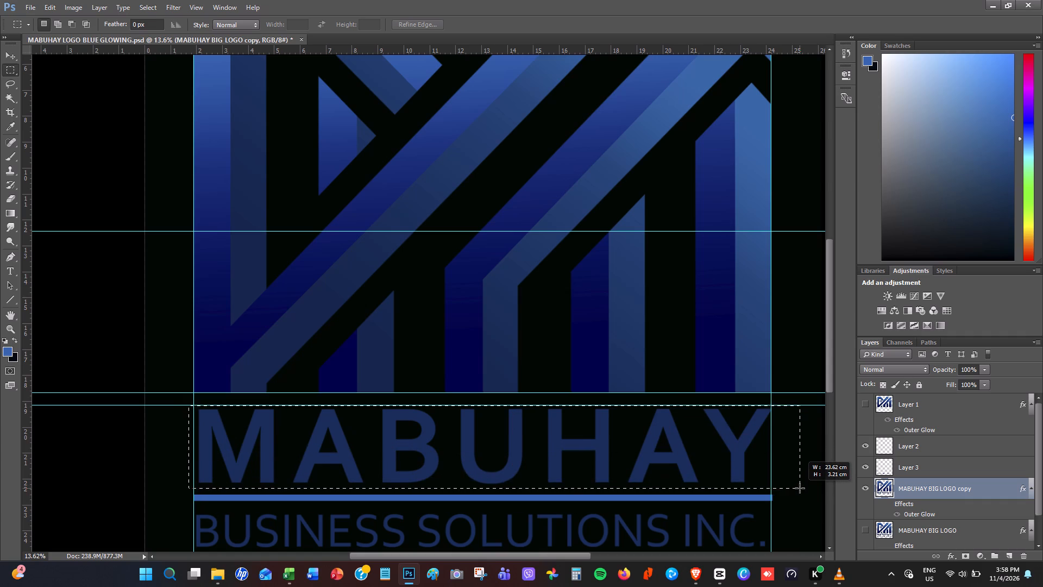
left_click_drag(800, 488, 783, 488)
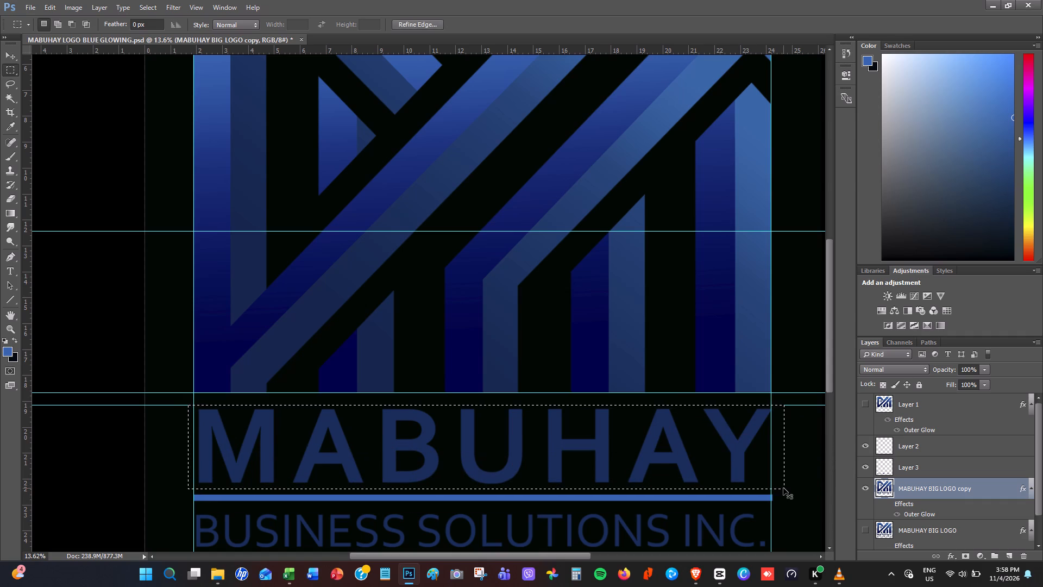
key("ctrl+x")
key("ctrl+v")
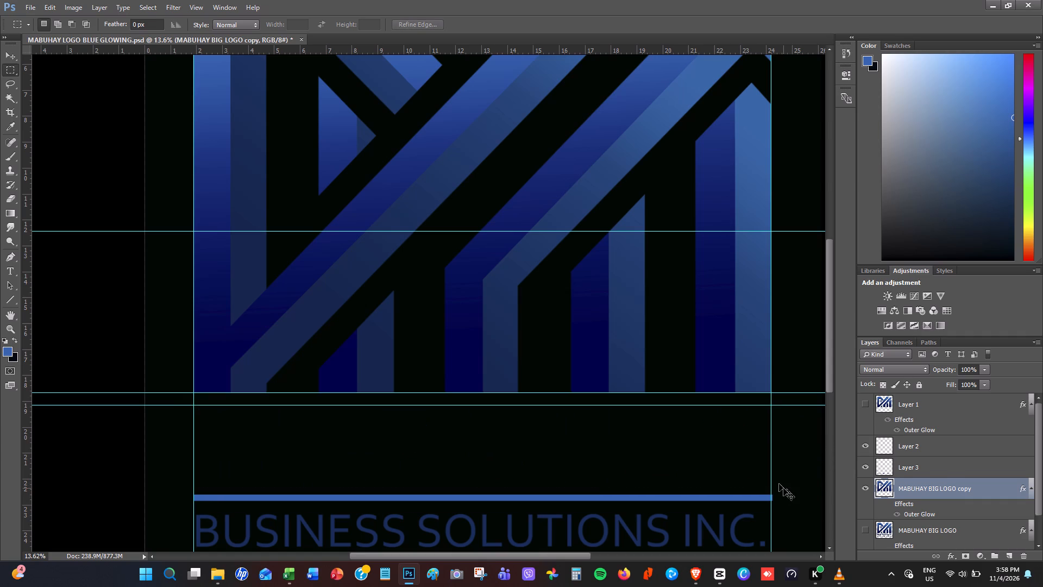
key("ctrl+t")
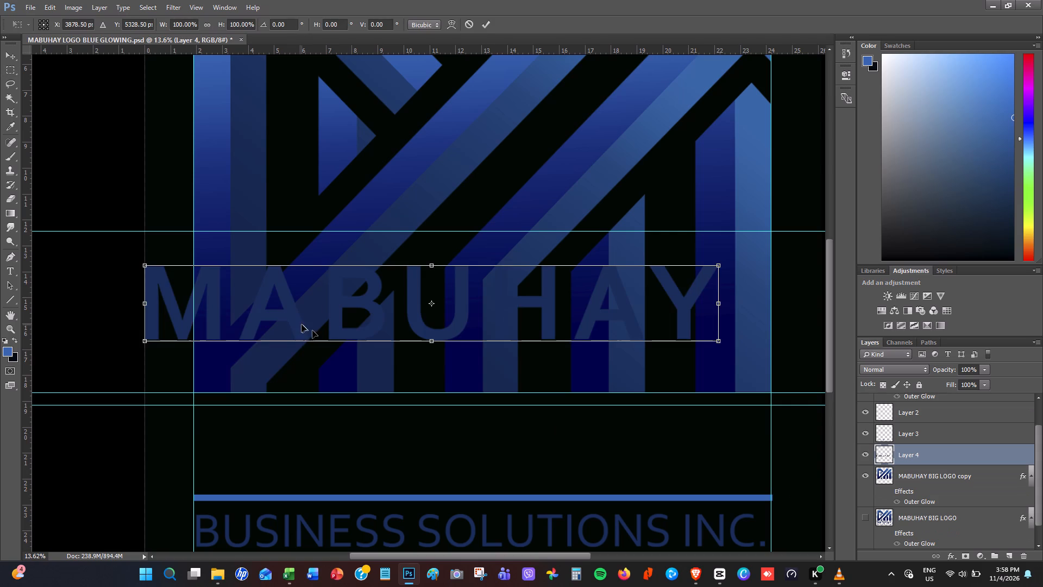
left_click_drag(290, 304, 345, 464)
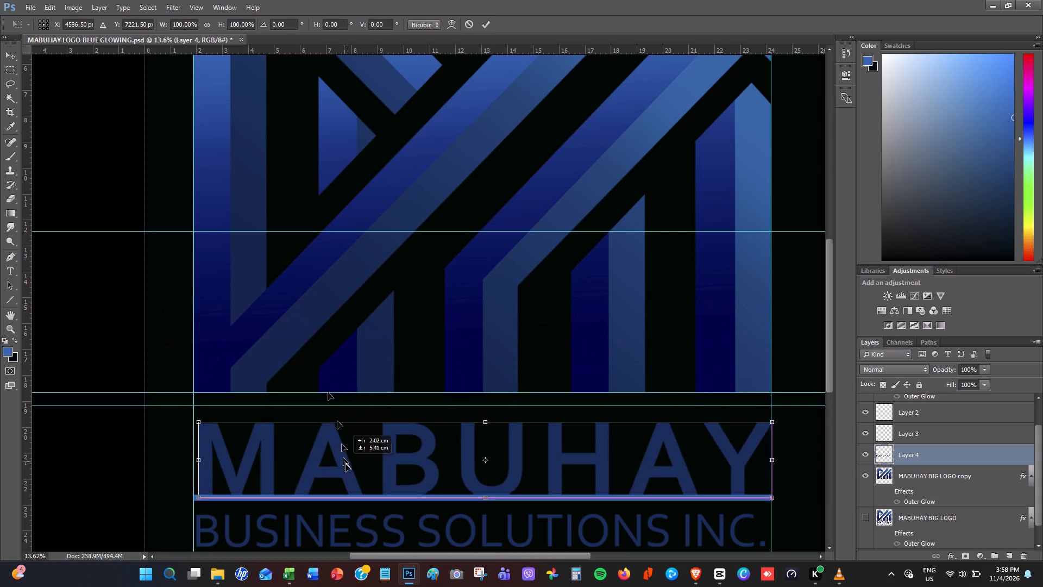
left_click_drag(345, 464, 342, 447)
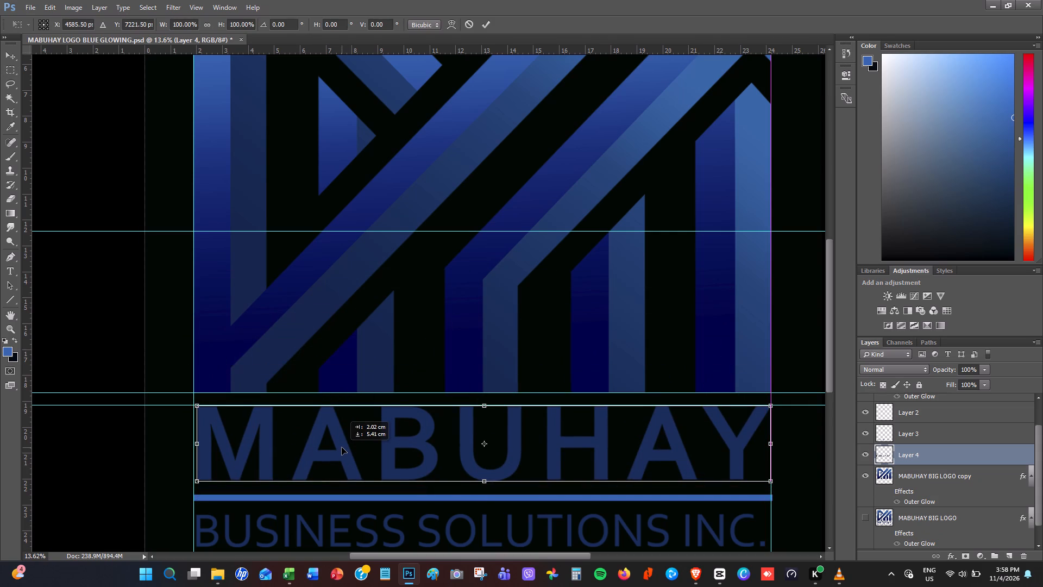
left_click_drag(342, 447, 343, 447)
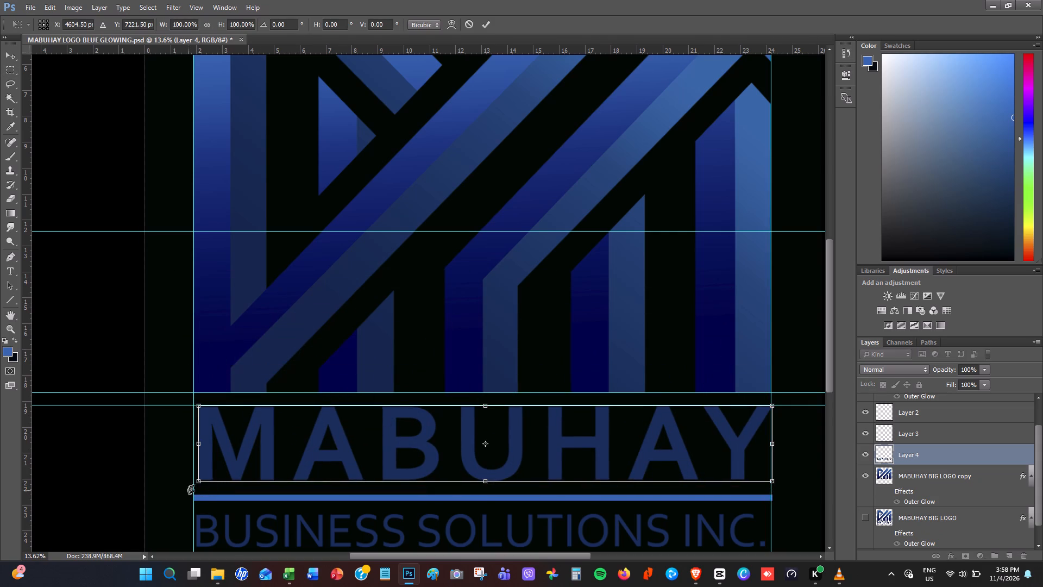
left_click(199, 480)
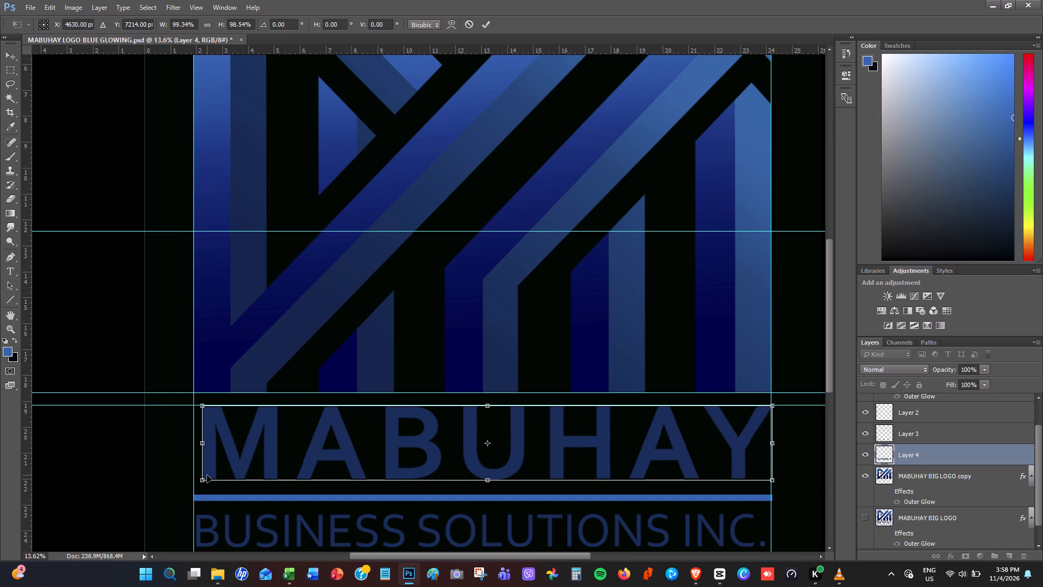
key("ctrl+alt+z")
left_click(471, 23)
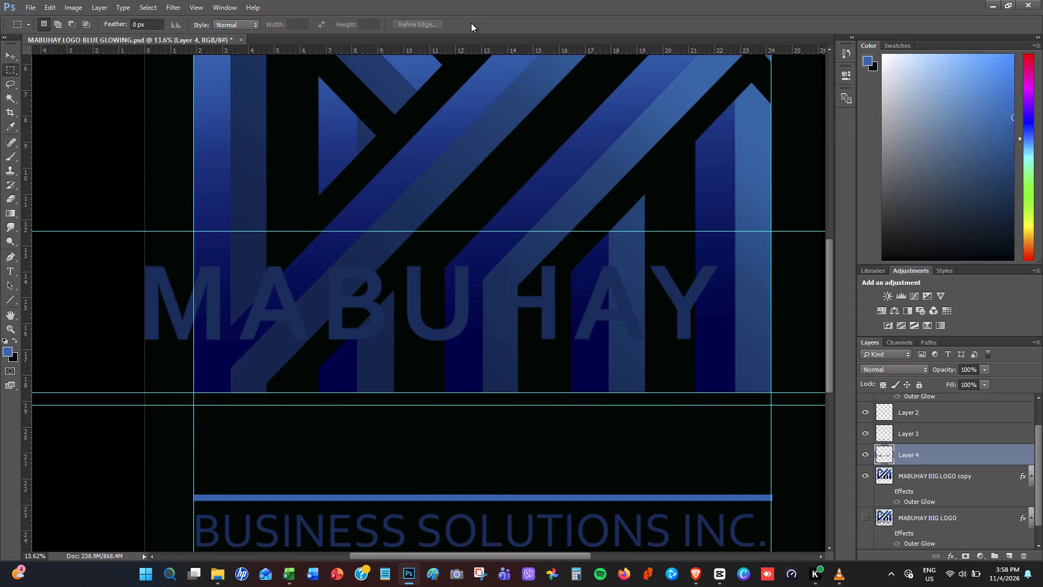
Free-transform the pasted MABUHAY lettering: move it down to the guide below the bars and scale it to about 101% between the vertical guides.
key("ctrl+t")
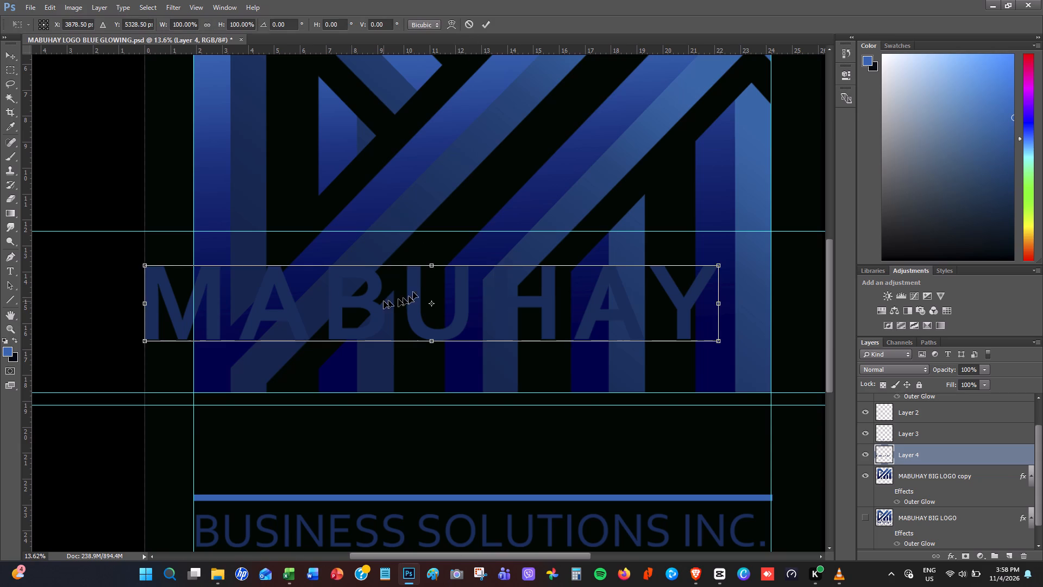
left_click_drag(384, 302, 435, 445)
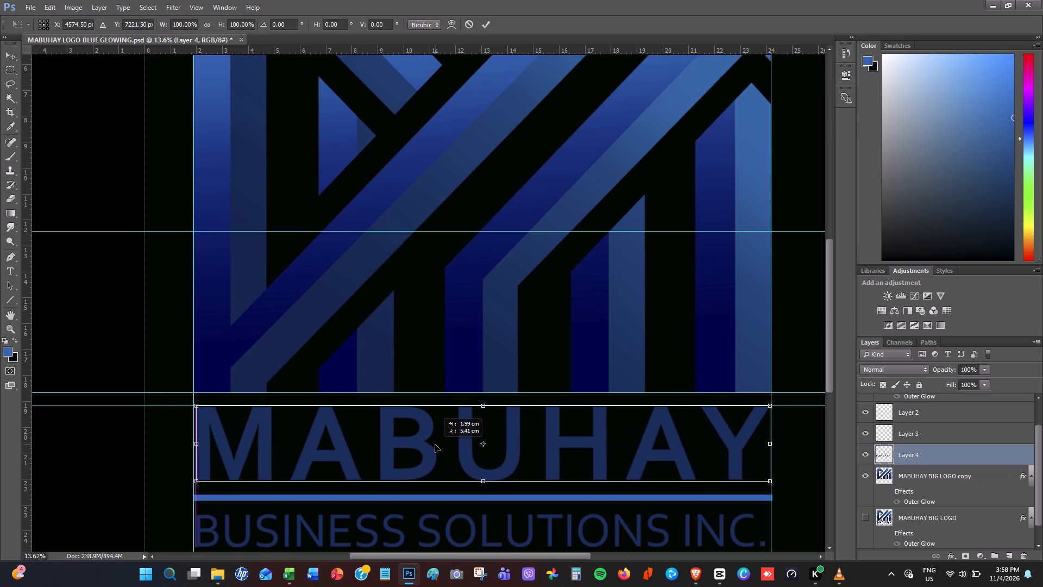
left_click_drag(435, 445, 438, 445)
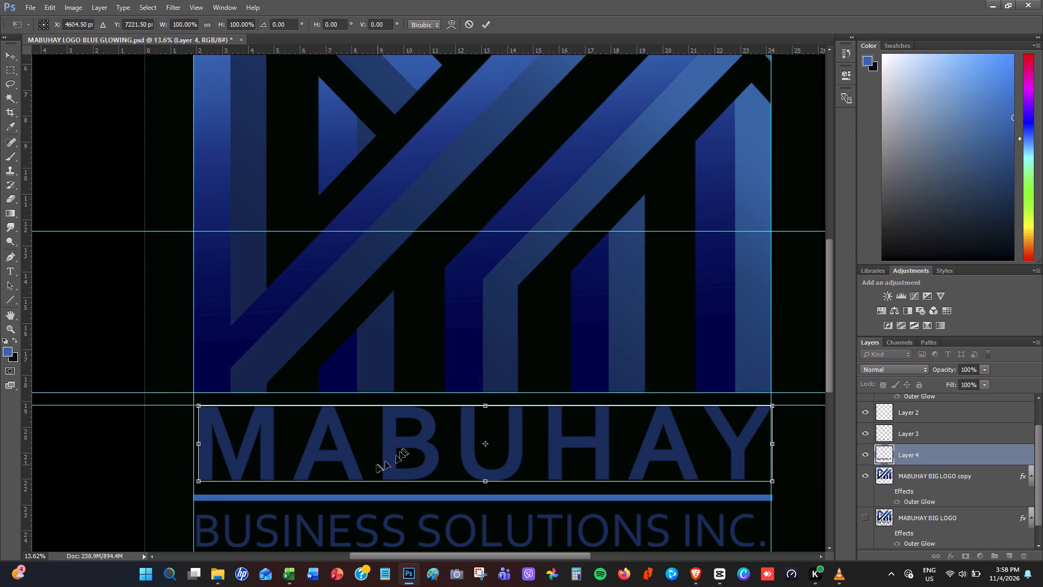
left_click_drag(199, 482, 197, 484, "shift")
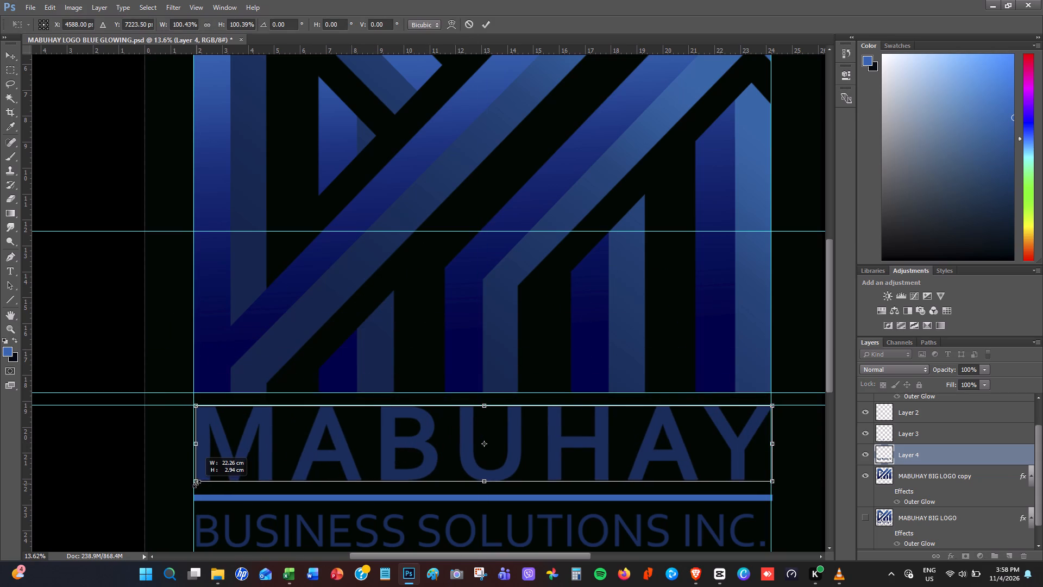
left_click_drag(197, 484, 194, 484, "shift")
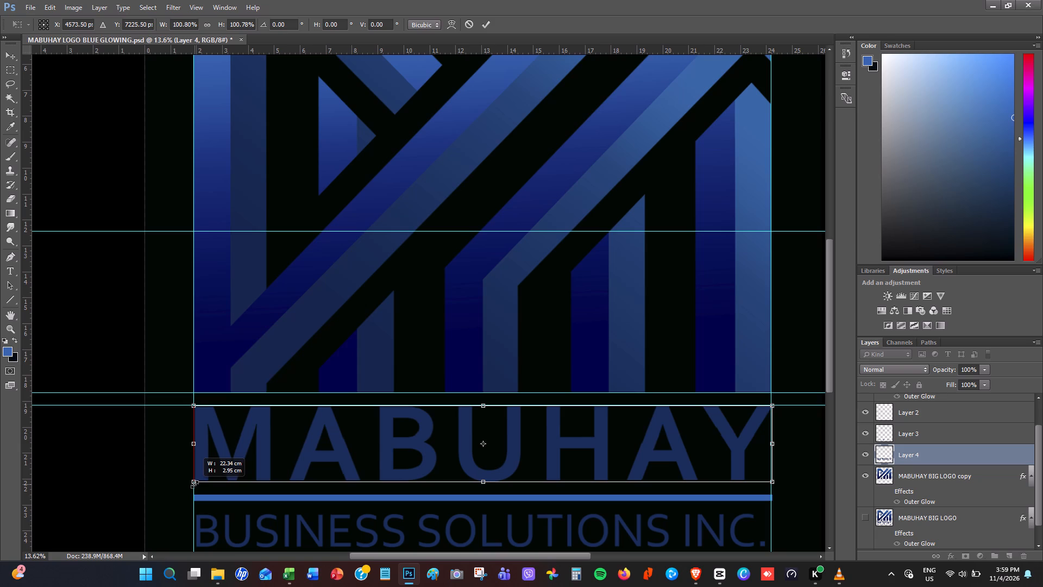
left_click_drag(194, 484, 193, 484, "shift")
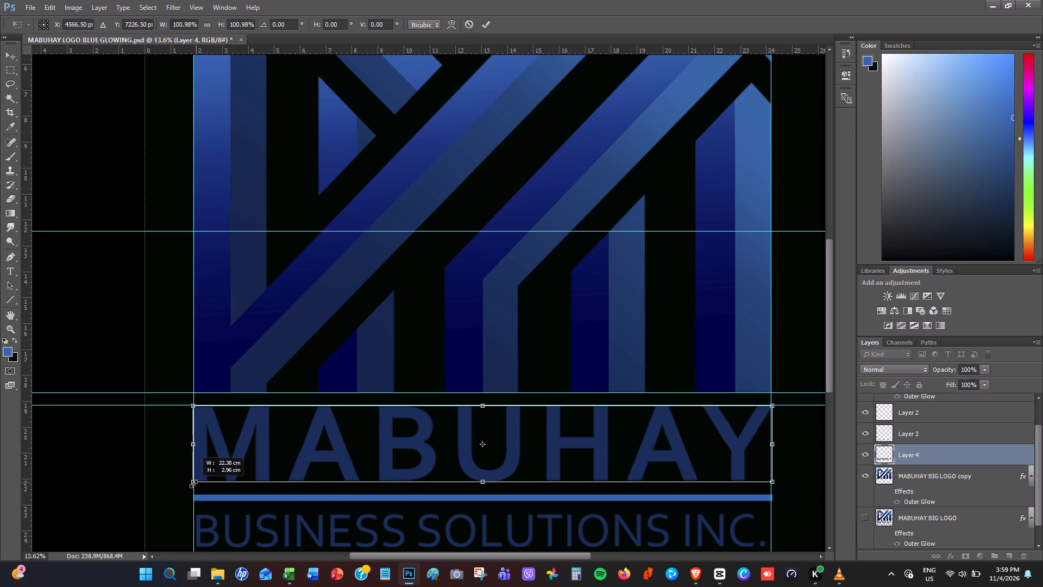
left_click_drag(193, 484, 193, 484, "shift")
Nudge the MABUHAY lettering to about X 4568 px, Y 7211.5 px, aligning its letter tops and the M's outer edge with the guides.
scroll(204, 436, "up", 7, "alt")
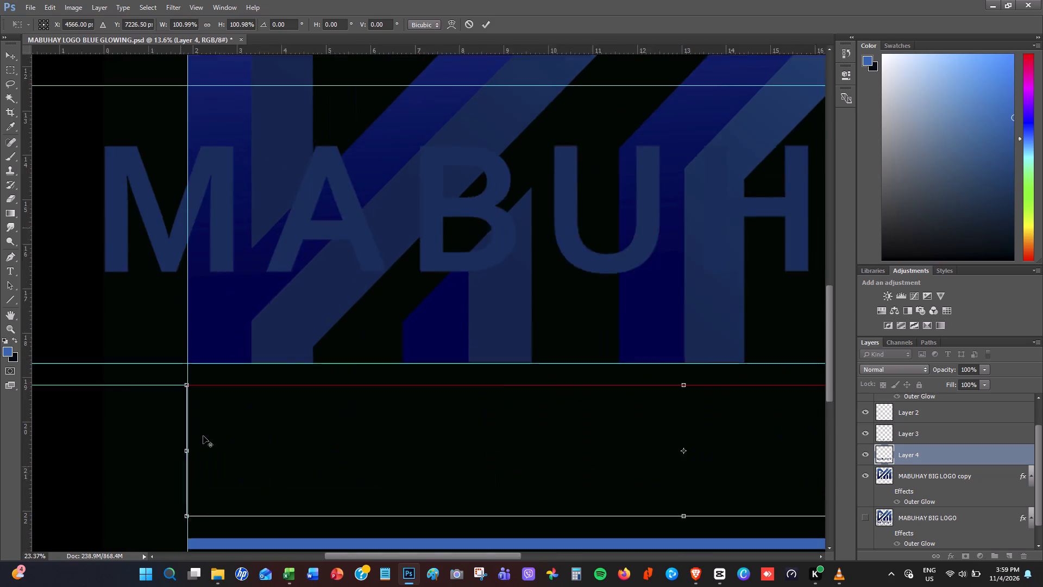
scroll(203, 436, "up", 11, "alt")
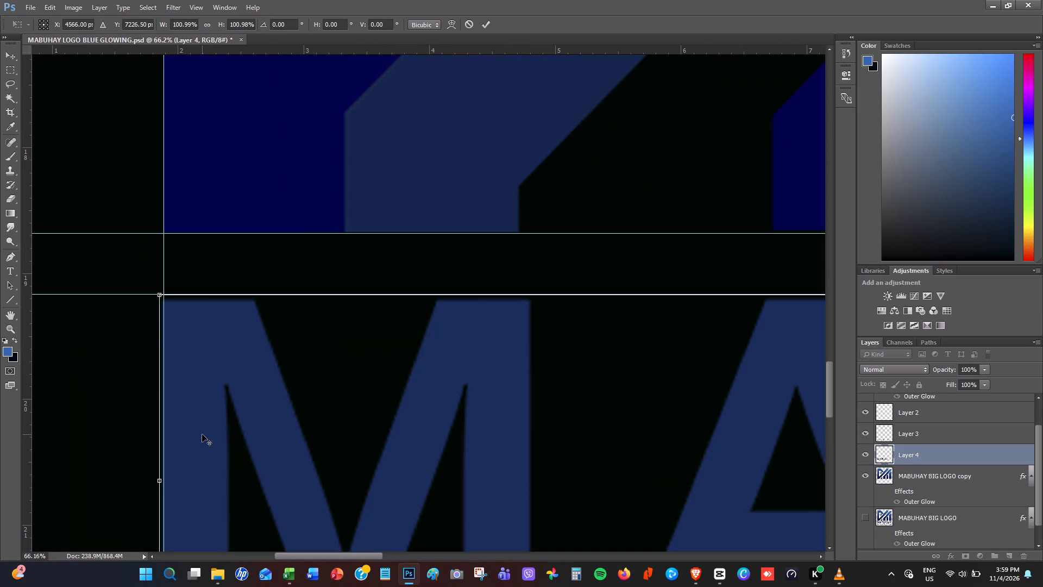
scroll(202, 434, "down", 2, "alt")
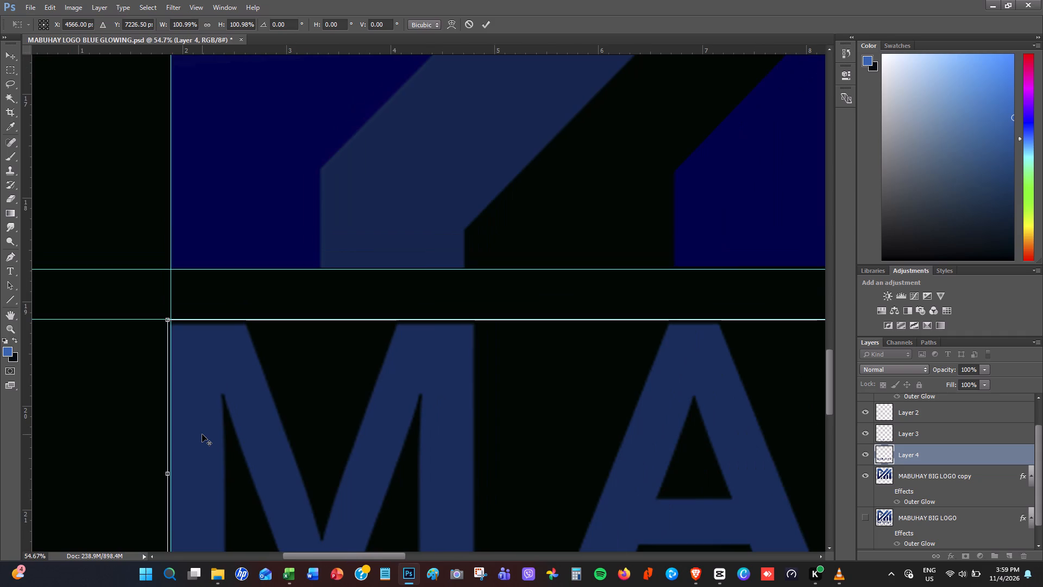
key("Up")
key("Up")
key("Up")
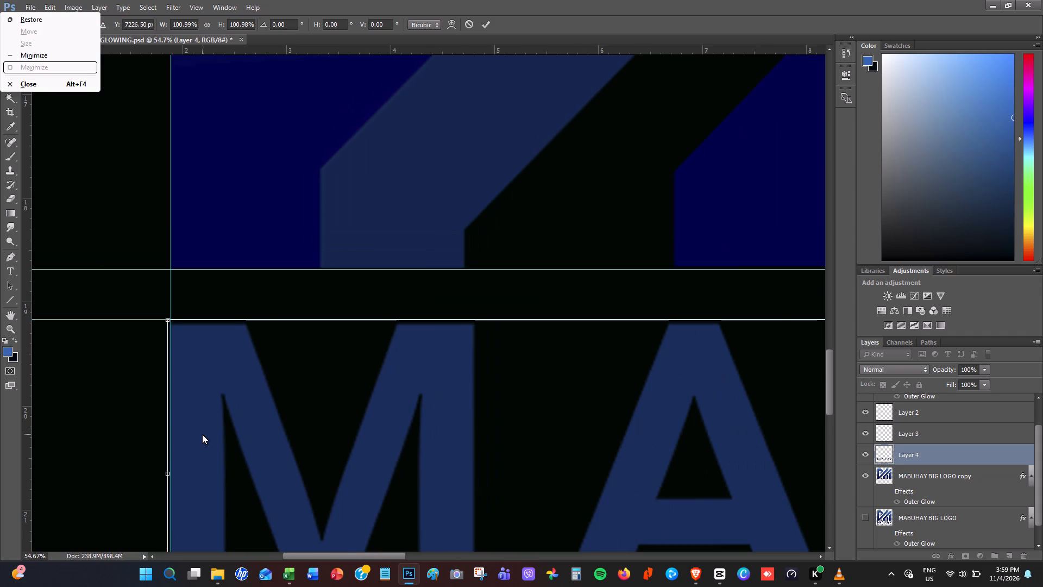
key("Up")
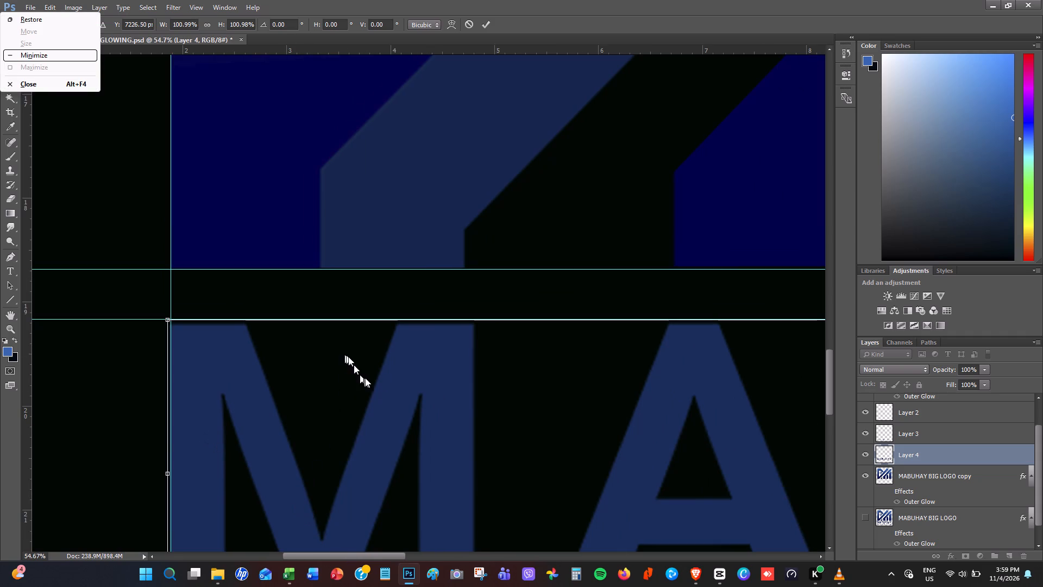
left_click(453, 353)
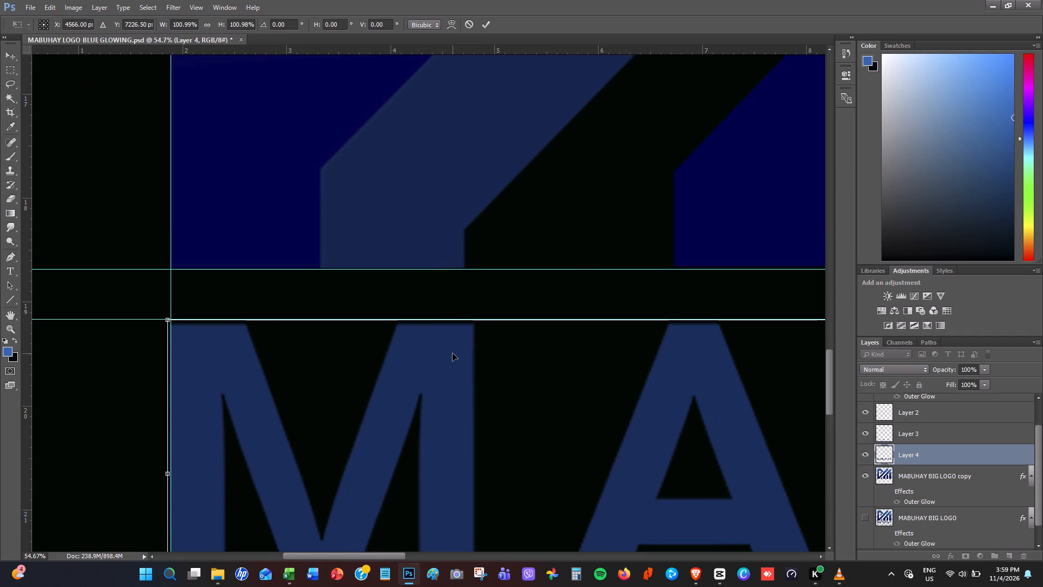
key("Up")
key("Up")
key("Up")
key("Up")
key("Up")
key("Up")
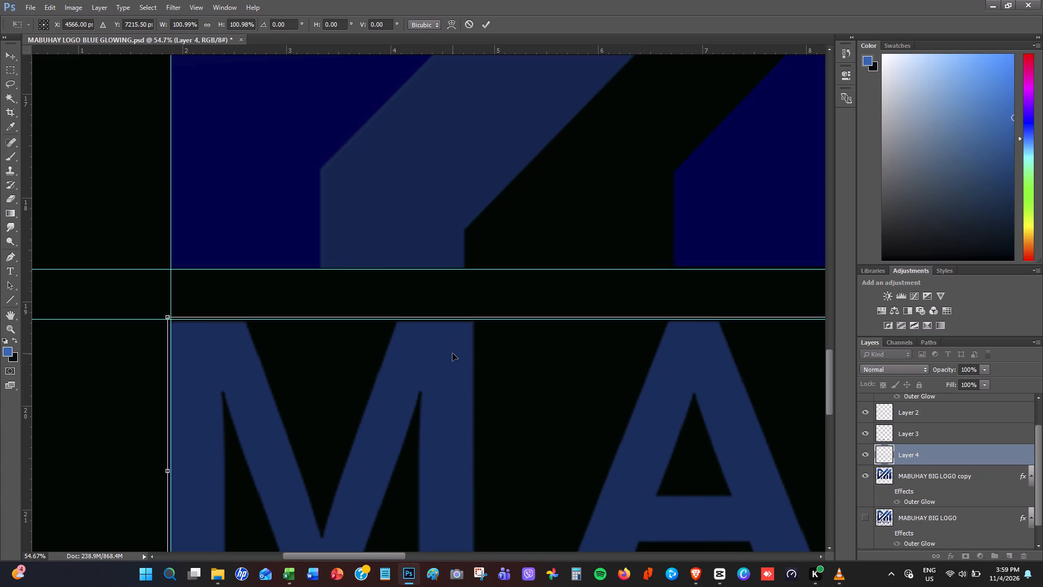
key("Up")
key("Up")
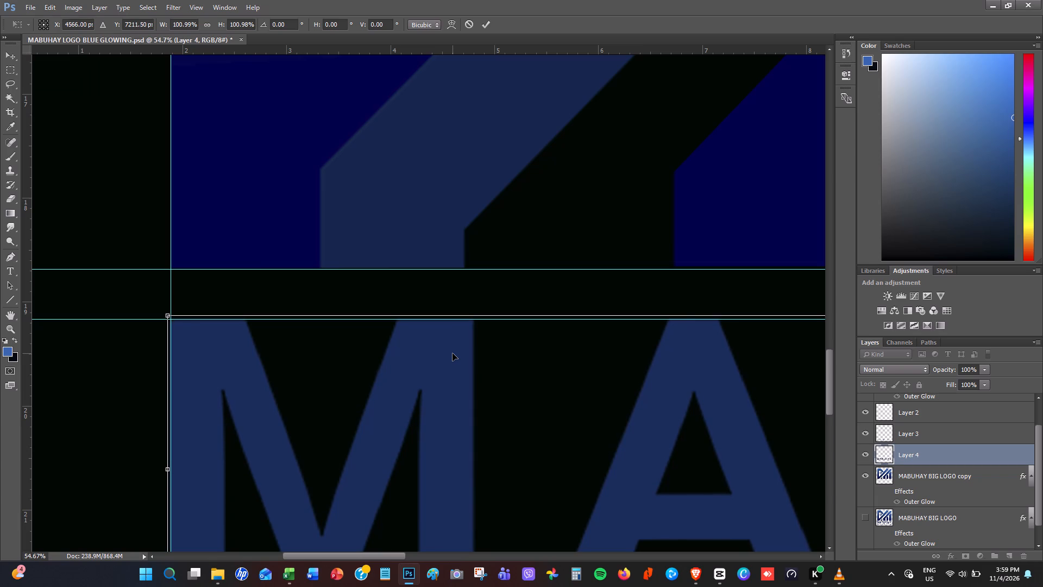
key("Right")
key("Right")
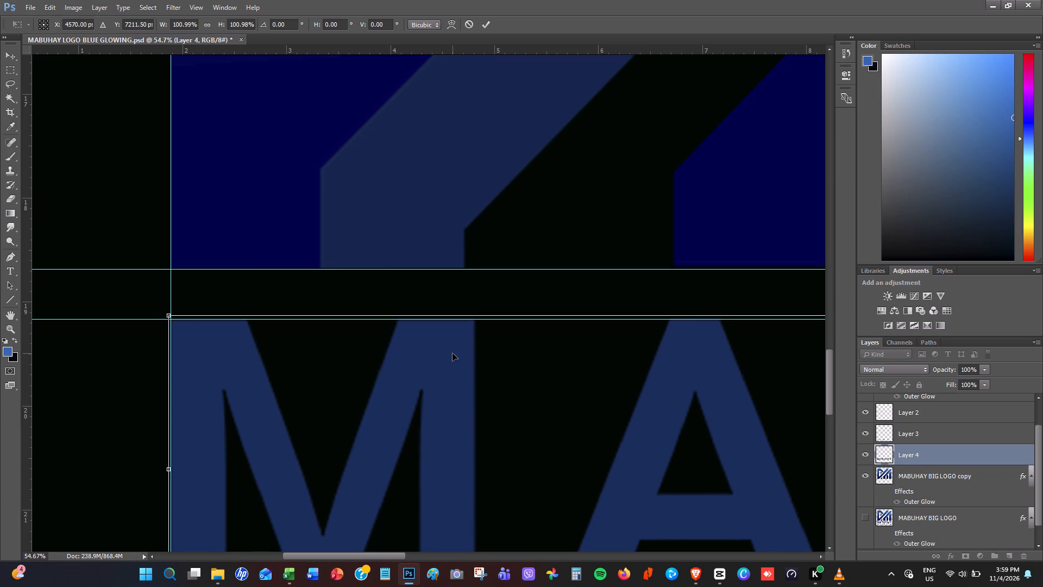
key("Left")
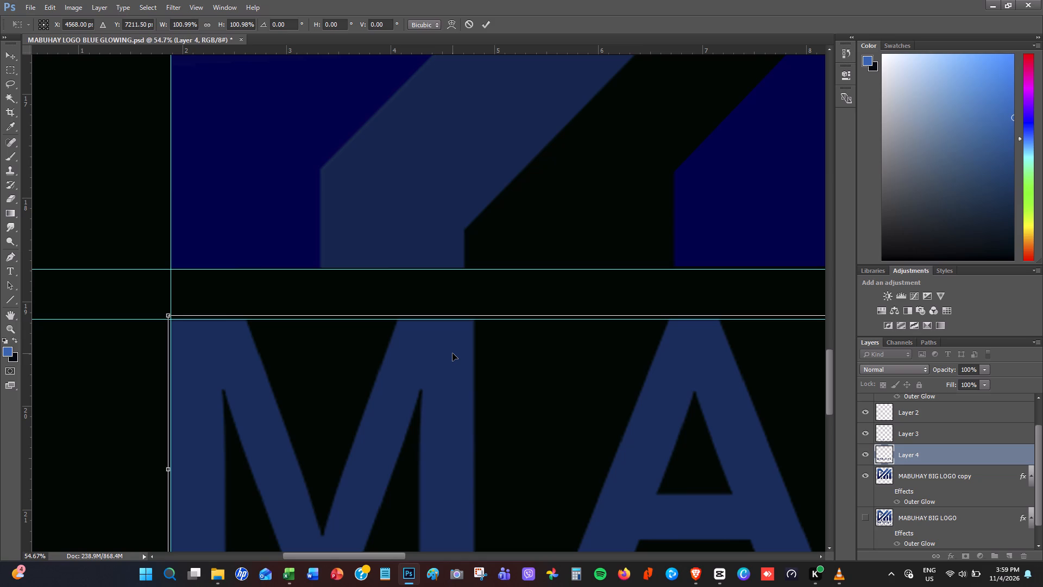
Examine how the MABUHAY lettering fits between the guides, especially the Y's outer edge against the right vertical guide.
scroll(460, 364, "down", 7, "alt")
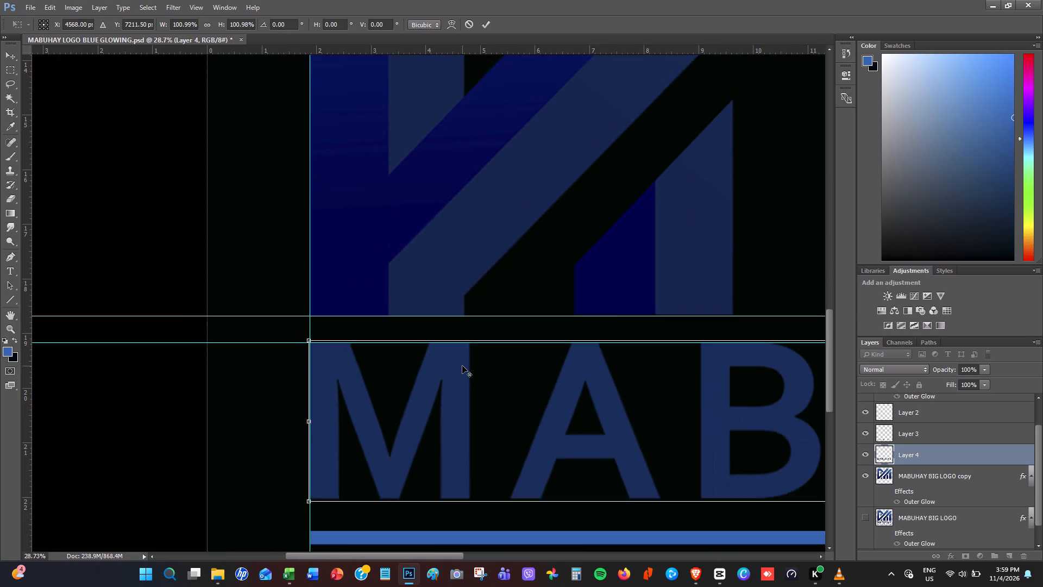
scroll(462, 366, "down", 12, "alt")
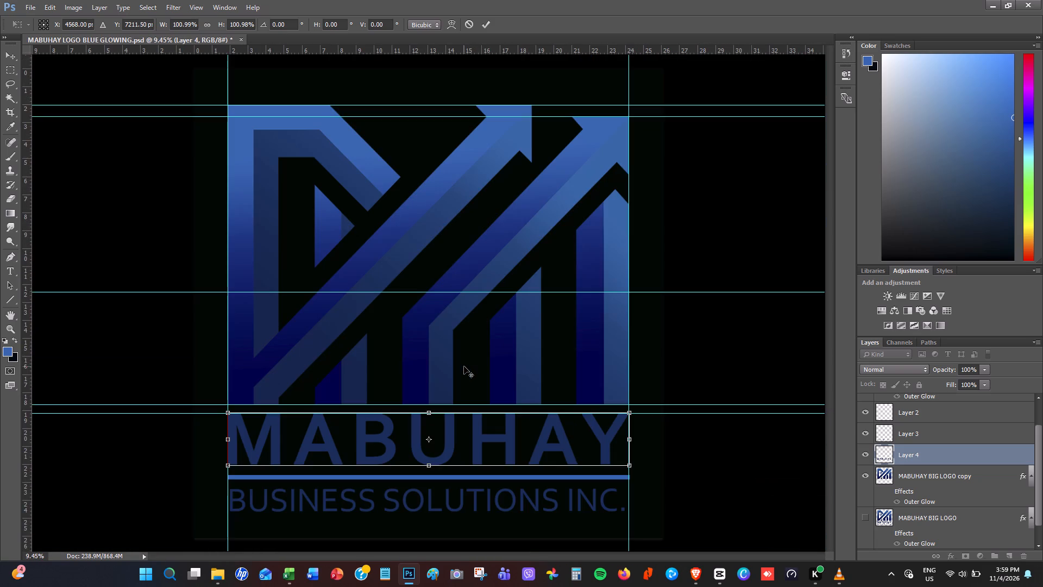
scroll(634, 434, "up", 8, "alt")
scroll(598, 371, "up", 8, "alt")
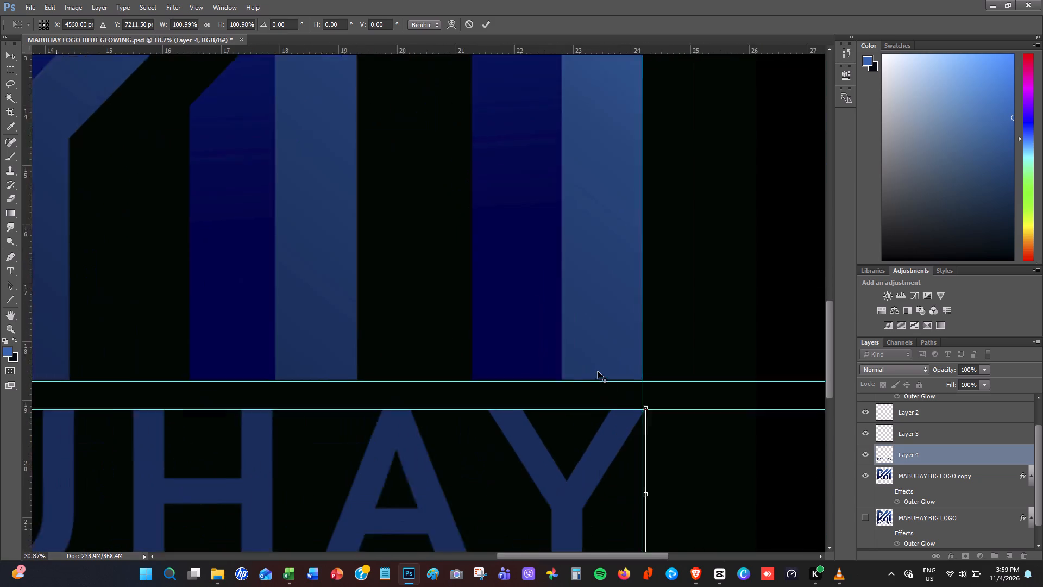
scroll(654, 473, "up", 6, "alt")
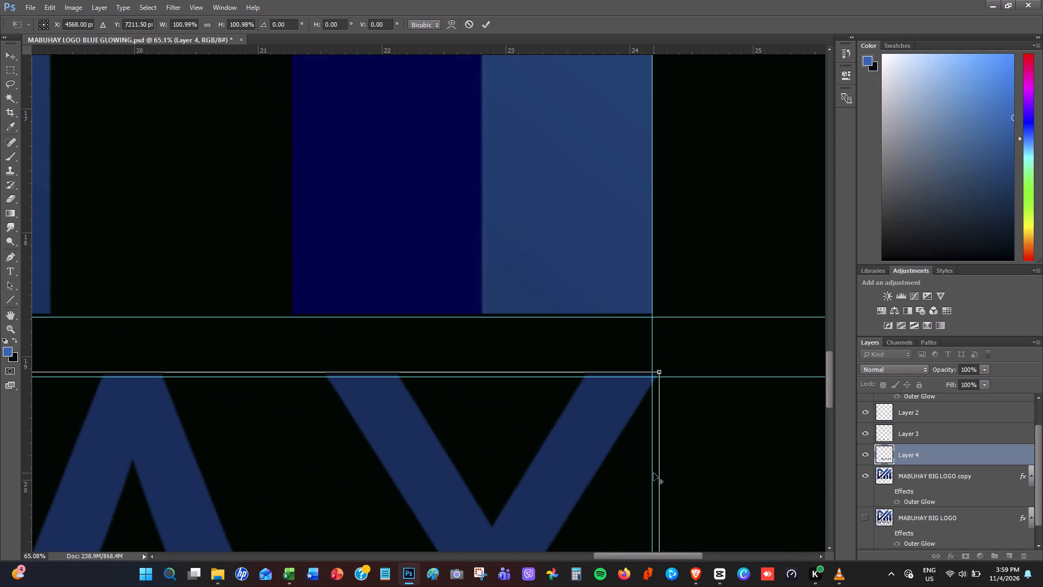
scroll(650, 442, "down", 9)
scroll(650, 444, "down", 9, "alt")
Scale the MABUHAY lettering on Layer 4 down to about 100.8%, bringing the Y's outer edge to the right vertical guide.
scroll(676, 440, "up", 13, "alt")
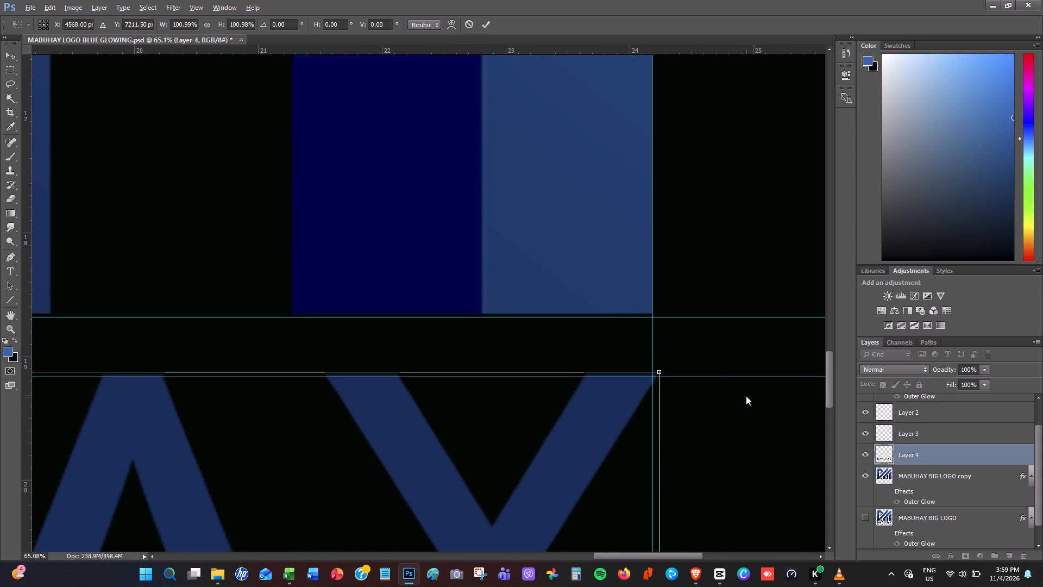
left_click(746, 396)
scroll(623, 427, "up", 5, "alt")
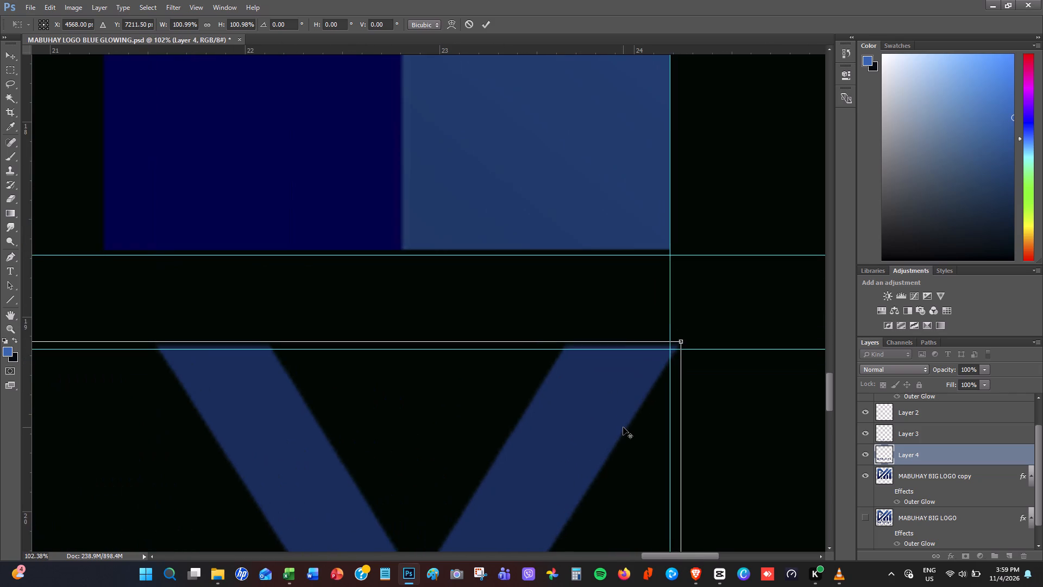
scroll(623, 427, "up", 5, "alt")
scroll(623, 427, "down", 7, "alt")
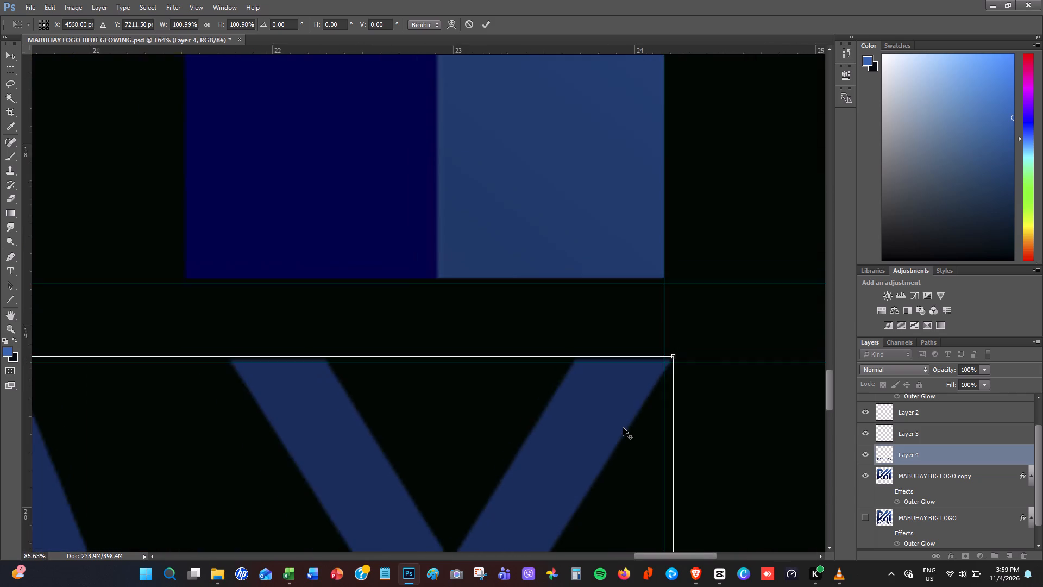
scroll(623, 428, "down", 8, "alt")
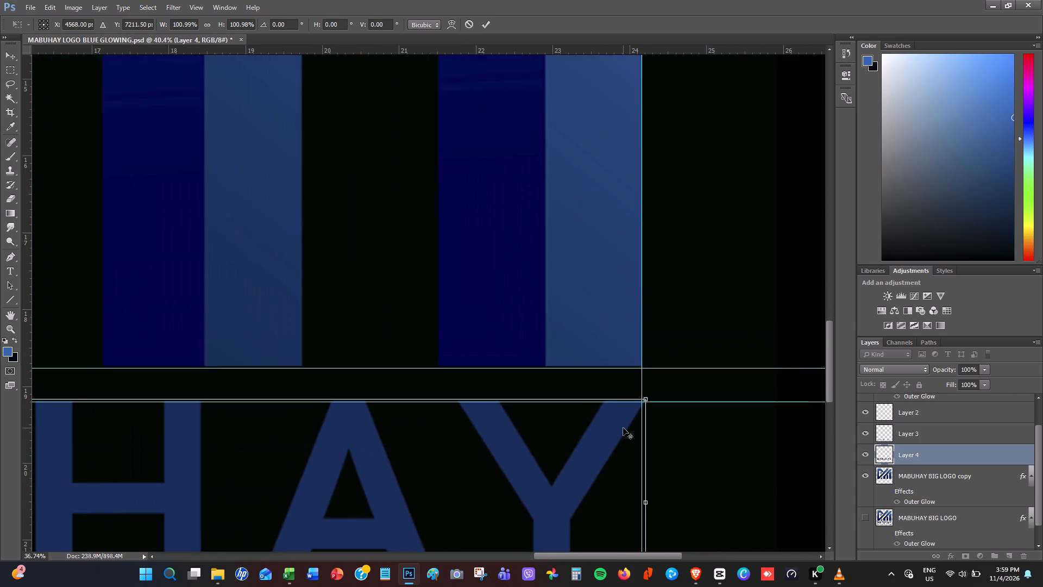
scroll(623, 428, "down", 6, "alt")
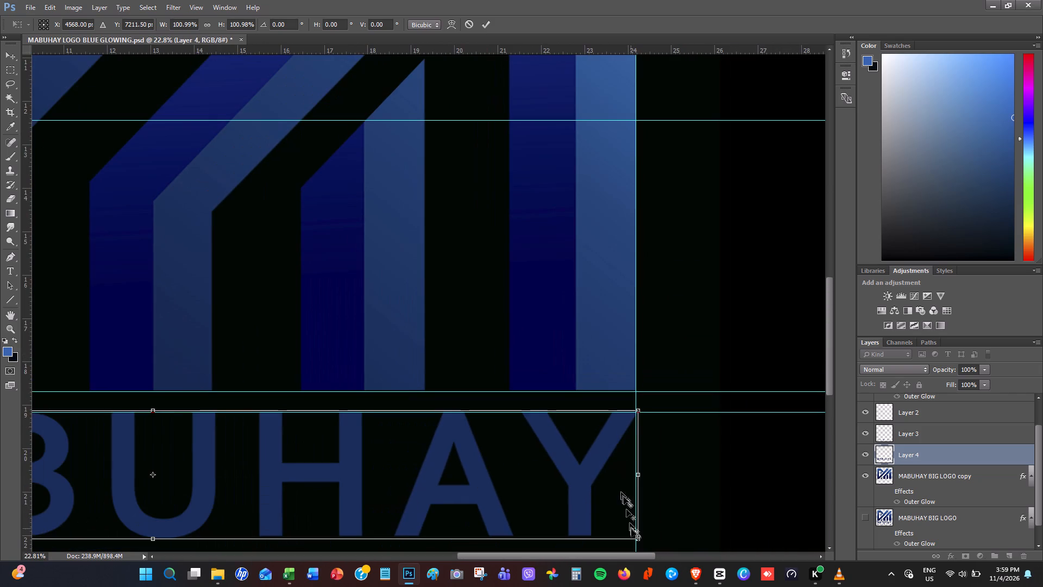
scroll(631, 530, "up", 7, "alt")
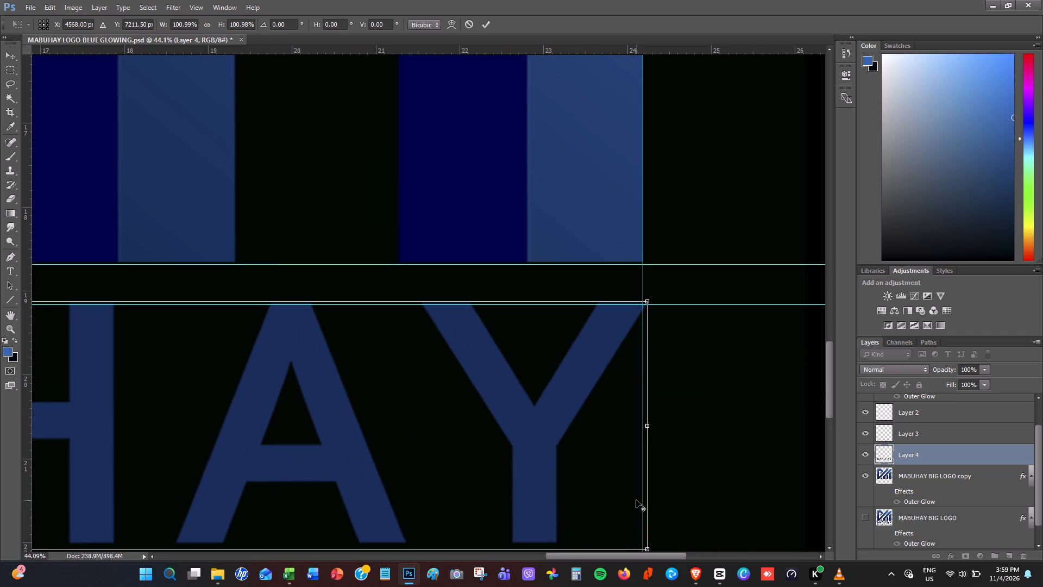
scroll(636, 499, "up", 1, "alt")
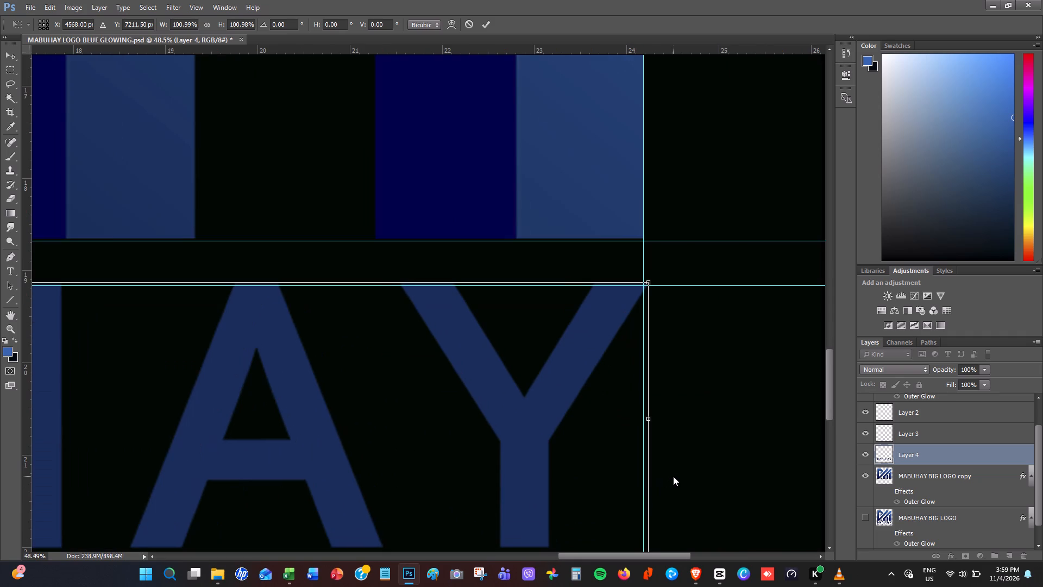
key("space")
left_click(746, 408)
key("space")
key("space")
key("space")
key("space")
key("space")
key("space")
key("space")
left_click_drag(746, 434, 739, 305)
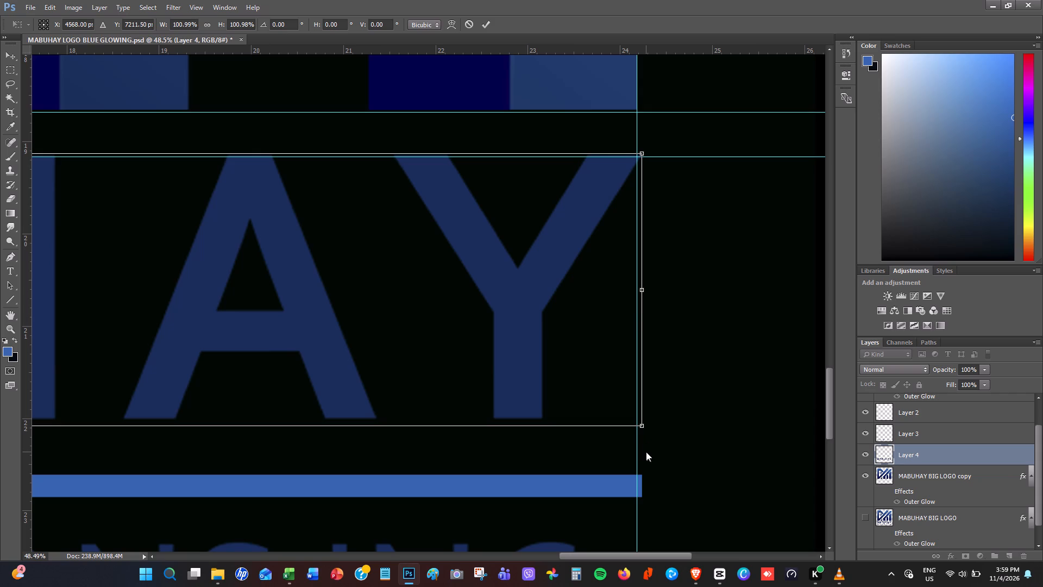
left_click(642, 424, "shift")
left_click(642, 424, "shift")
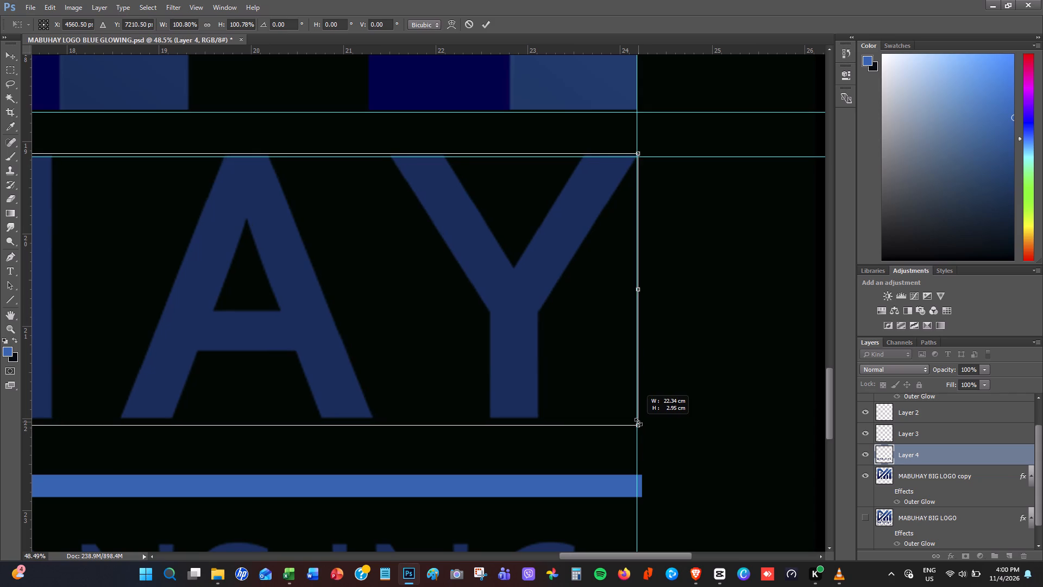
Nudge the MABUHAY lettering down to Y 7214.5 px so the Y's top meets the horizontal guide, and apply the transform.
scroll(681, 166, "up", 8, "alt")
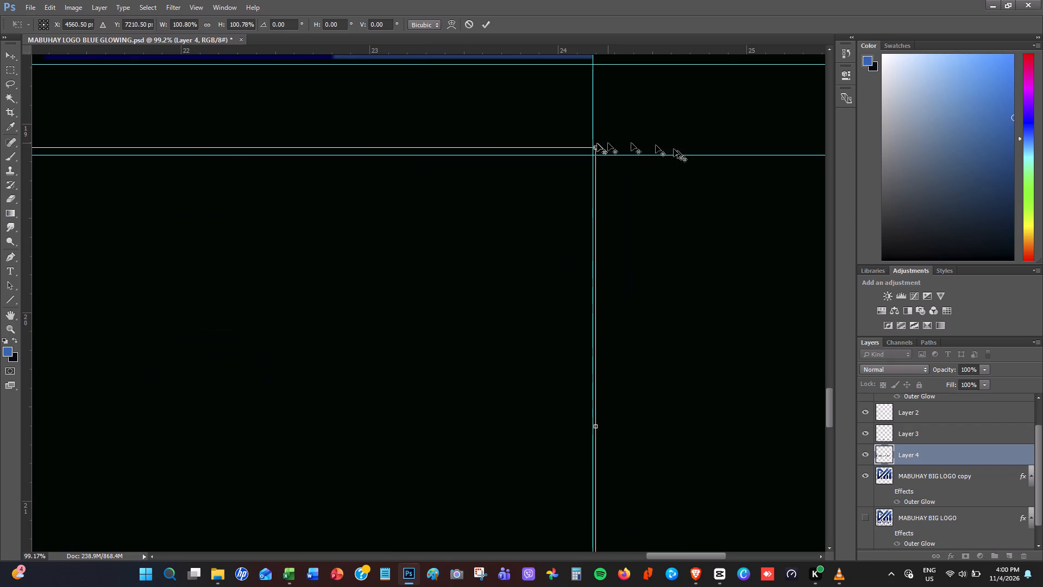
scroll(614, 145, "up", 8, "alt")
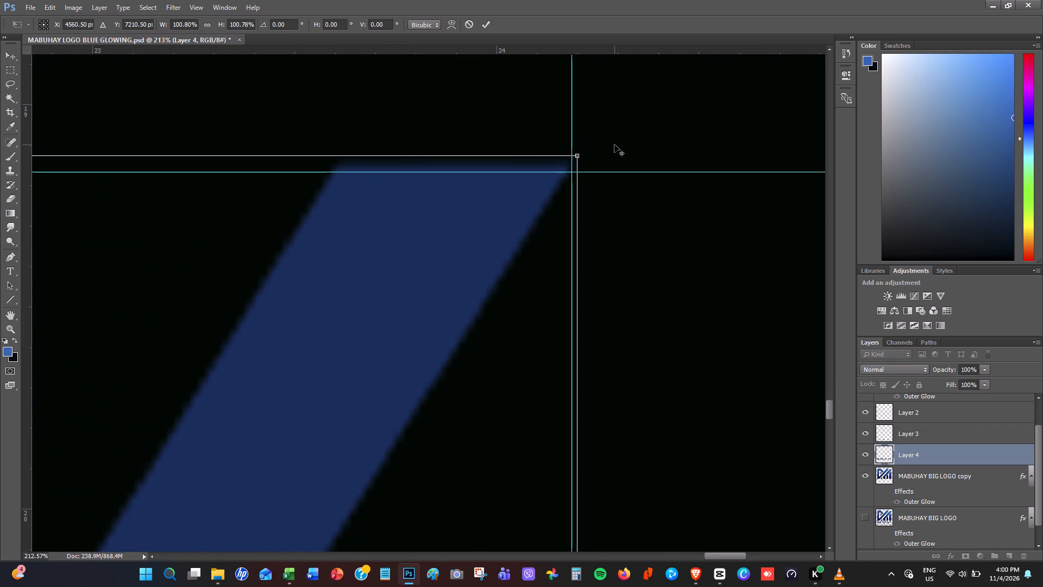
key("Down")
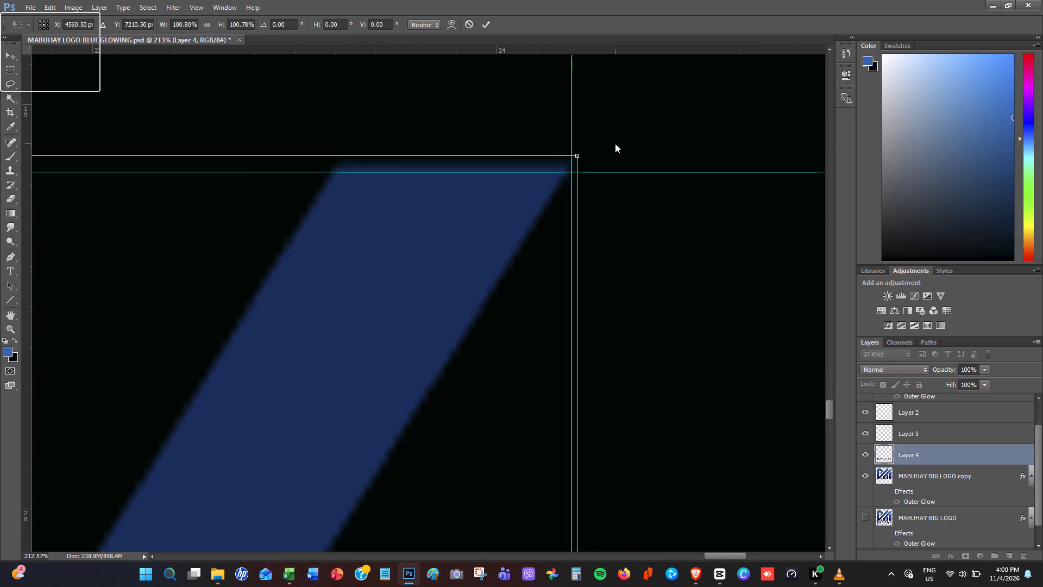
key("Down")
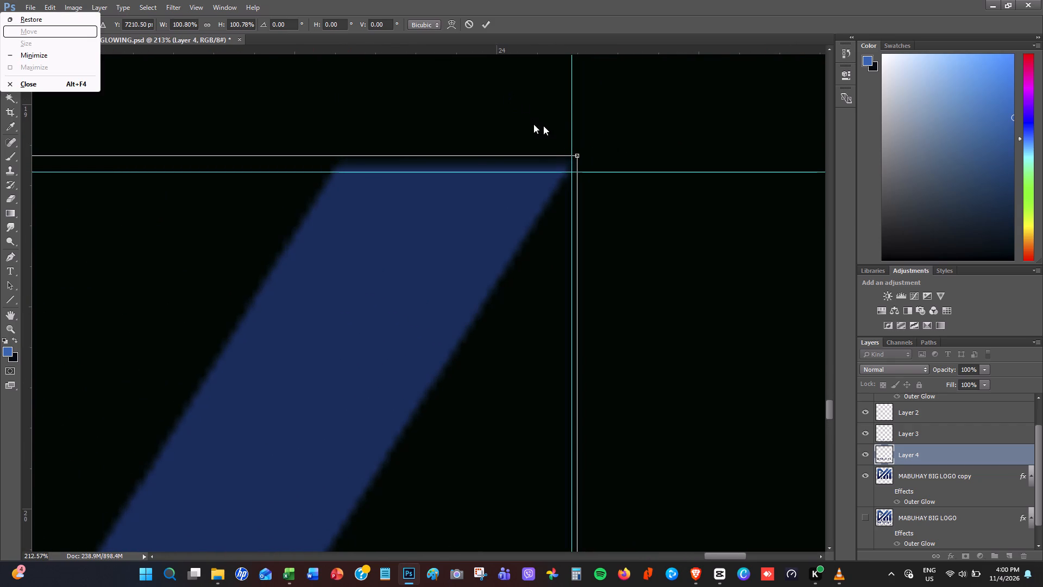
left_click(480, 261)
key("Down")
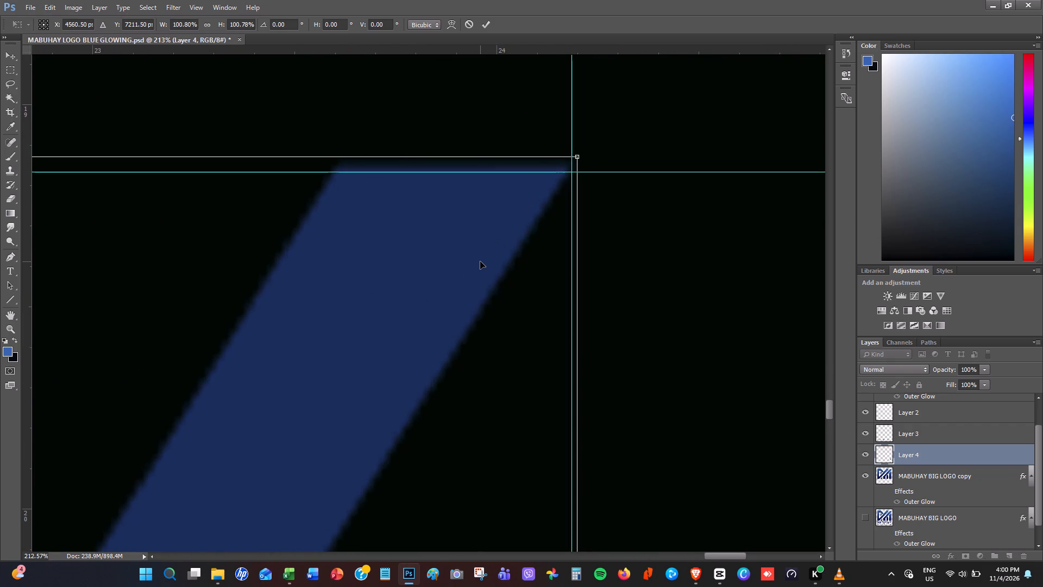
key("Down")
key("Down")
key("Down")
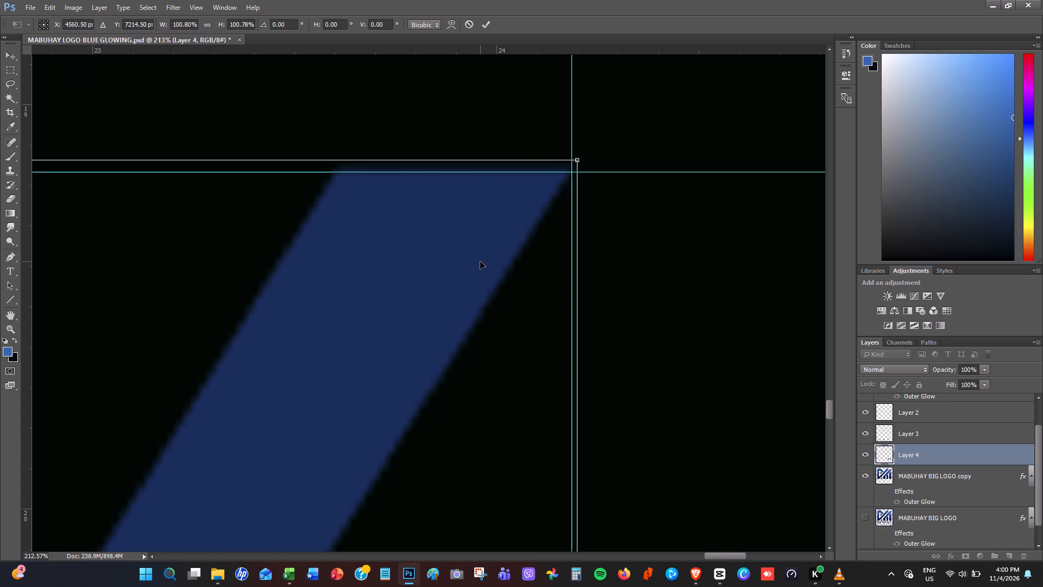
key("Down")
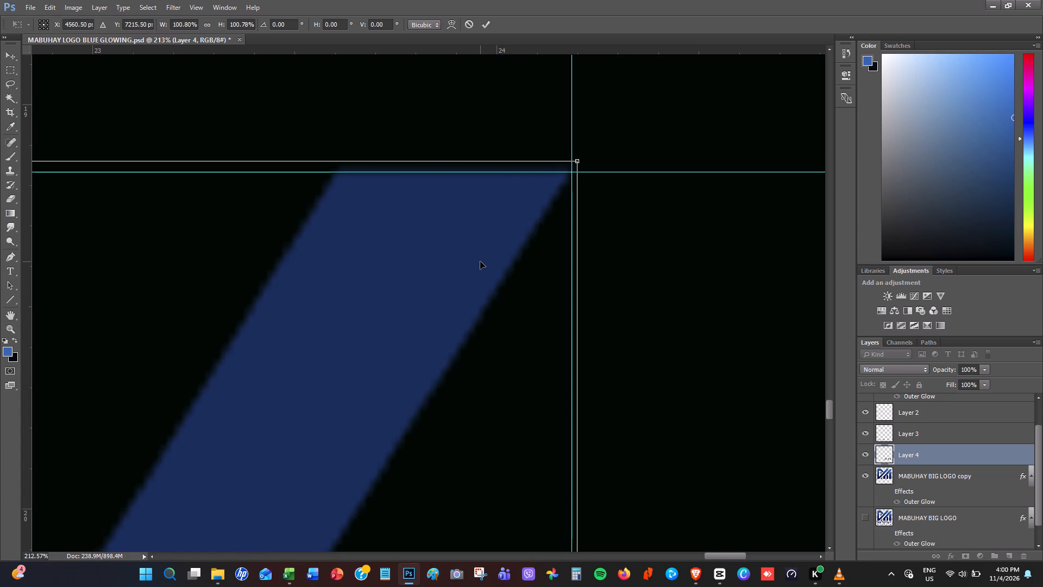
key("Up")
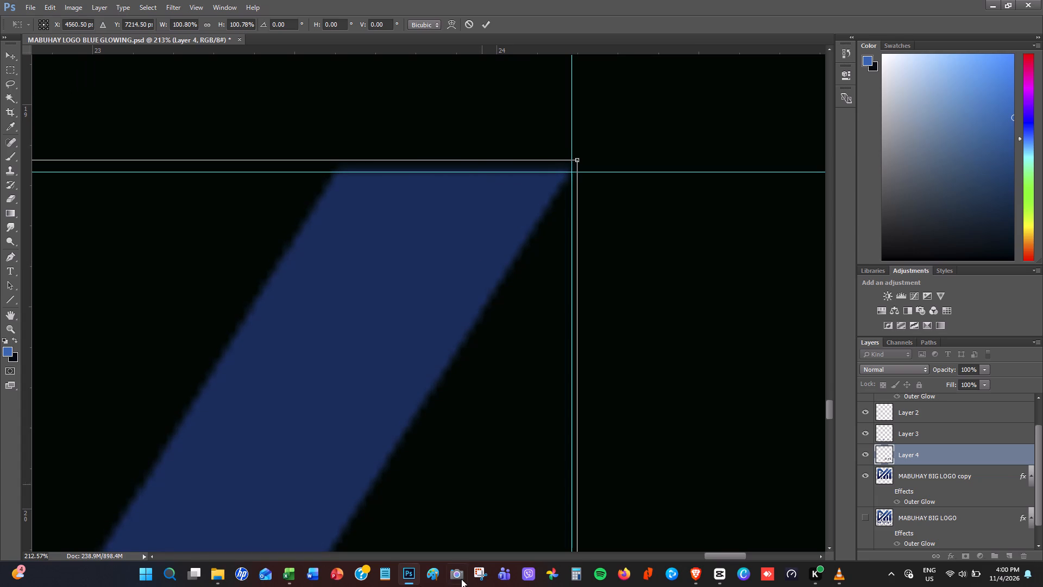
scroll(510, 264, "down", 5)
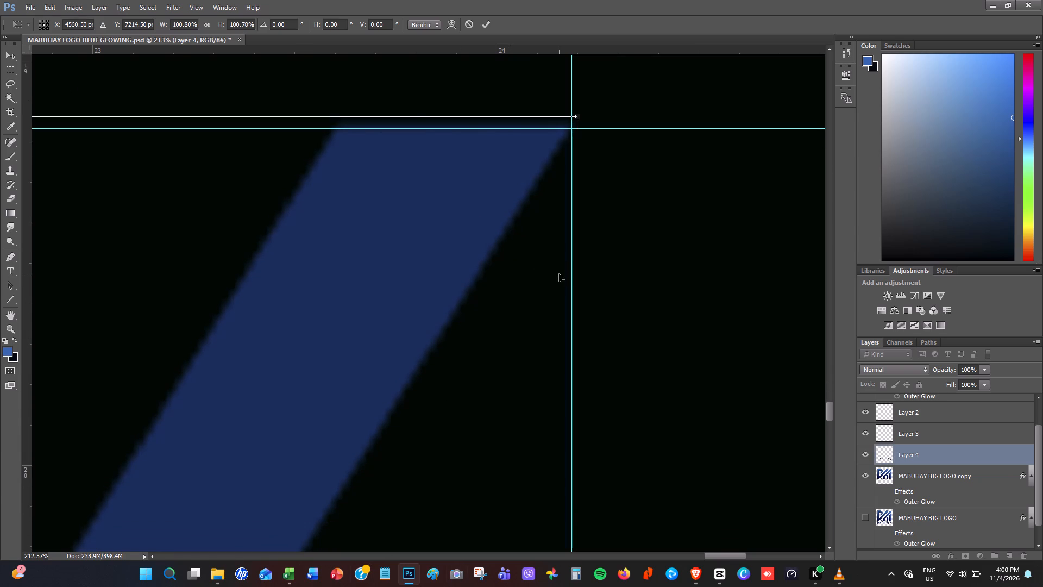
scroll(680, 405, "down", 8)
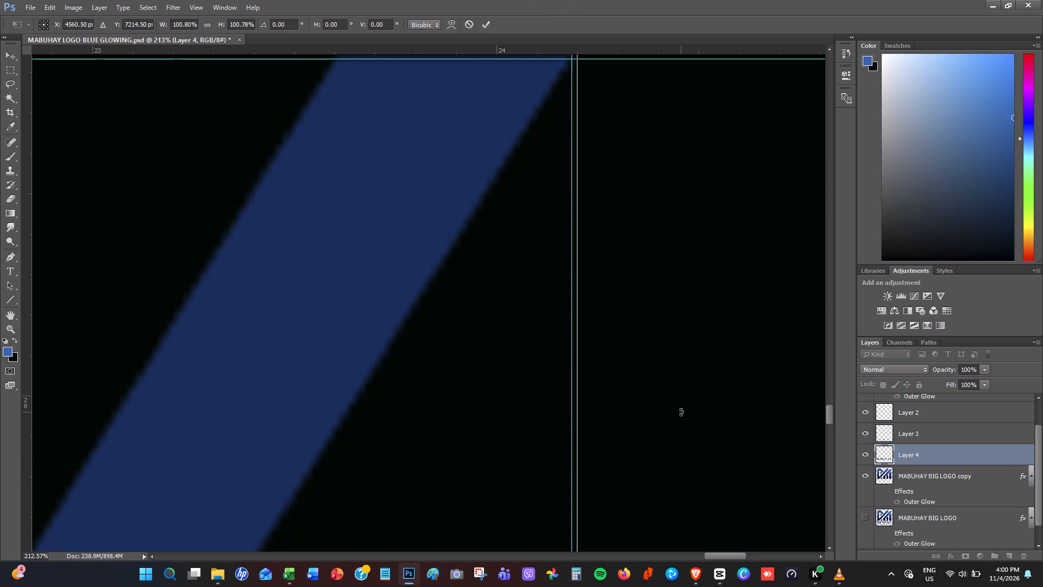
scroll(681, 412, "down", 20)
scroll(681, 412, "down", 10)
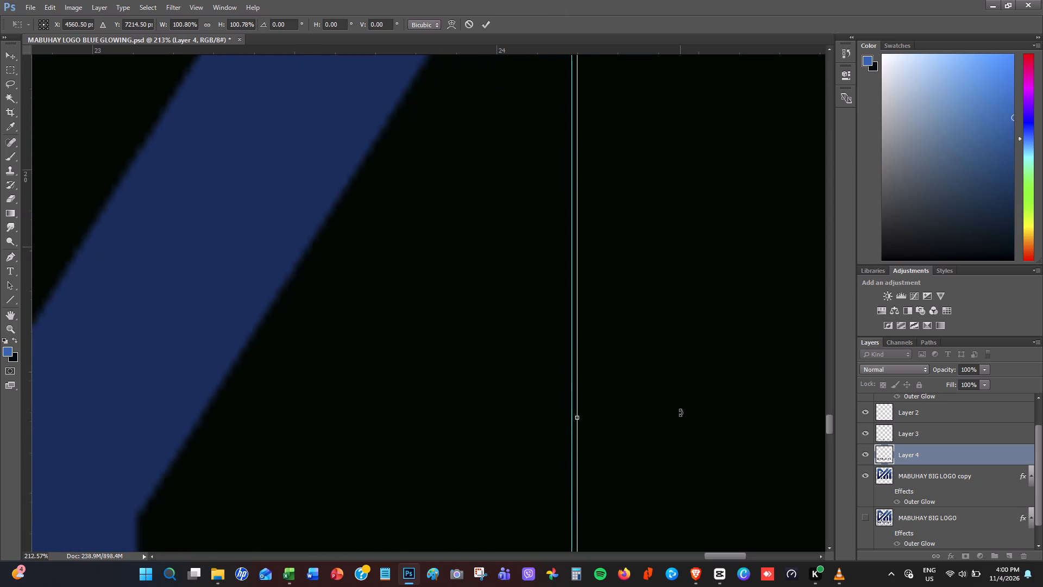
scroll(680, 413, "down", 13)
scroll(680, 413, "down", 18)
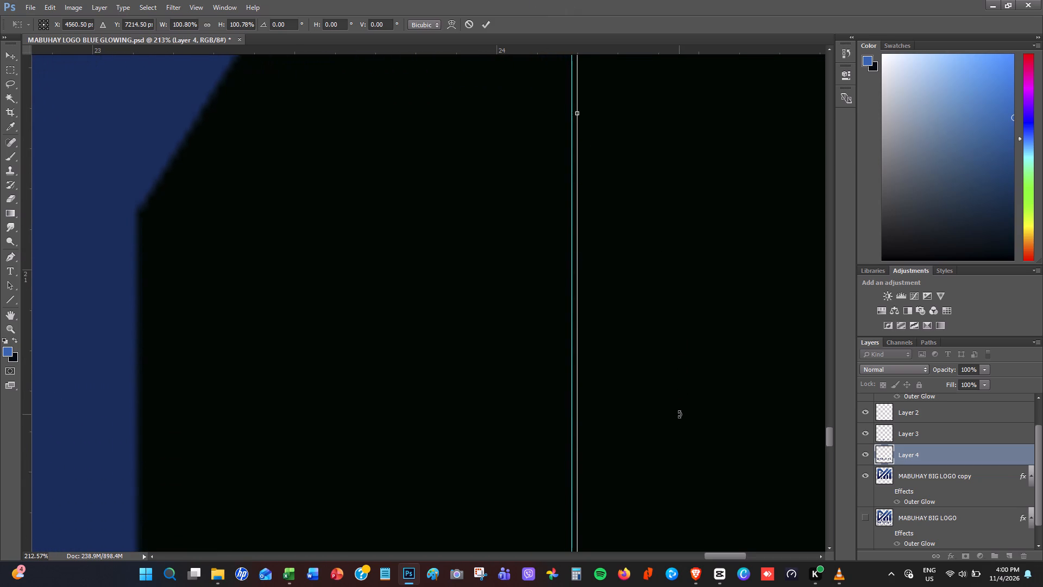
scroll(679, 414, "down", 17)
scroll(679, 414, "down", 8)
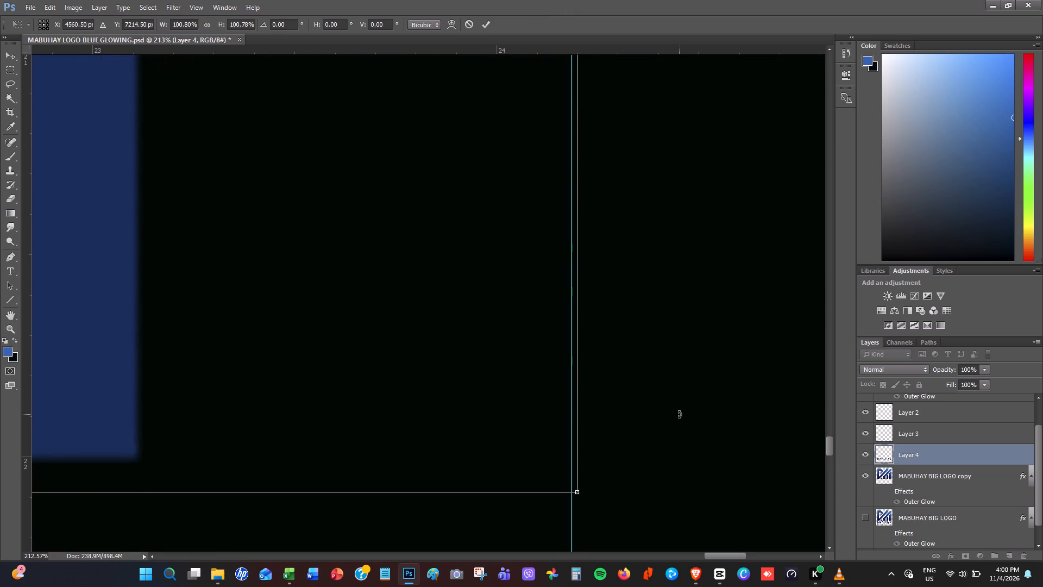
left_click(485, 28)
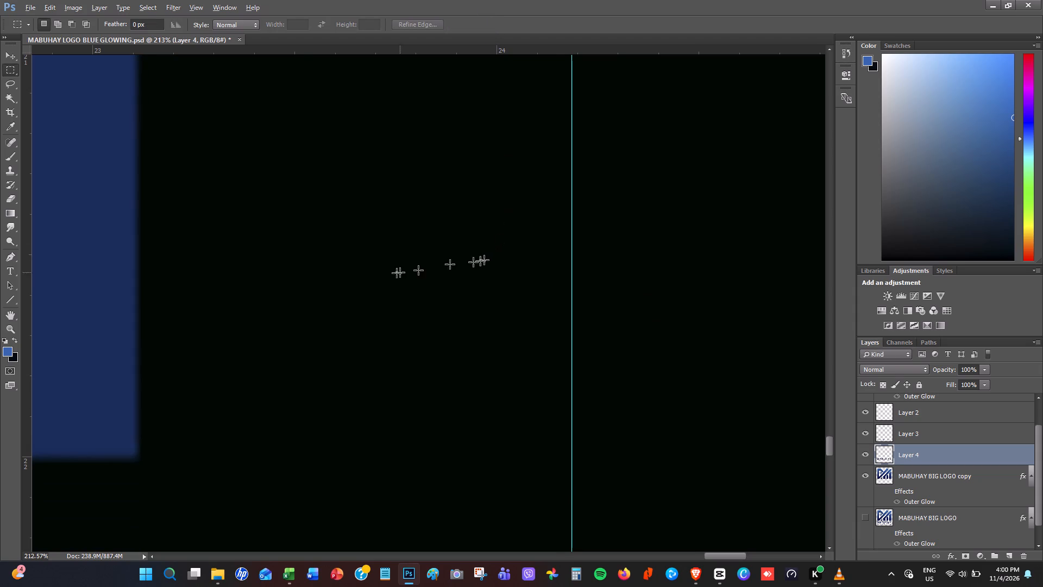
Examine how the Y, the divider line and the lower text end relative to the right vertical guide.
scroll(391, 274, "down", 6, "alt")
scroll(251, 347, "down", 10, "alt")
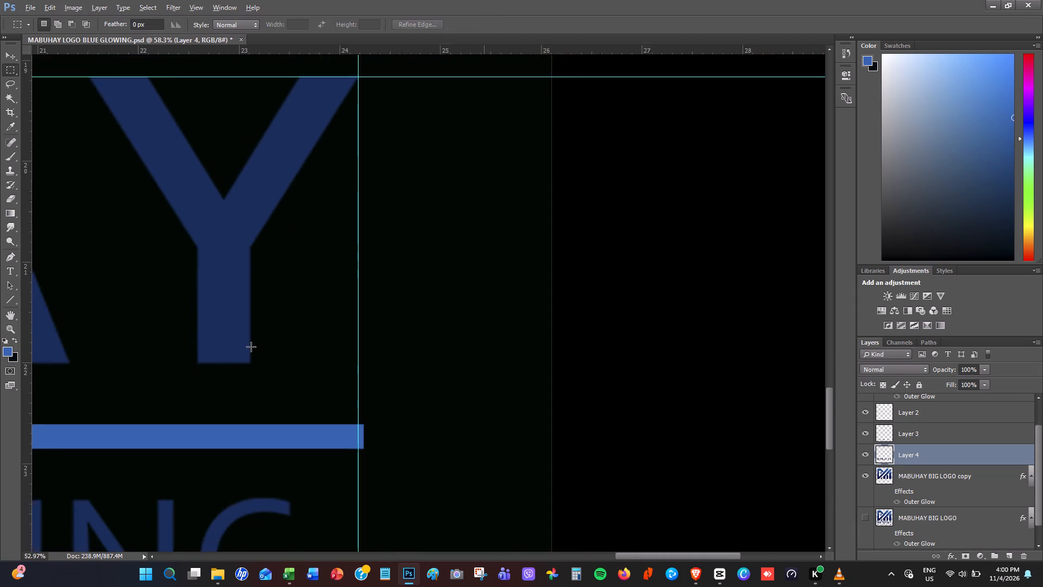
scroll(251, 347, "down", 5, "alt")
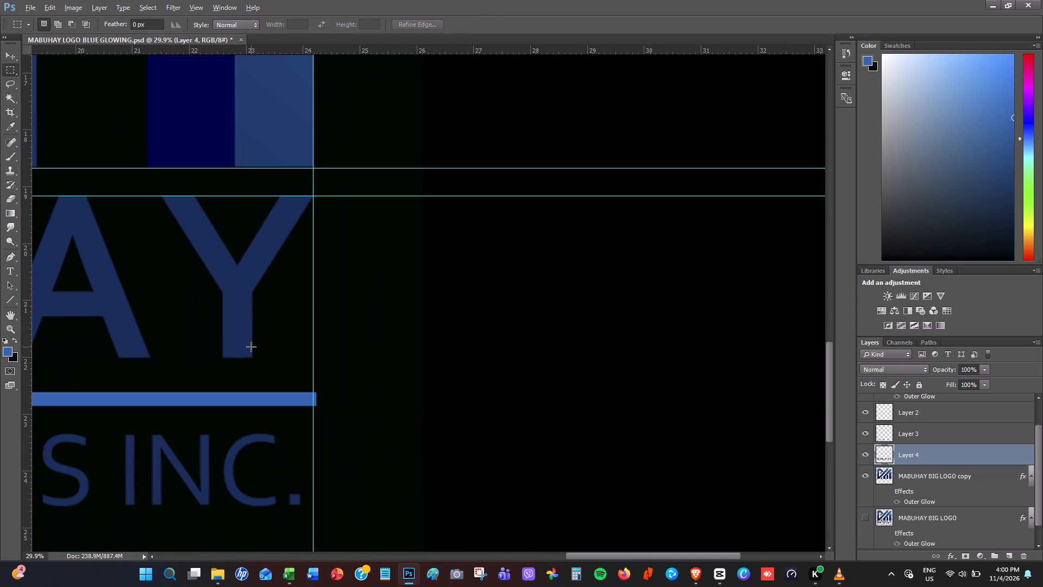
scroll(251, 347, "up", 9, "alt")
scroll(400, 245, "down", 7, "alt")
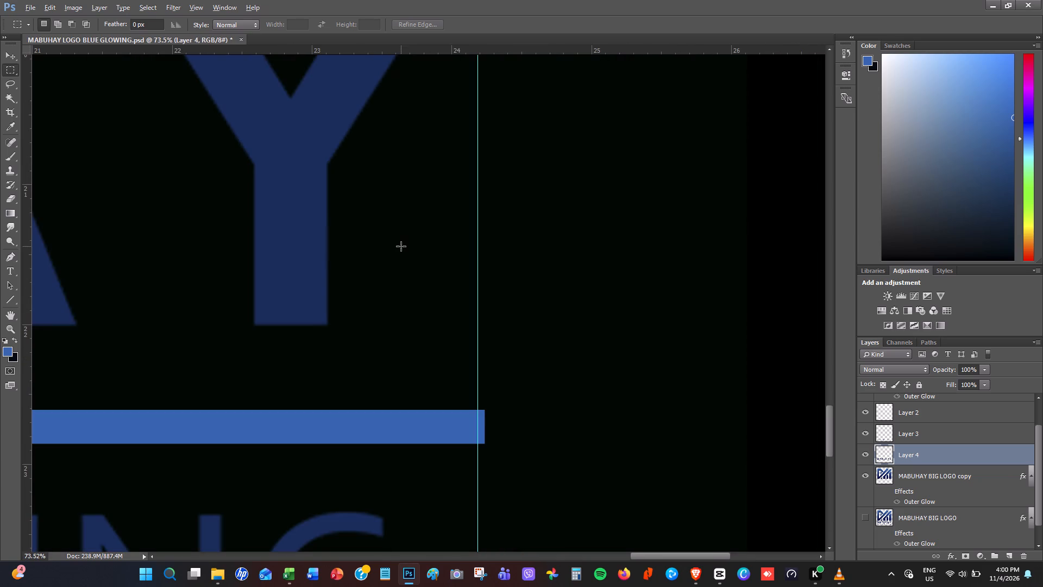
key("space")
key("space")
key("space")
key("space")
key("space")
key("space")
key("space")
key("space")
key("space")
key("space")
key("space")
key("space")
key("space")
key("space")
key("space")
key("space")
key("space")
key("space")
key("space")
key("space")
left_click_drag(457, 140, 456, 530)
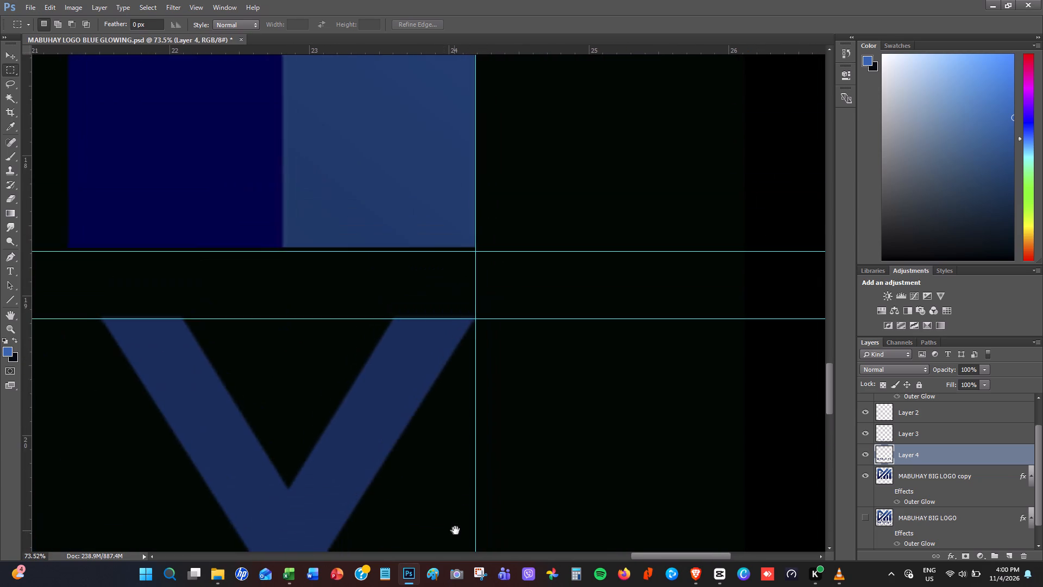
left_click_drag(456, 530, 431, 153)
left_click_drag(447, 263, 453, 191)
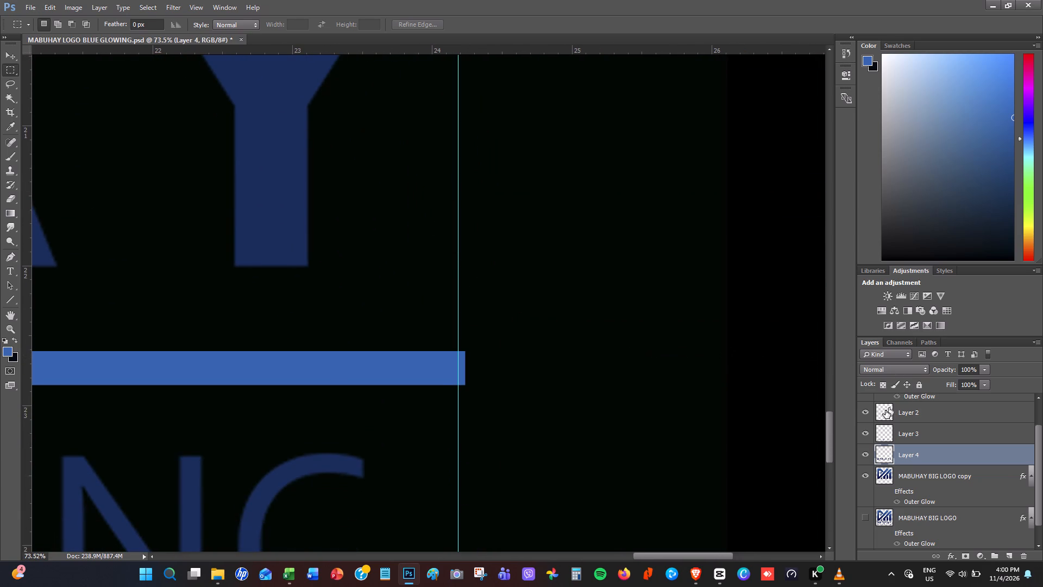
Shorten the divider line on Layer 2 to about 99.77% width so its outer end meets the right vertical guide.
left_click(866, 410)
left_click(866, 410)
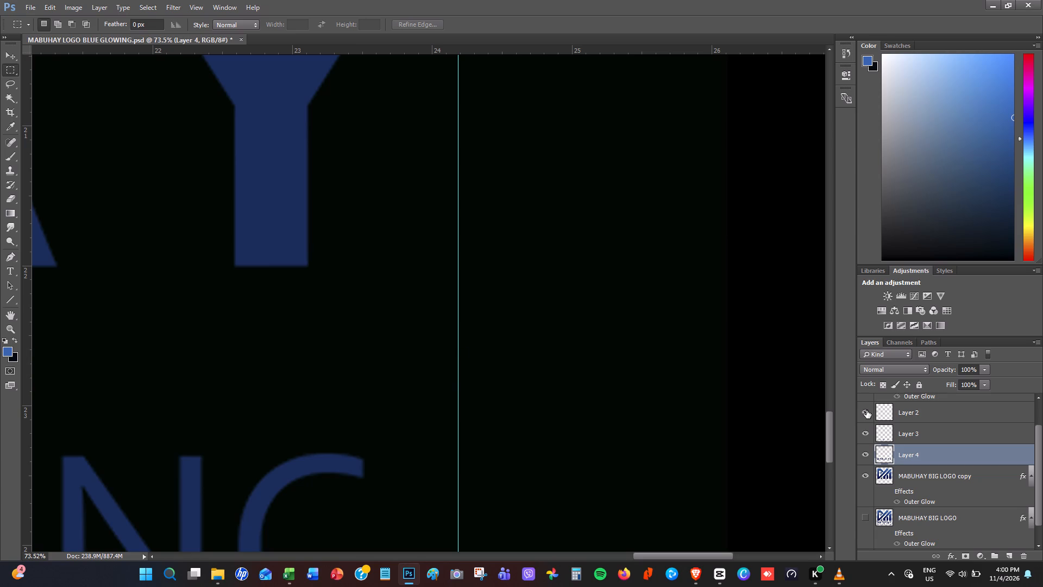
left_click(907, 410)
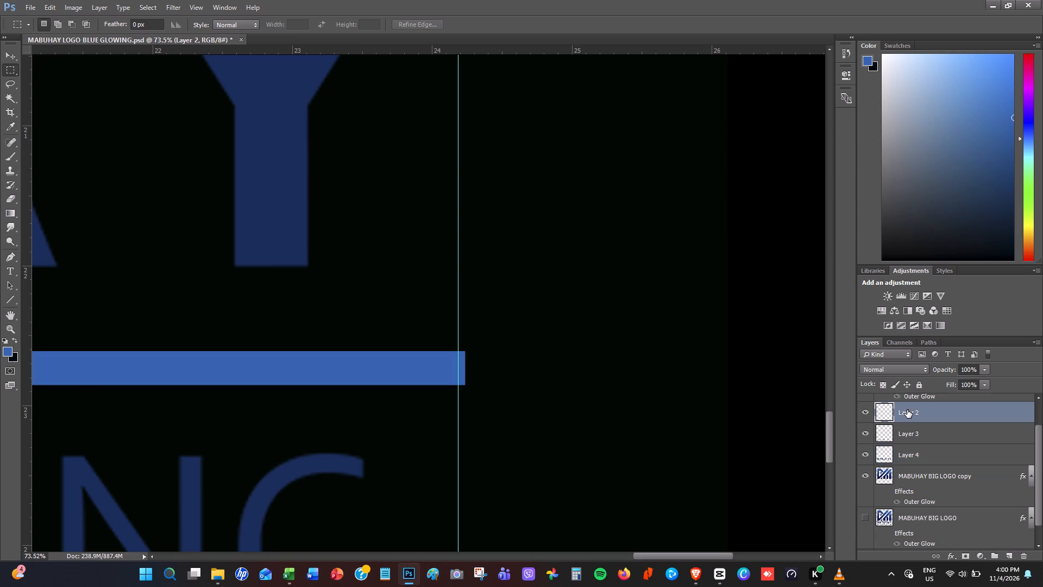
key("ctrl+t")
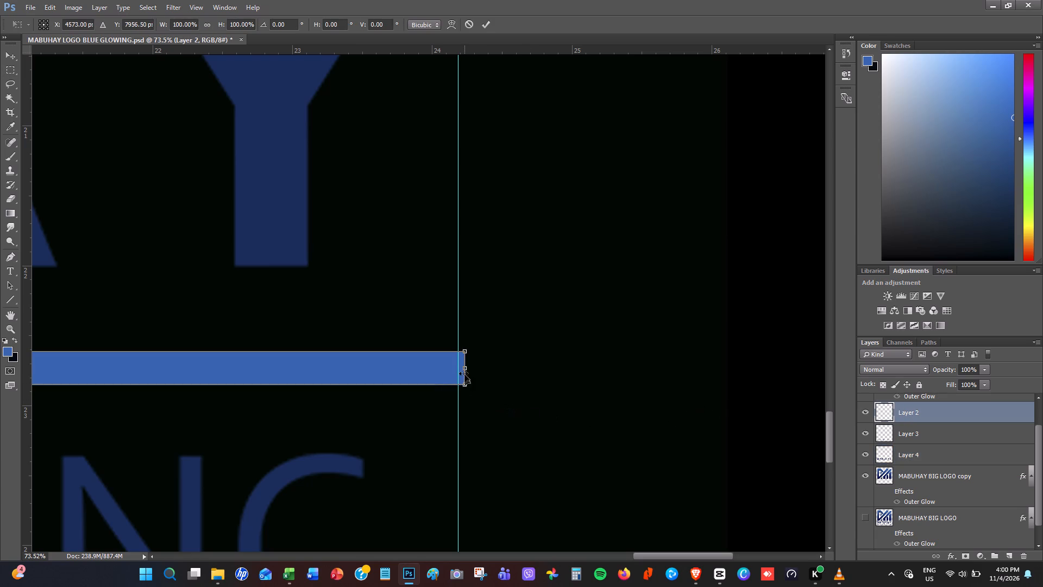
scroll(467, 380, "up", 9, "alt")
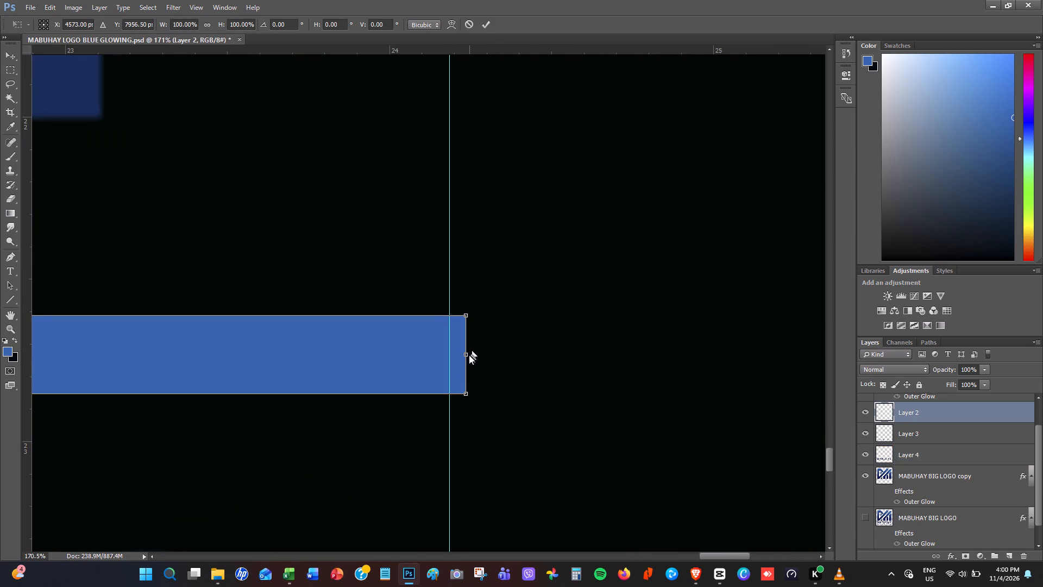
left_click_drag(466, 353, 454, 352)
left_click_drag(454, 352, 449, 352)
left_click_drag(465, 354, 454, 354)
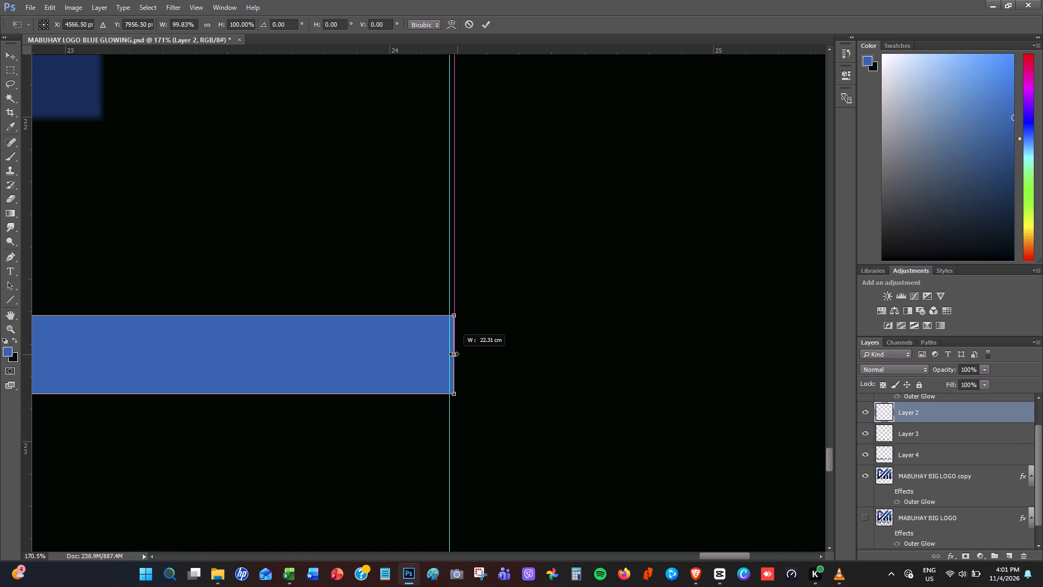
left_click_drag(454, 354, 450, 352)
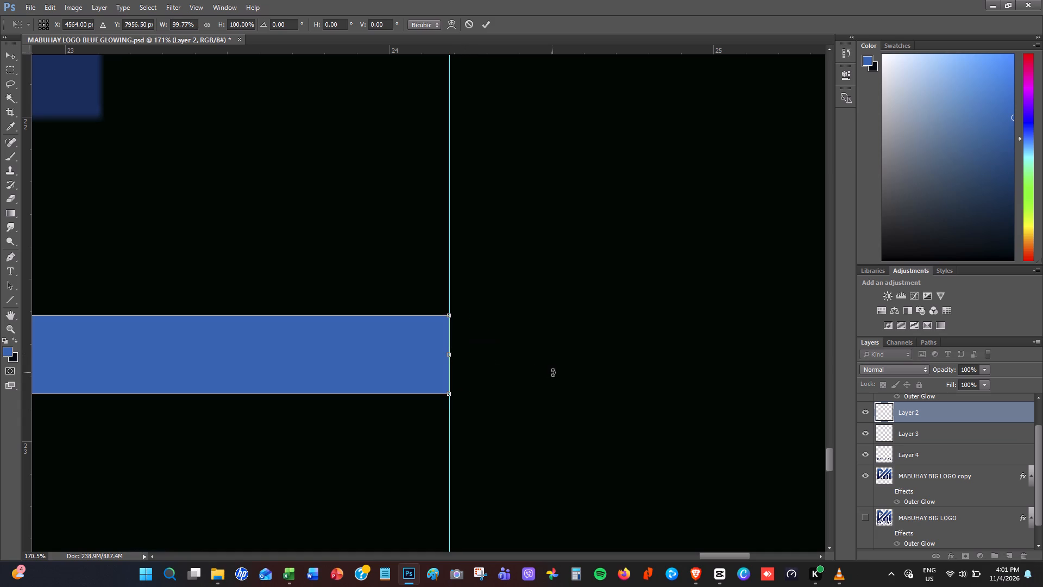
left_click(552, 372)
Stretch the divider line's opposite end out to the left vertical guide, bringing its width to about 99.80%.
scroll(554, 374, "down", 13)
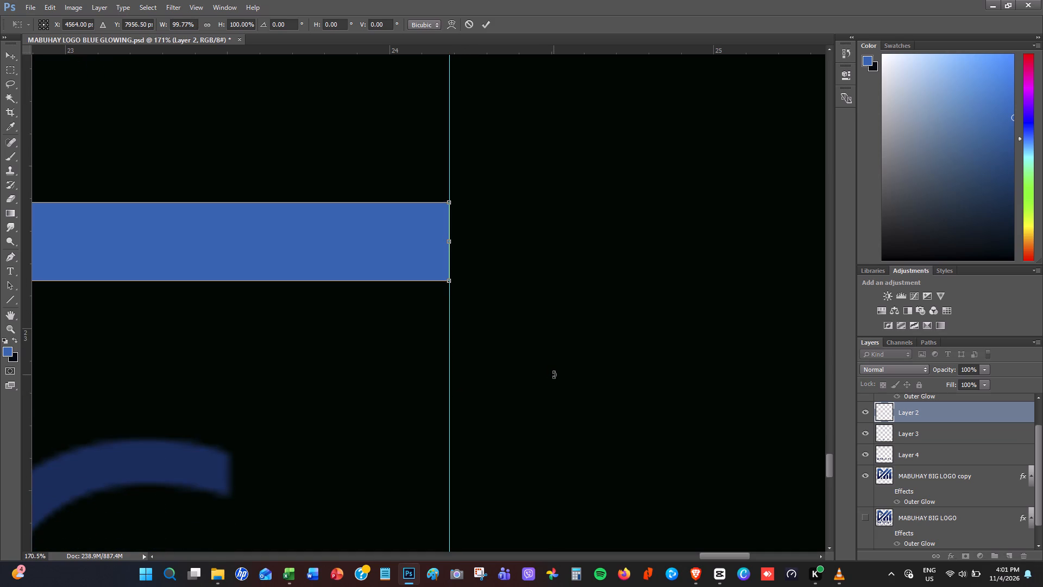
scroll(554, 374, "down", 8, "alt")
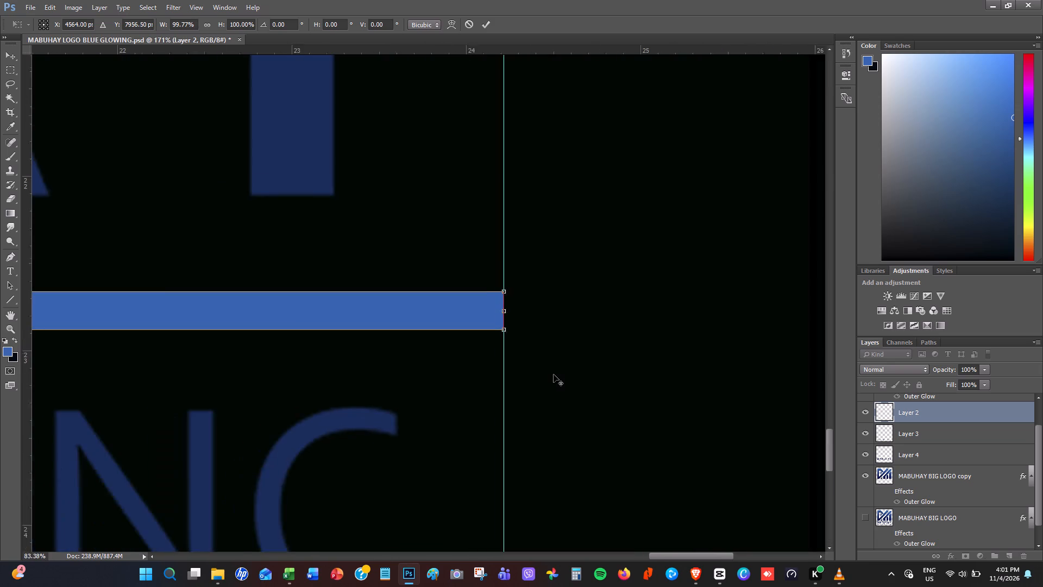
scroll(554, 374, "down", 20, "alt")
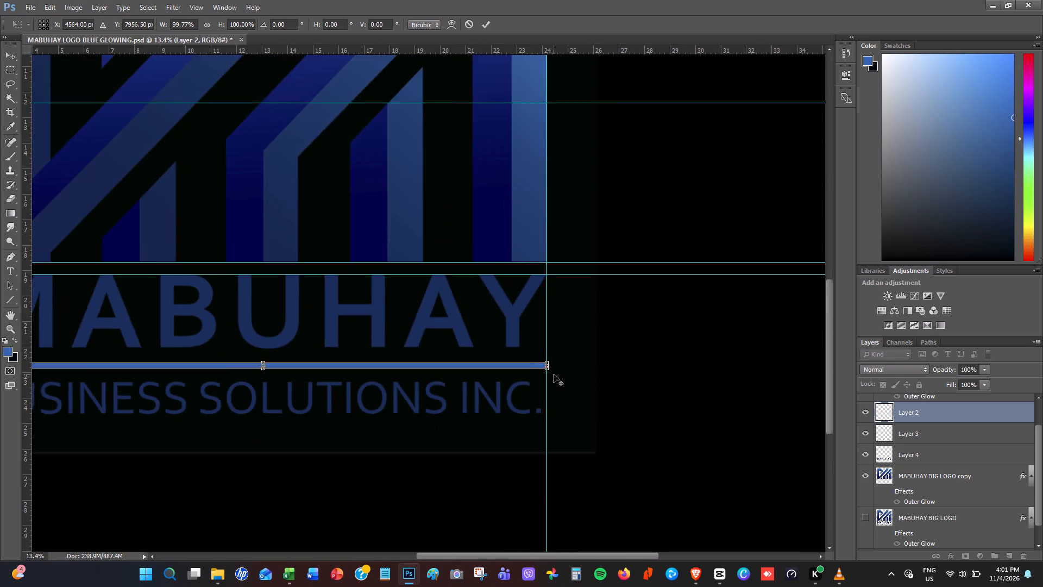
scroll(554, 374, "down", 7, "alt")
scroll(291, 454, "up", 7, "alt")
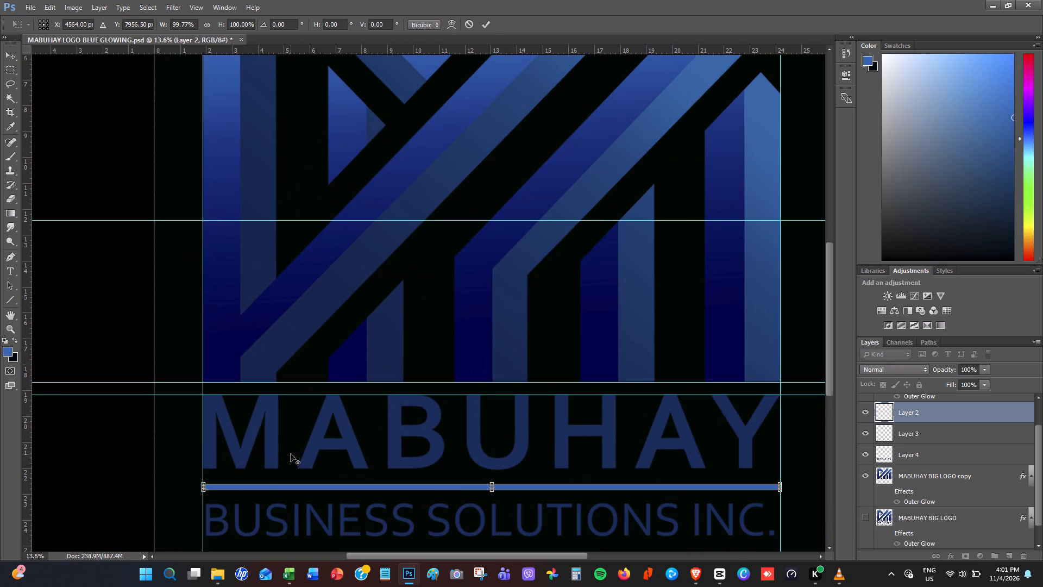
key("space")
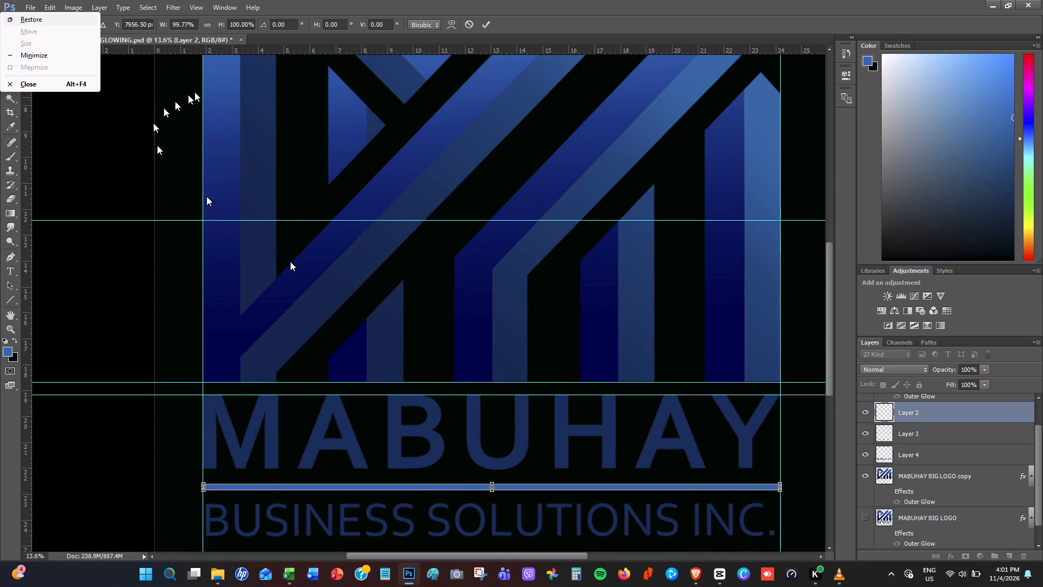
left_click(392, 4)
key("space")
key("space")
key("space")
key("space")
key("space")
key("space")
key("space")
key("space")
key("space")
key("space")
key("space")
key("space")
key("space")
left_click_drag(406, 433, 406, 294)
scroll(197, 374, "up", 7, "alt")
scroll(217, 330, "up", 5, "alt")
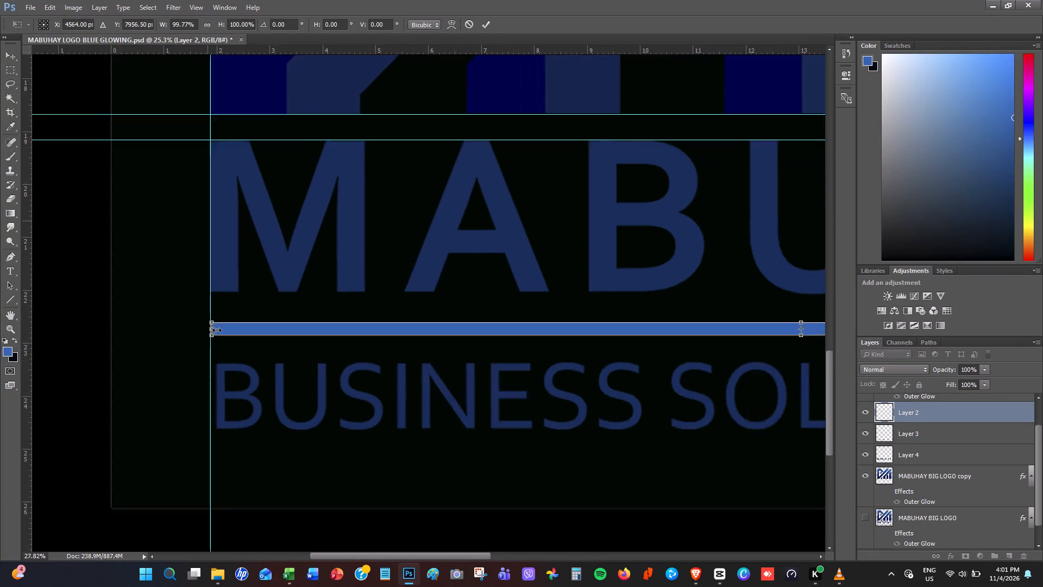
scroll(217, 330, "up", 12, "alt")
scroll(217, 330, "down", 1, "alt")
scroll(217, 330, "up", 14, "alt")
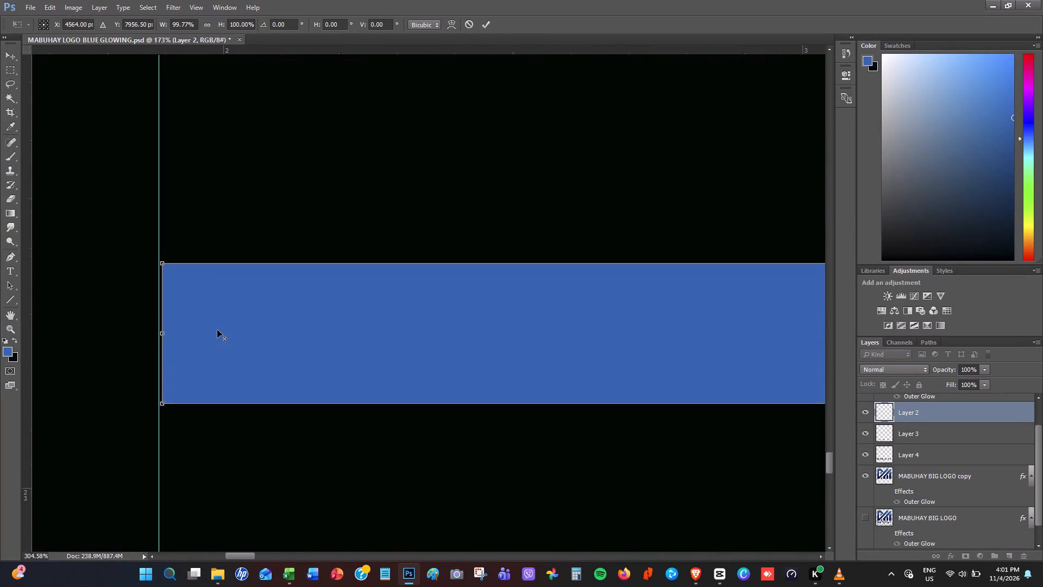
scroll(217, 330, "up", 2, "alt")
left_click(152, 334)
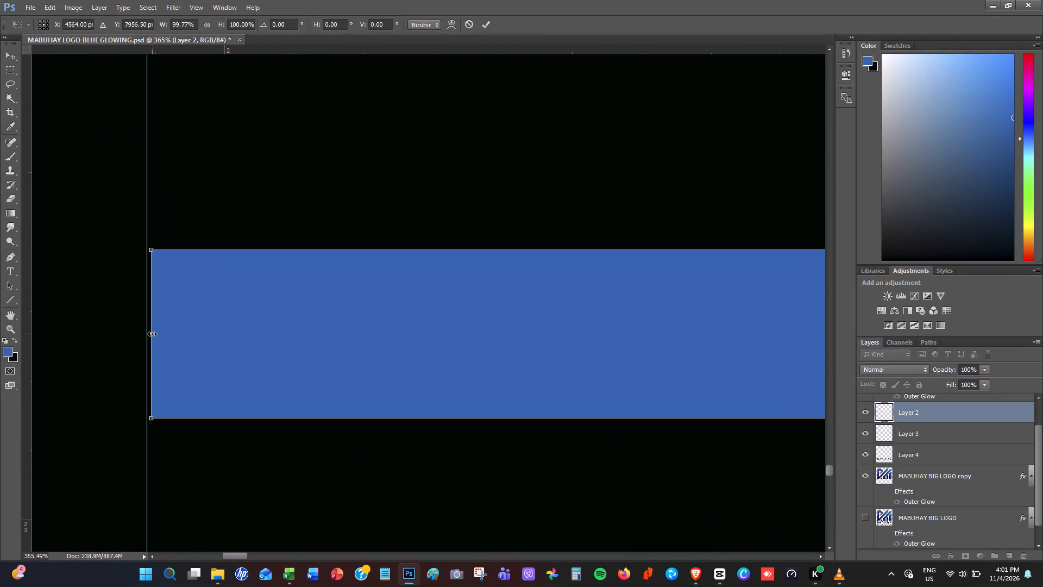
left_click(150, 333)
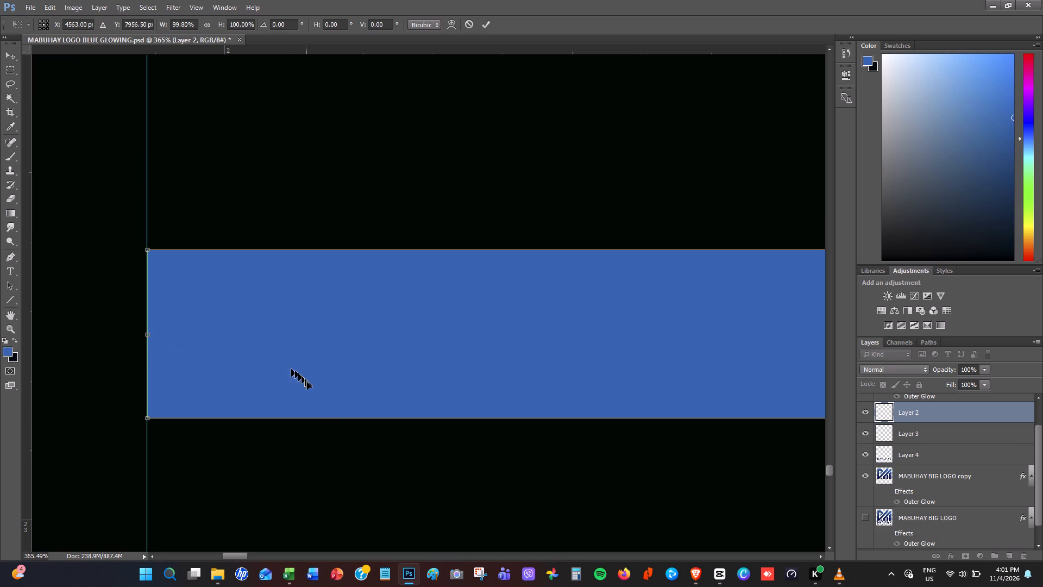
Check both ends of the divider line against the vertical guides and apply the transform.
scroll(474, 460, "down", 18, "alt")
scroll(474, 461, "down", 18, "alt")
scroll(474, 461, "down", 8, "alt")
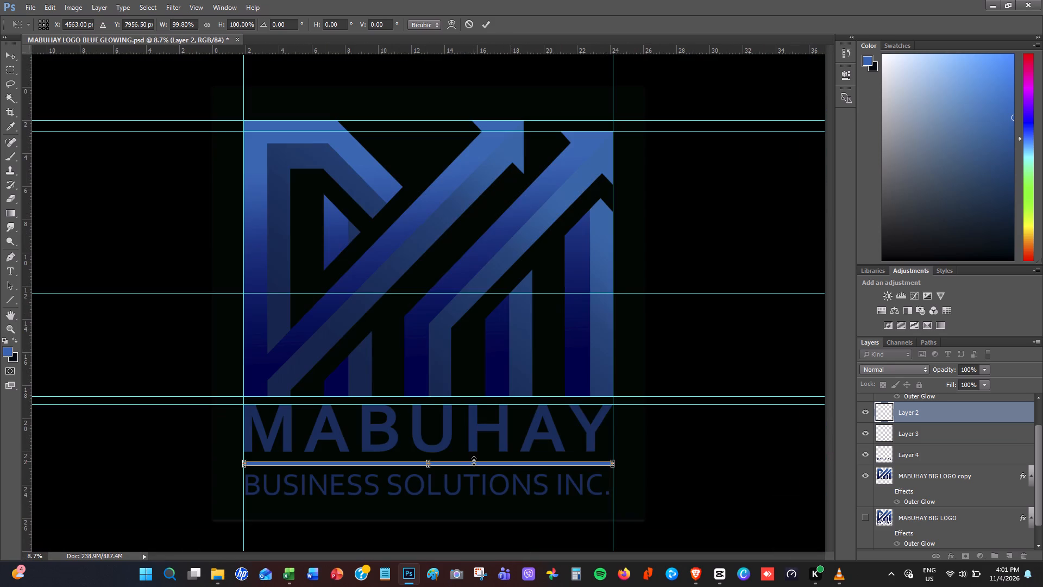
scroll(611, 472, "up", 6, "alt")
scroll(662, 509, "up", 17, "alt")
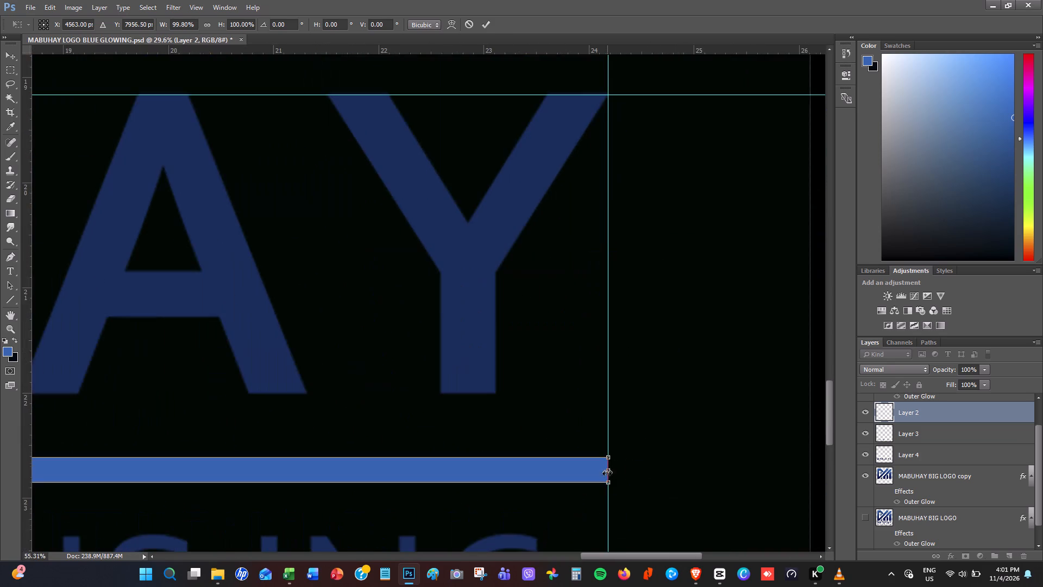
scroll(606, 475, "up", 18, "alt")
scroll(606, 474, "down", 20, "alt")
scroll(606, 474, "down", 2, "alt")
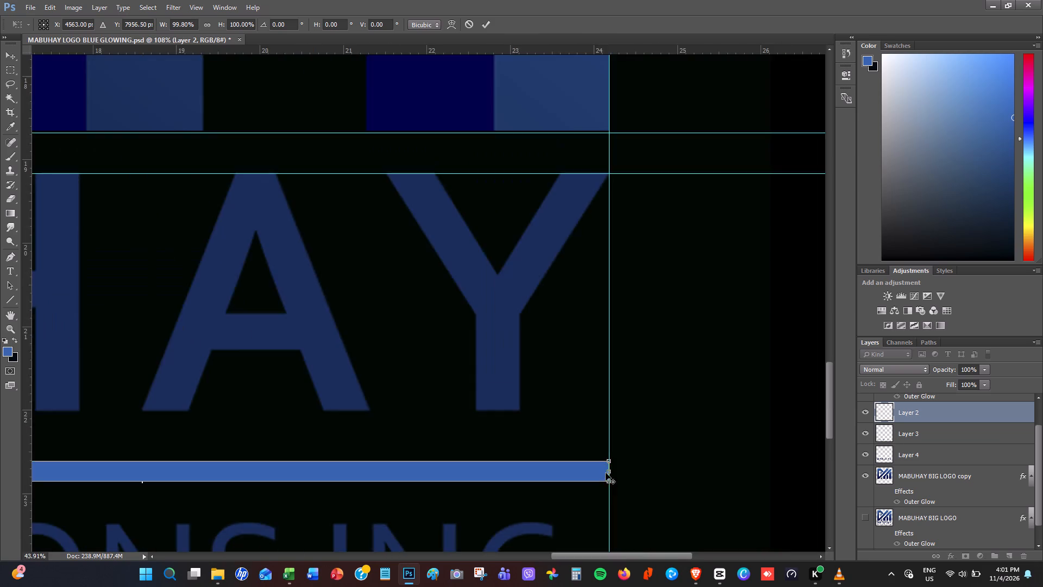
scroll(606, 473, "down", 17, "alt")
scroll(256, 499, "down", 1, "alt")
scroll(254, 501, "up", 8, "alt")
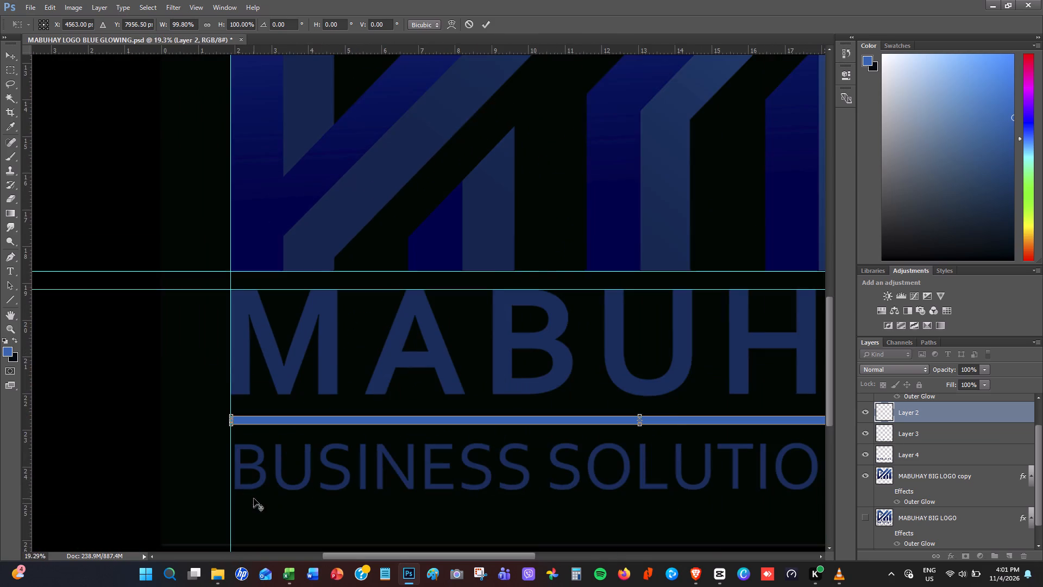
scroll(256, 494, "up", 1, "alt")
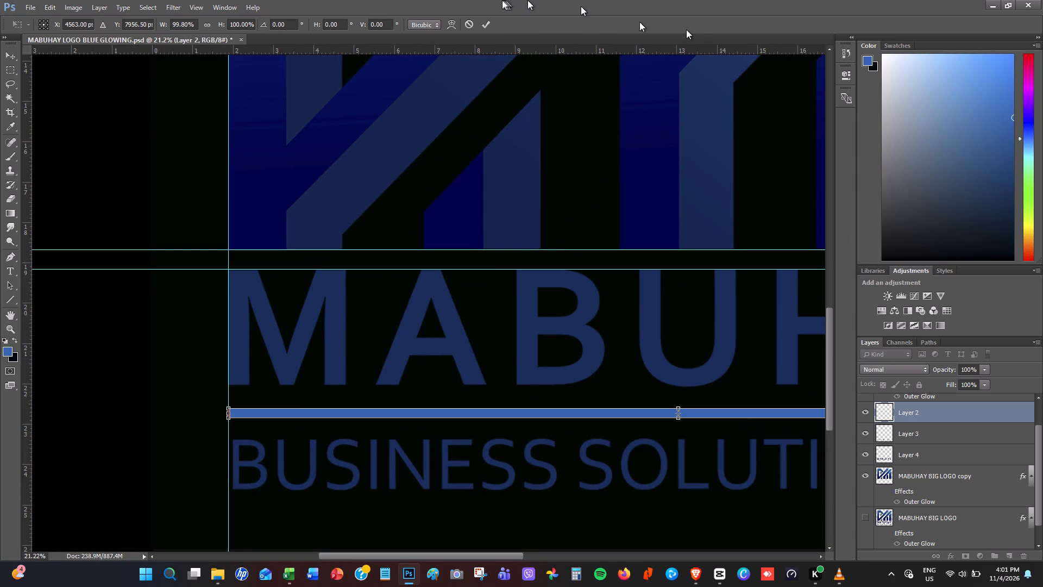
left_click(492, 23)
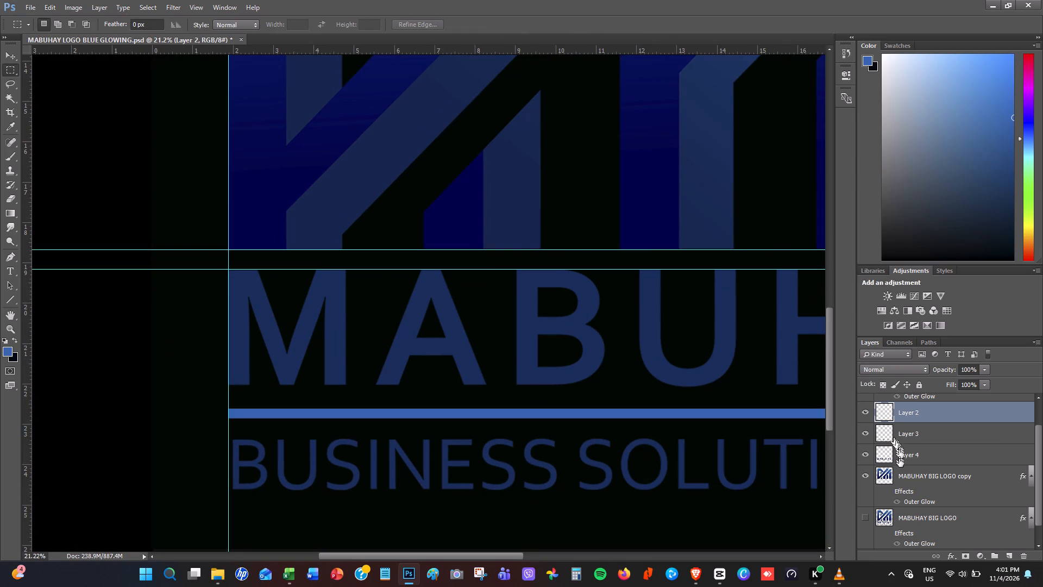
Identify the layer holding the MABUHAY lettering by toggling its visibility, and rename Layer 4 as MABUHAY.
left_click(865, 453)
left_click(865, 453)
double_click(910, 453)
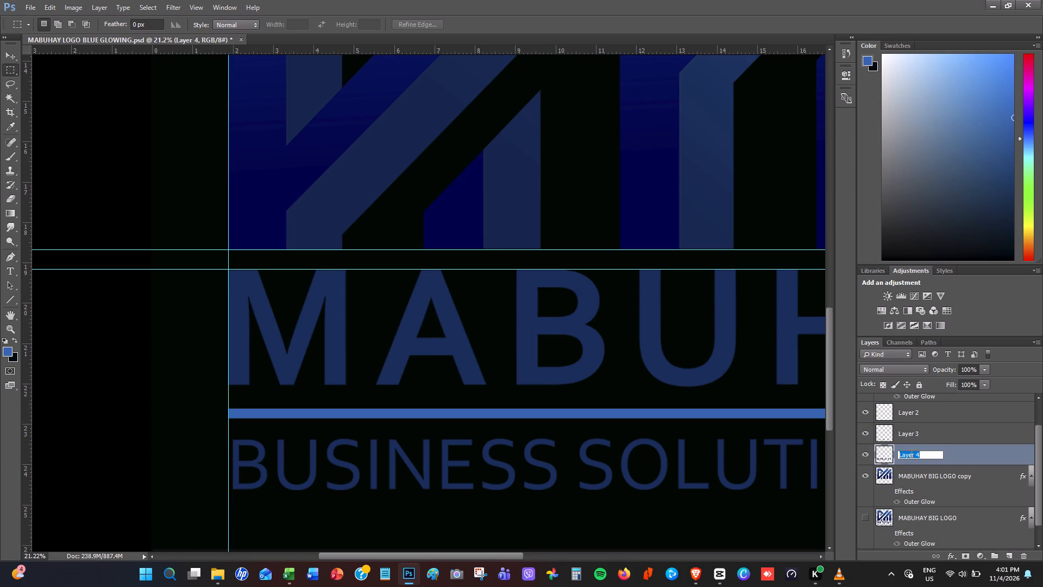
type("MABUHAY")
left_click(969, 457)
Identify the layer holding the lower text by toggling layer visibility, and rename Layer 3 as BUSINESS.
left_click(868, 433)
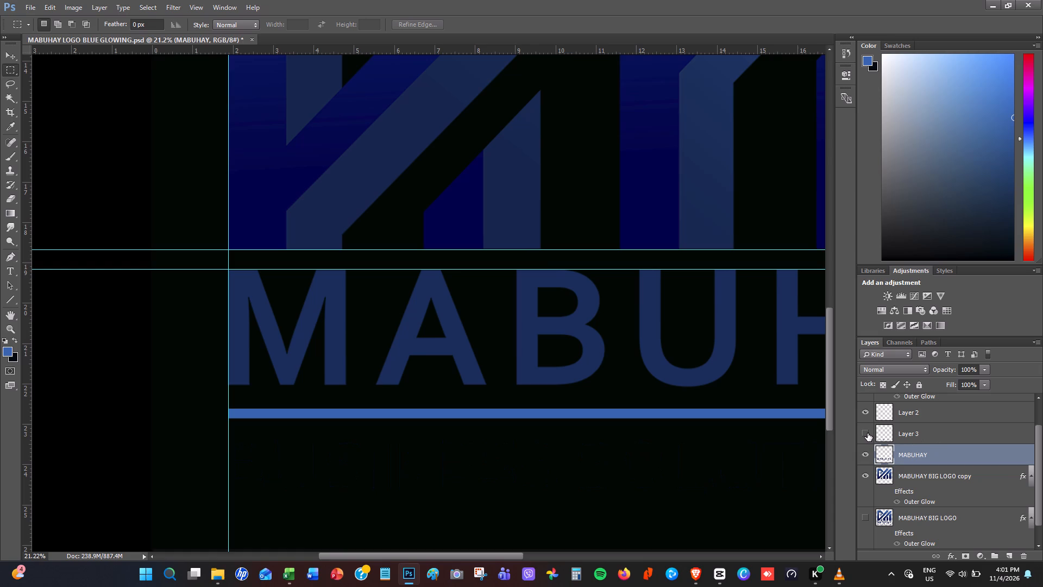
left_click(868, 433)
left_click(868, 433)
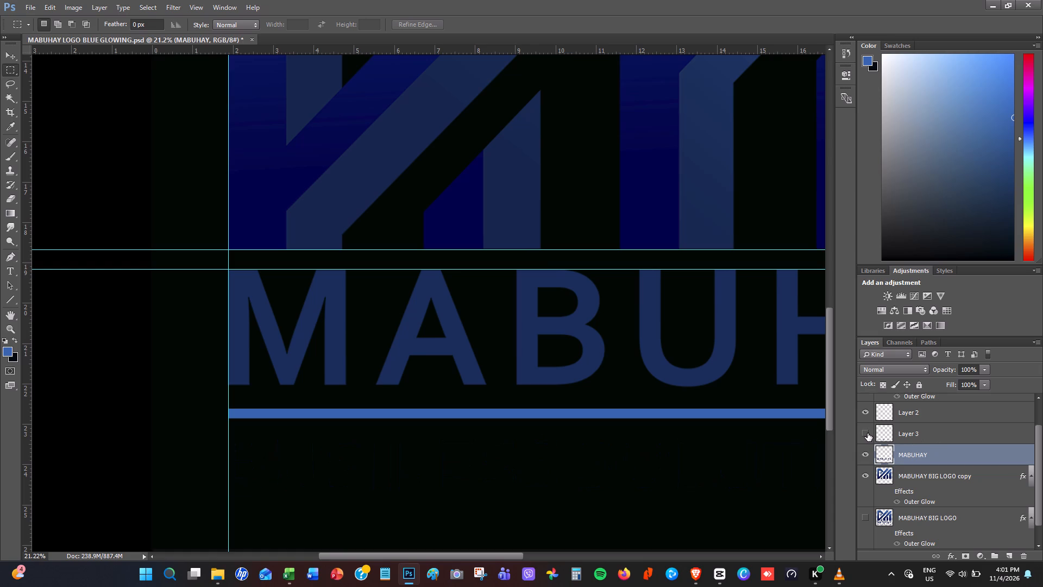
left_click(868, 433)
left_click(868, 458)
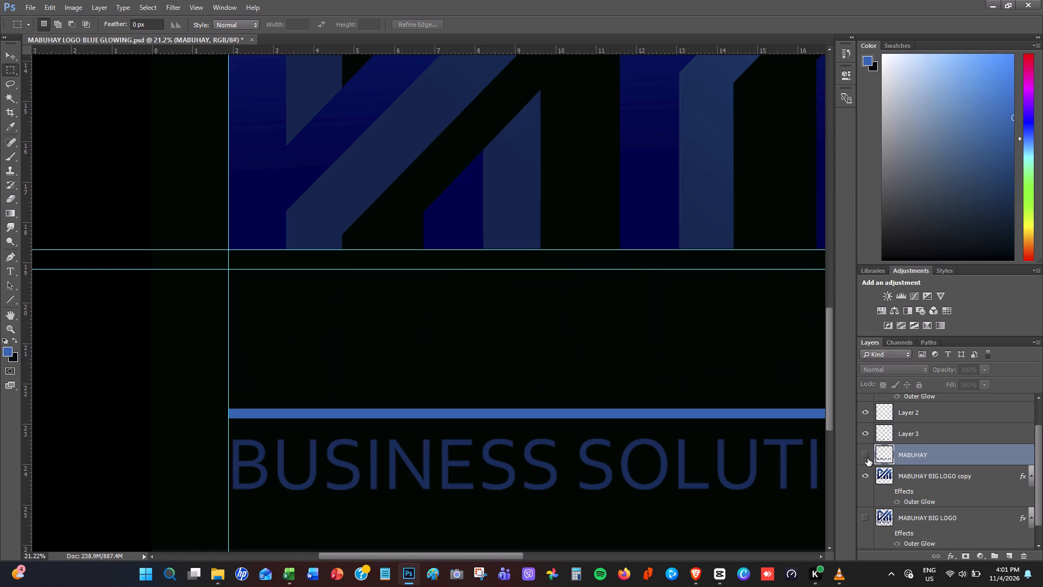
left_click(868, 458)
left_click(864, 432)
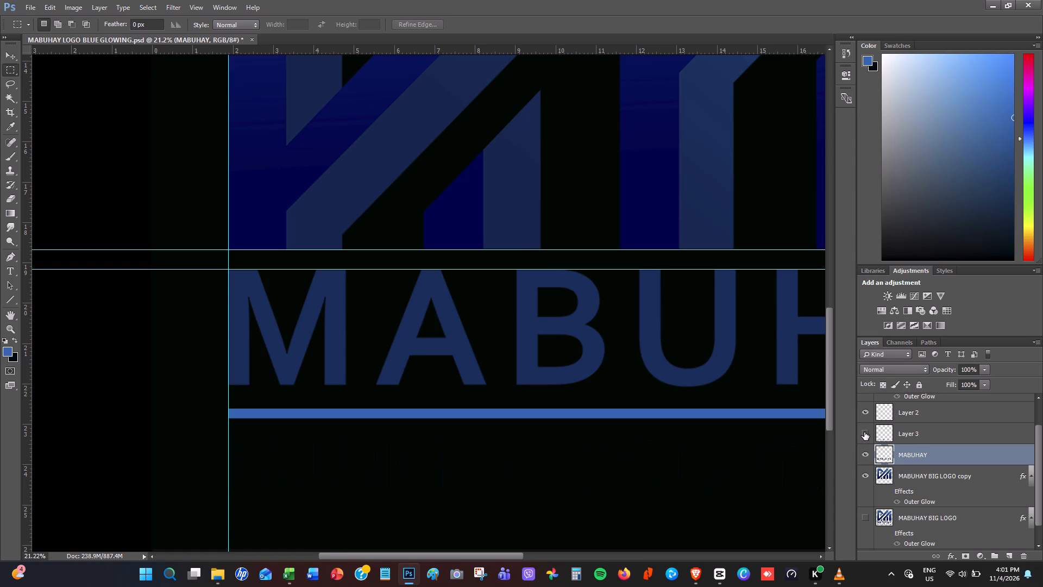
left_click(864, 432)
double_click(907, 433)
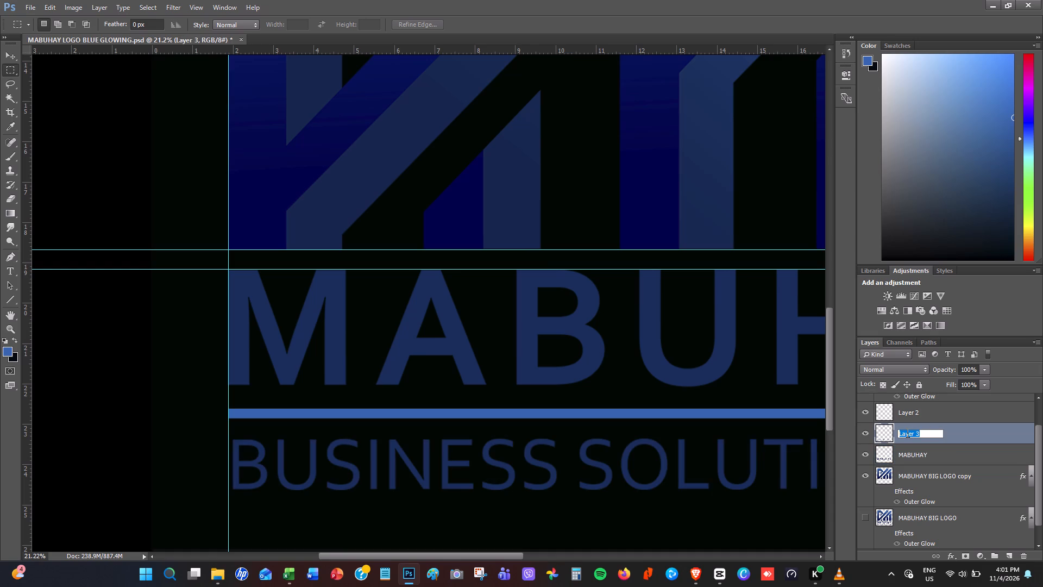
type("BUSINESS")
left_click(999, 434)
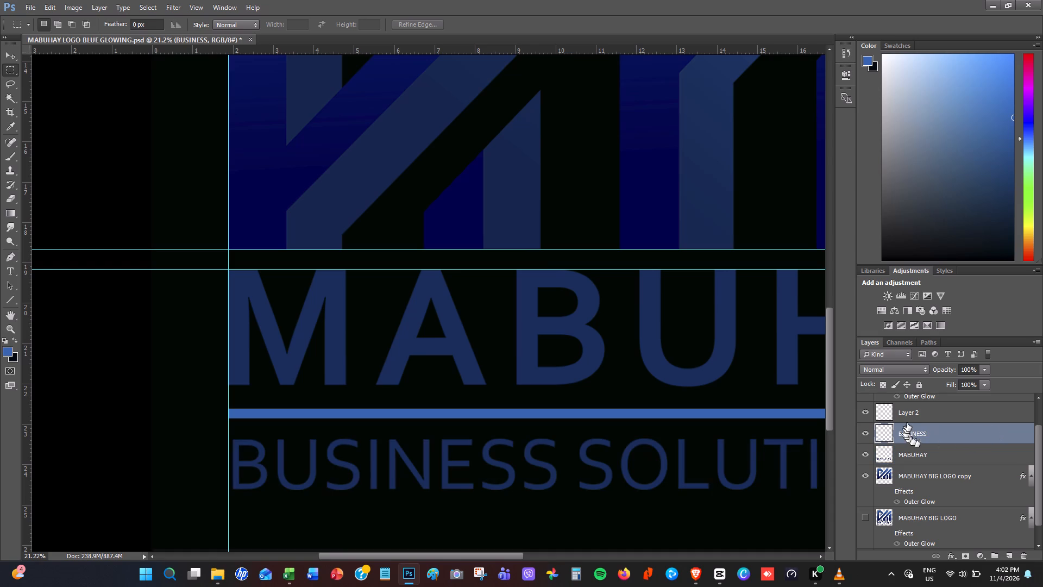
Identify the layer holding the divider line by toggling its visibility, and rename Layer 2 as BAR.
left_click(910, 414)
left_click(869, 415)
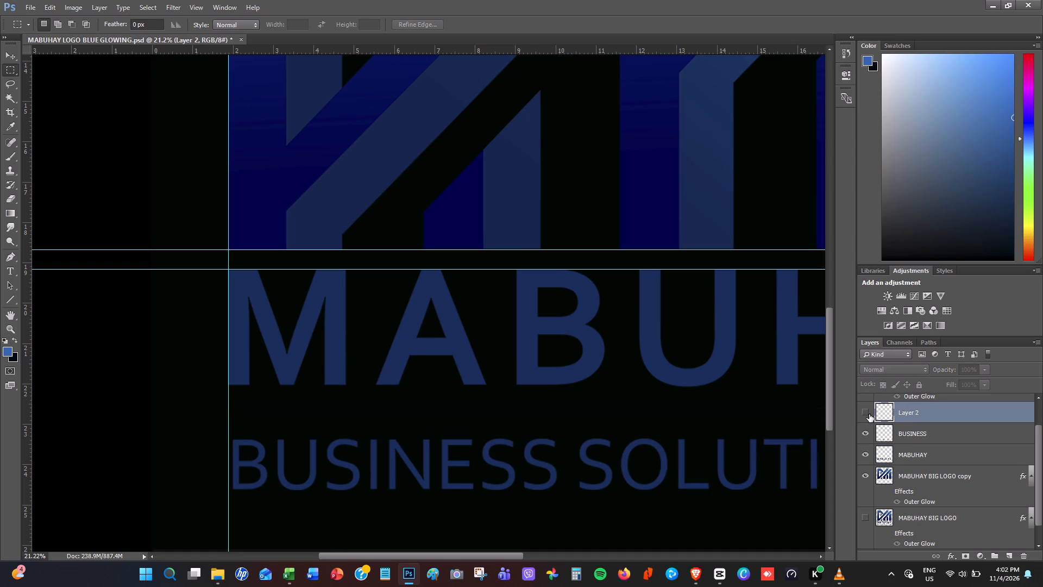
left_click(869, 414)
double_click(909, 411)
type("BAR")
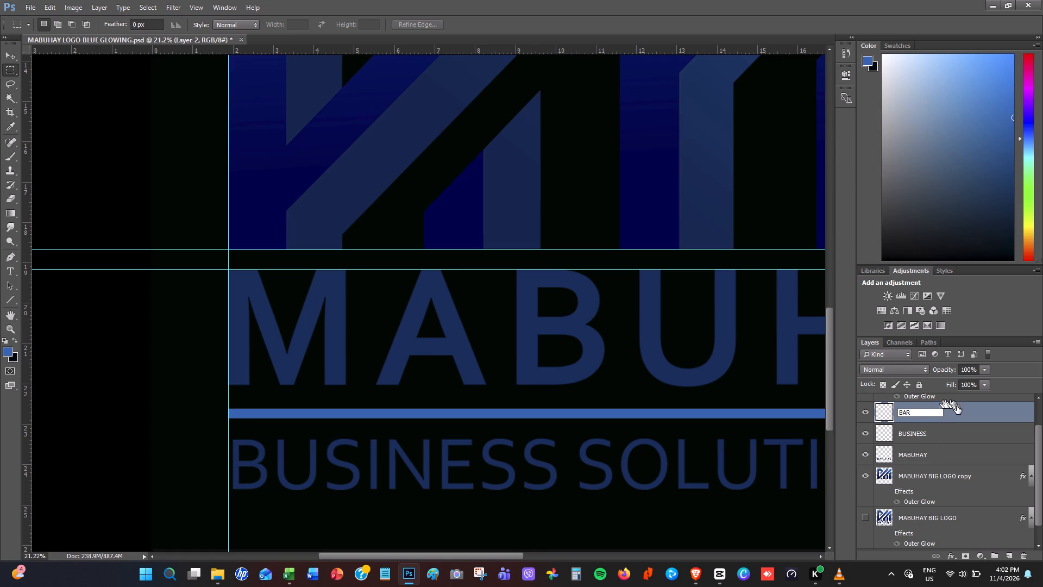
left_click(958, 409)
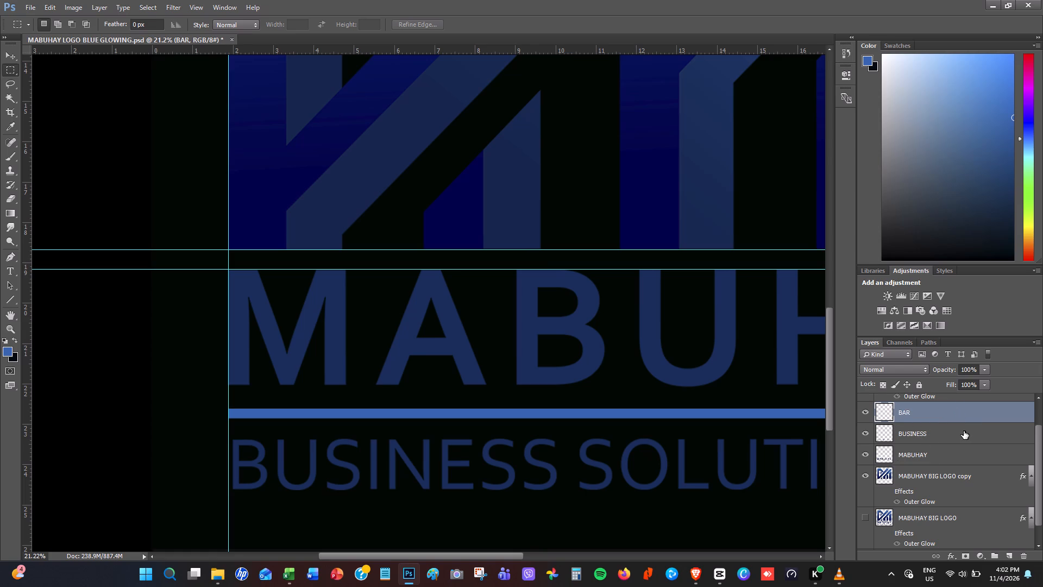
Move the MABUHAY layer up two places in the layer order so it sits directly above BAR.
left_click(952, 461)
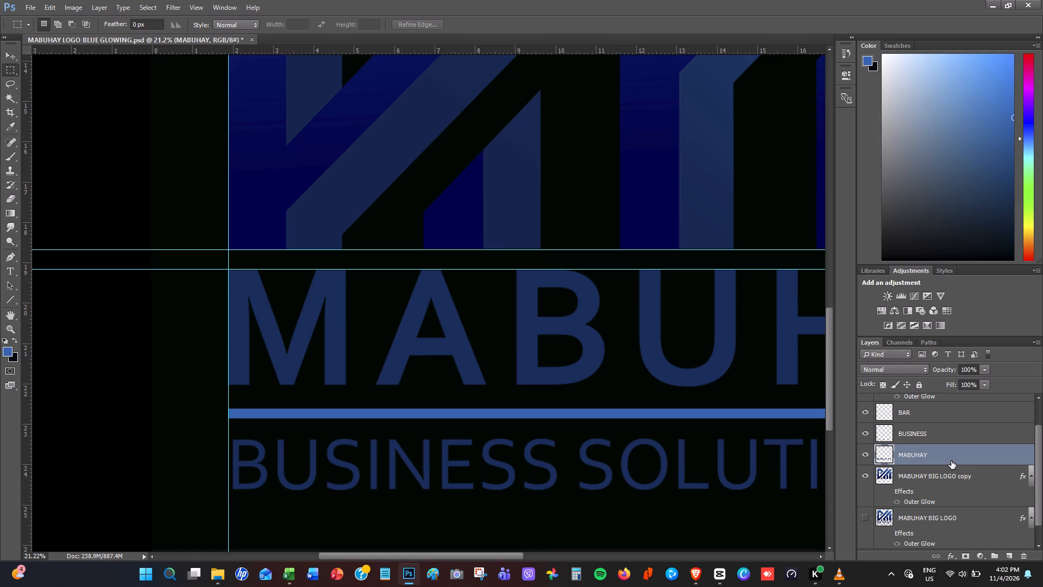
key("ctrl+bracketright")
key("ctrl+bracketright")
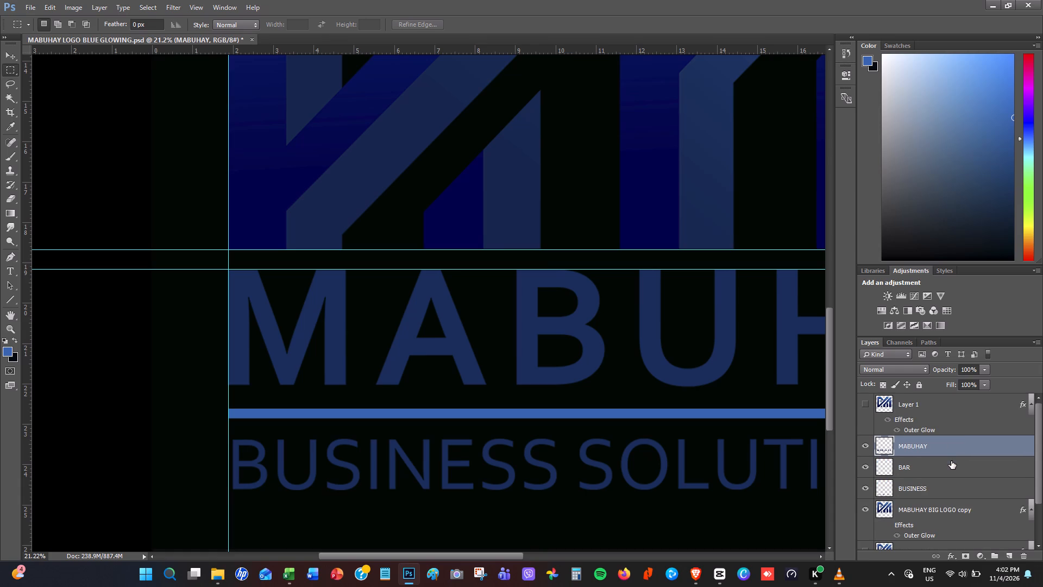
Stretch the BUSINESS layer's lower text out to the left vertical guide, at about 100.34% width and 100.44% height, and apply the transform.
left_click(941, 489)
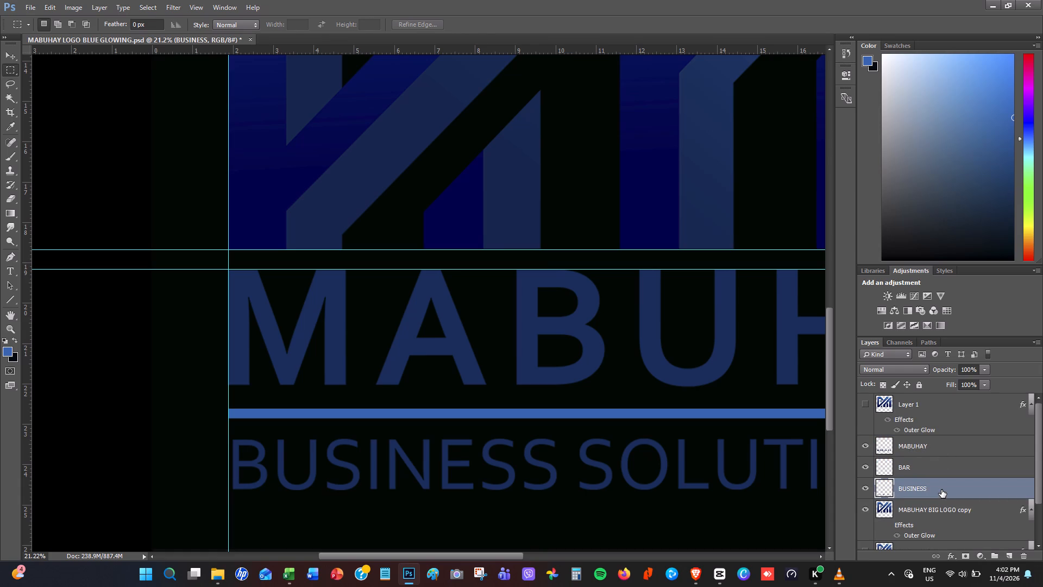
key("ctrl+t")
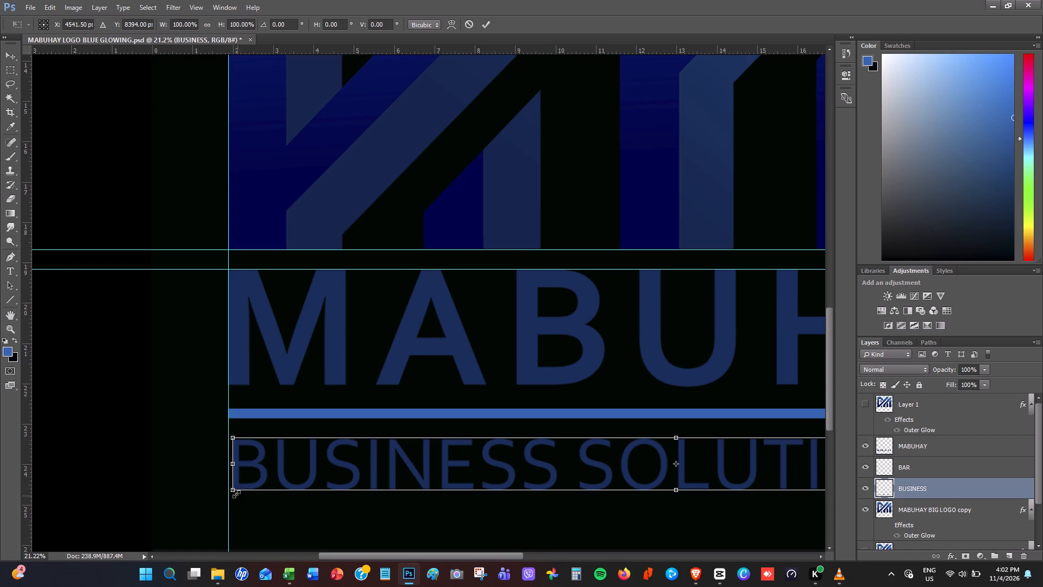
left_click_drag(233, 491, 229, 496, "shift")
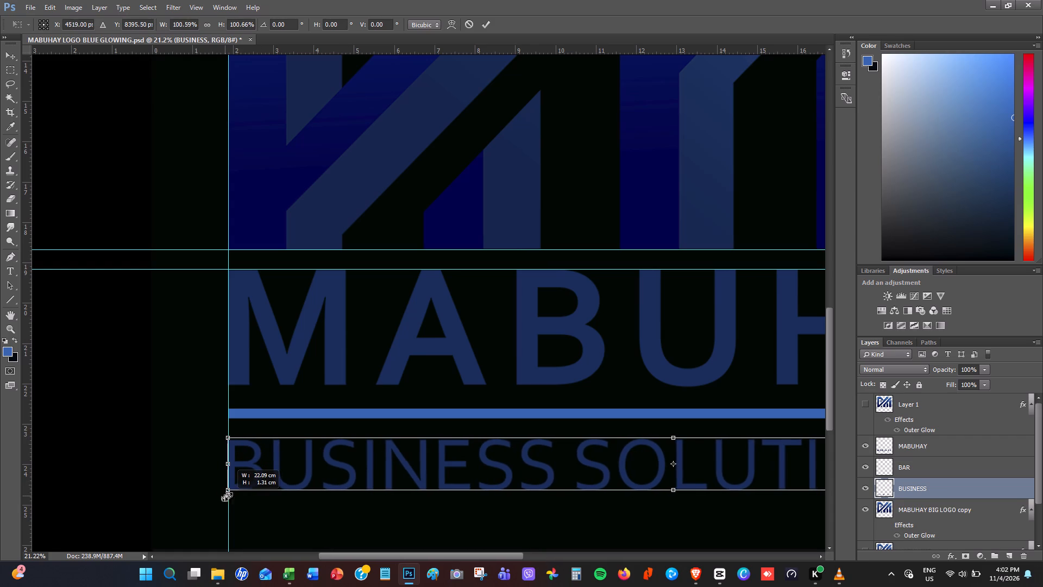
left_click_drag(229, 496, 230, 497, "shift")
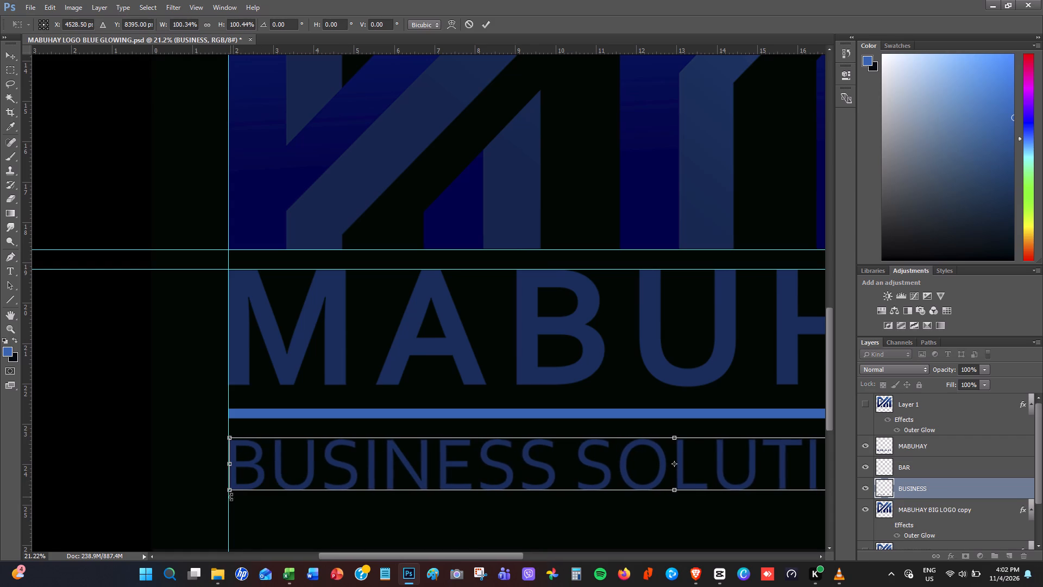
left_click(487, 26)
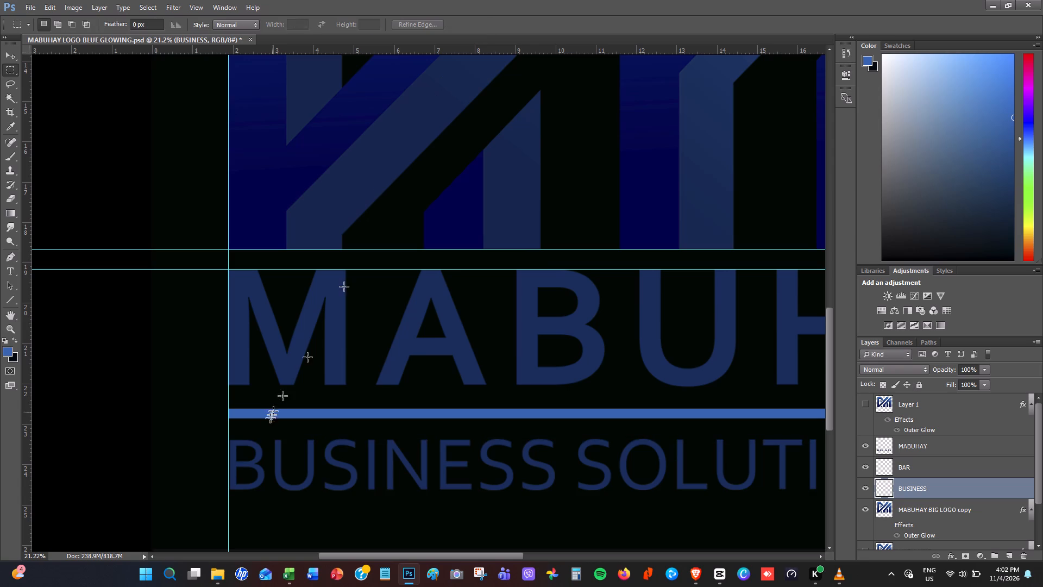
Close the remaining gap between the letter B and the left vertical guide by stretching the lower text to about 100.16% width and 100.22% height.
scroll(228, 484, "up", 8, "alt")
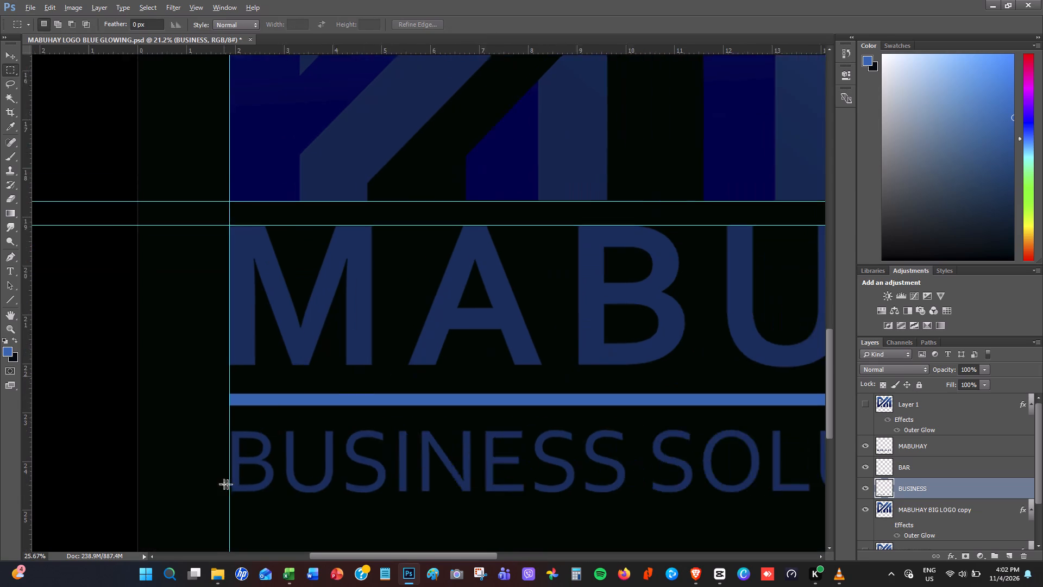
scroll(236, 469, "up", 7, "alt")
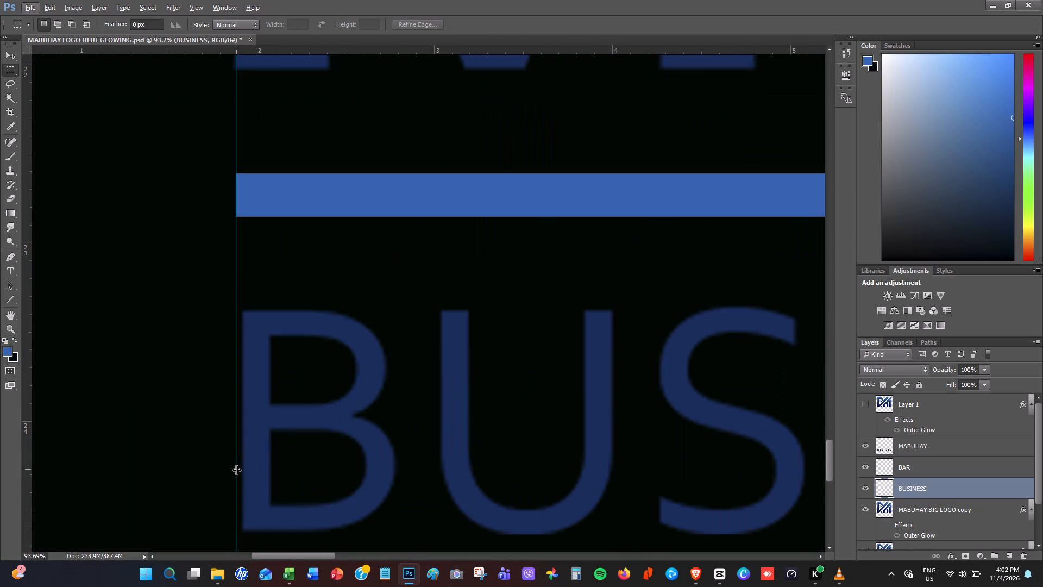
key("ctrl+t")
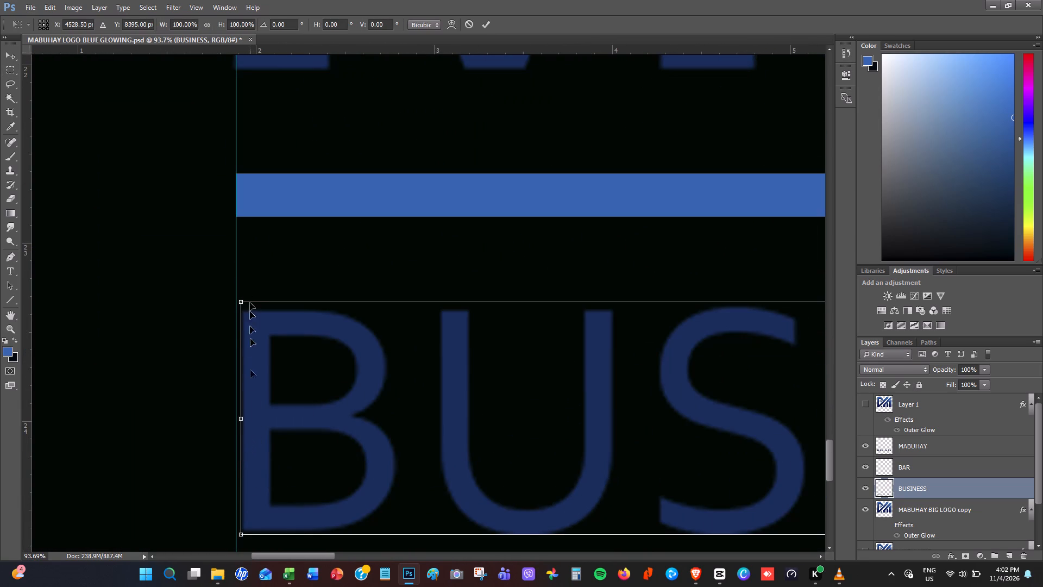
left_click_drag(240, 536, 235, 538, "shift")
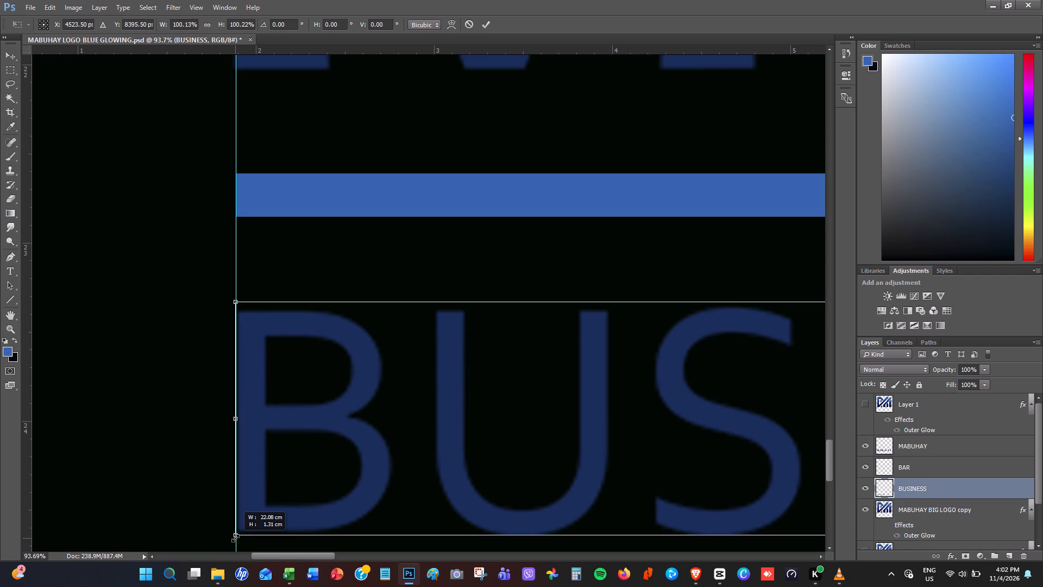
left_click_drag(235, 538, 234, 541, "shift")
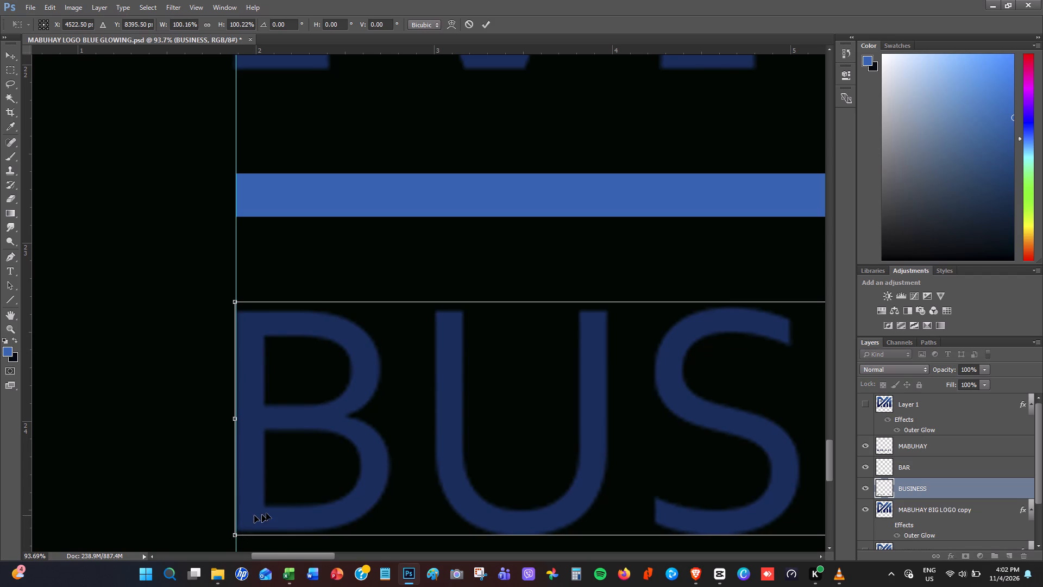
Stretch the lower text's INC. end out to the right vertical guide, at about 101.21% width and 101.31% height, and apply the transform.
scroll(612, 464, "down", 16, "alt")
scroll(614, 467, "down", 7, "alt")
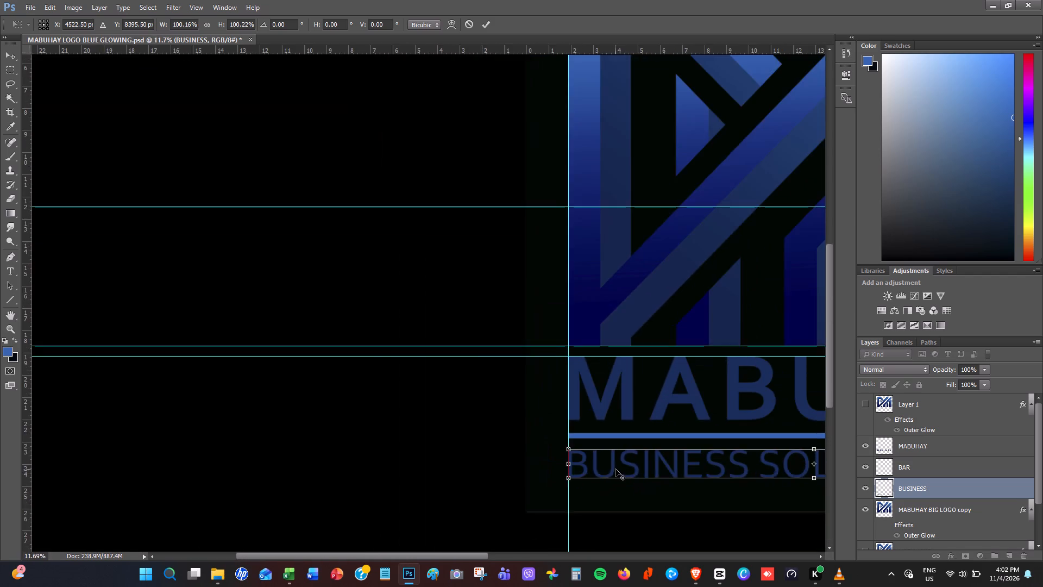
scroll(615, 469, "down", 4, "alt")
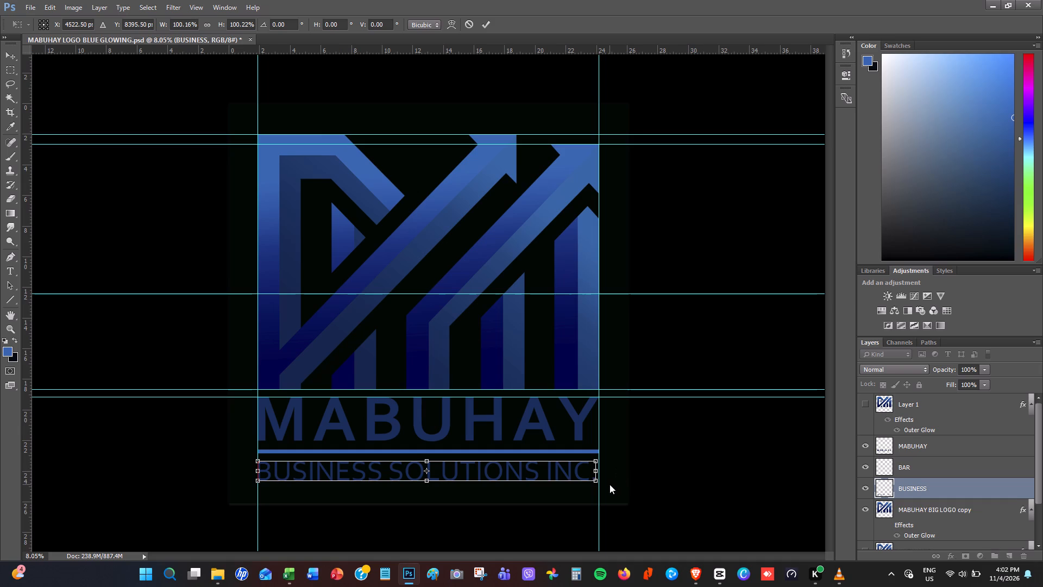
scroll(610, 484, "up", 7, "alt")
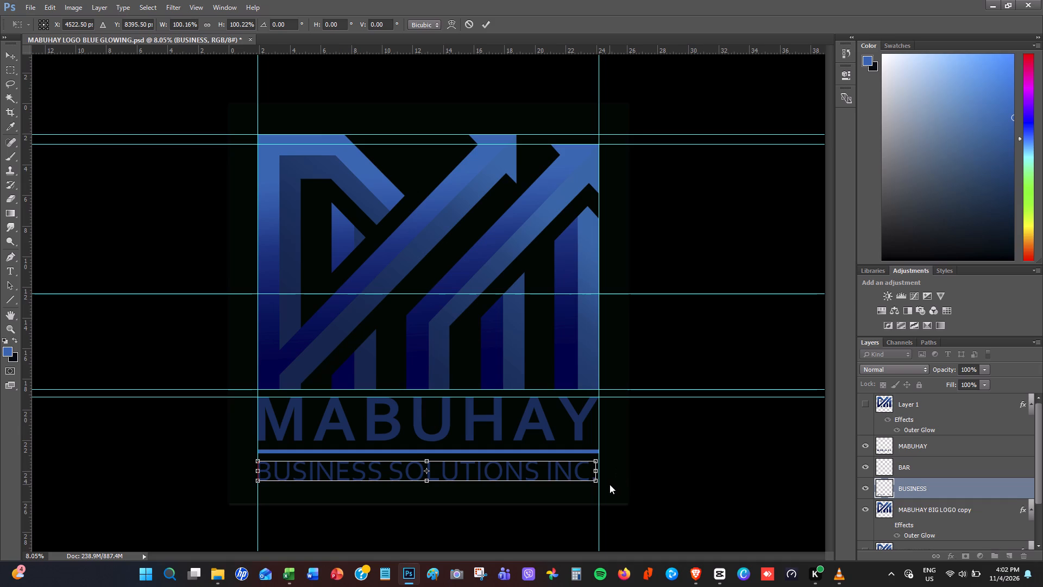
scroll(610, 484, "up", 9, "alt")
left_click(617, 478)
scroll(620, 483, "up", 8, "alt")
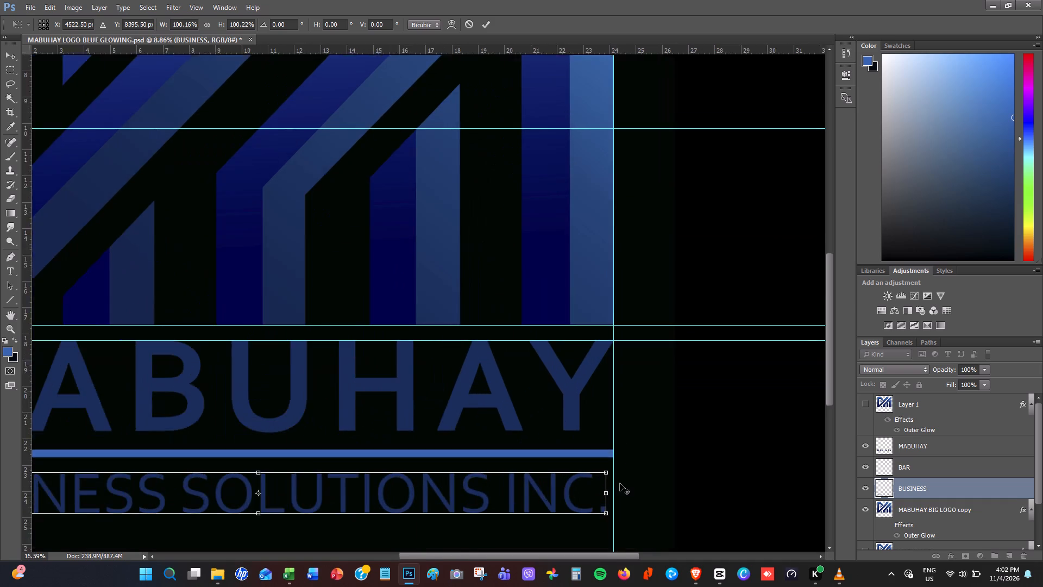
scroll(620, 484, "up", 5, "alt")
scroll(620, 484, "down", 1, "alt")
scroll(620, 484, "up", 5, "alt")
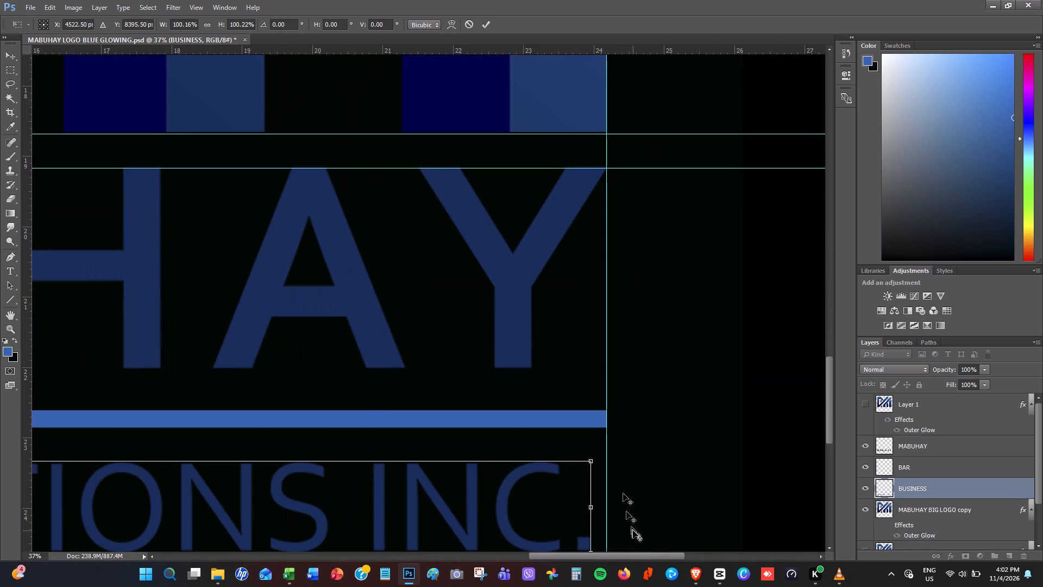
scroll(629, 543, "up", 6, "alt")
key("space")
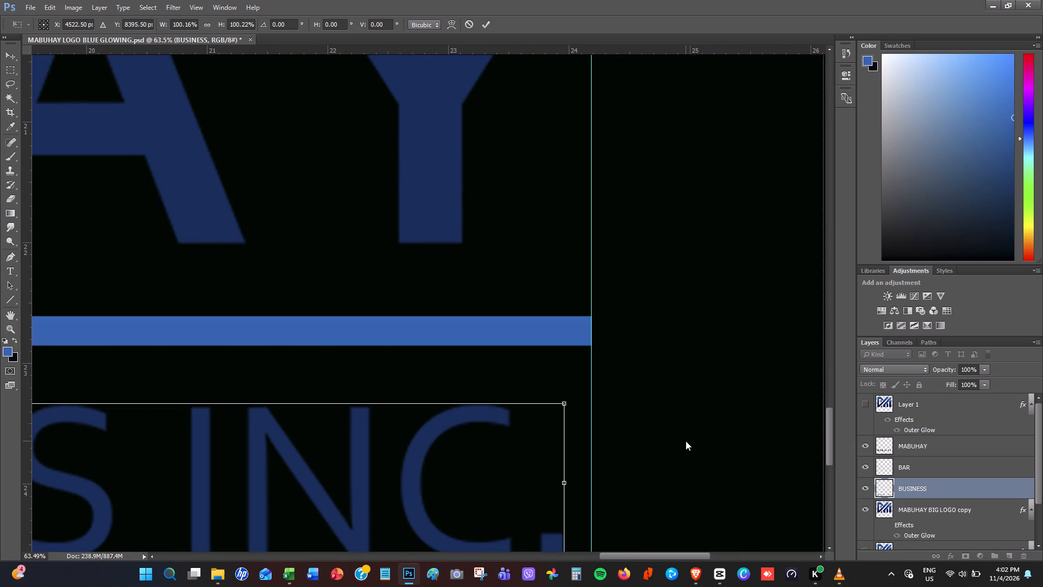
left_click(677, 389)
key("space")
key("space")
key("space")
key("space")
left_click_drag(682, 445, 686, 172)
key("ctrl+t")
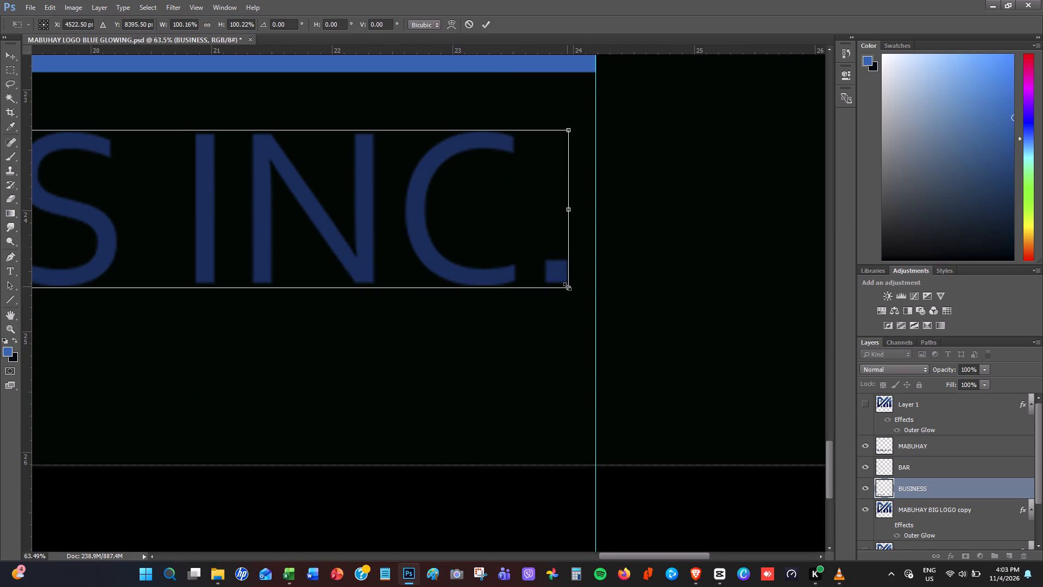
left_click_drag(567, 286, 576, 296, "shift")
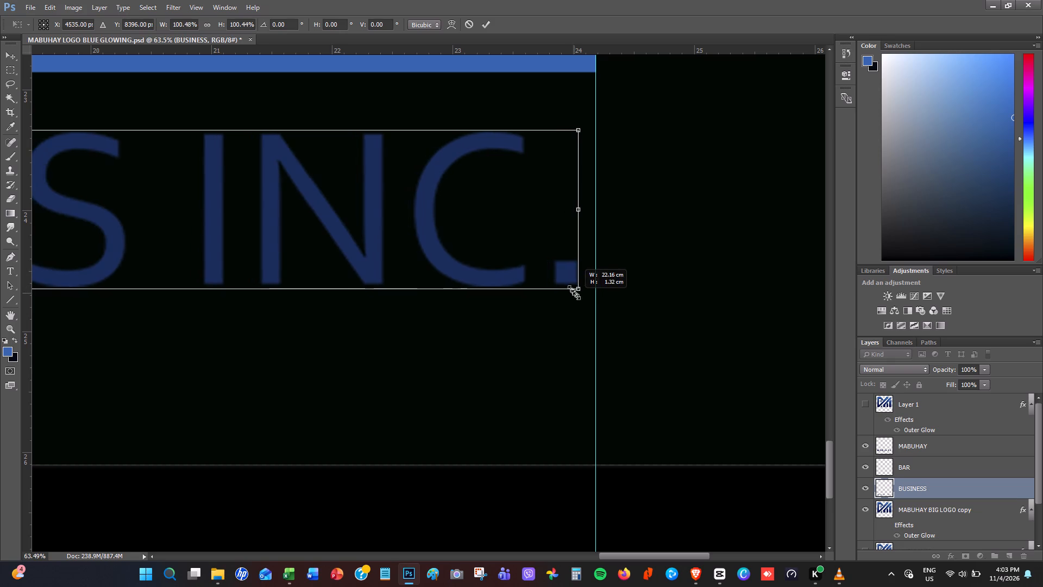
left_click_drag(576, 296, 599, 318, "shift")
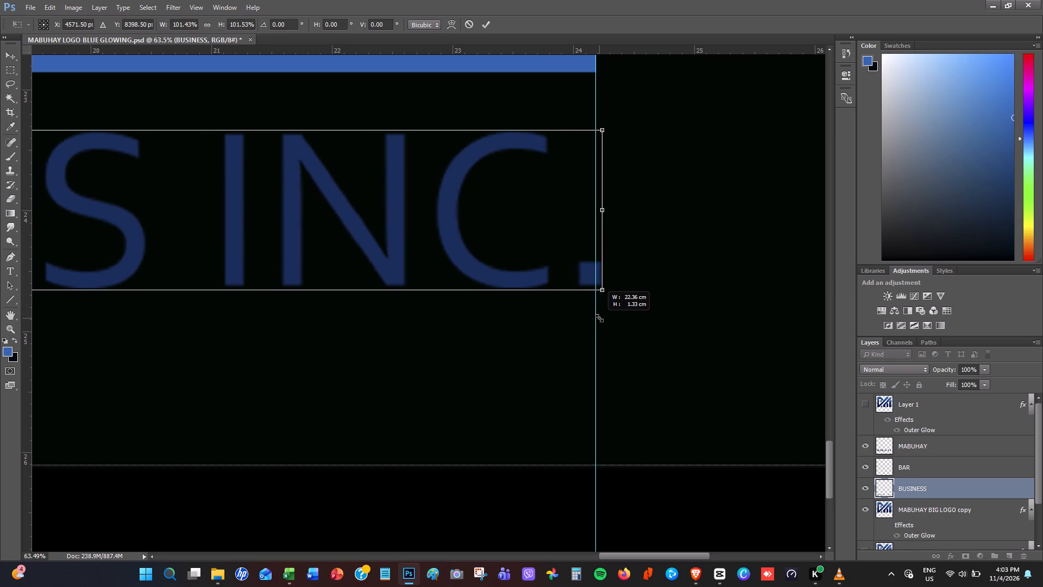
left_click_drag(599, 318, 594, 312, "shift")
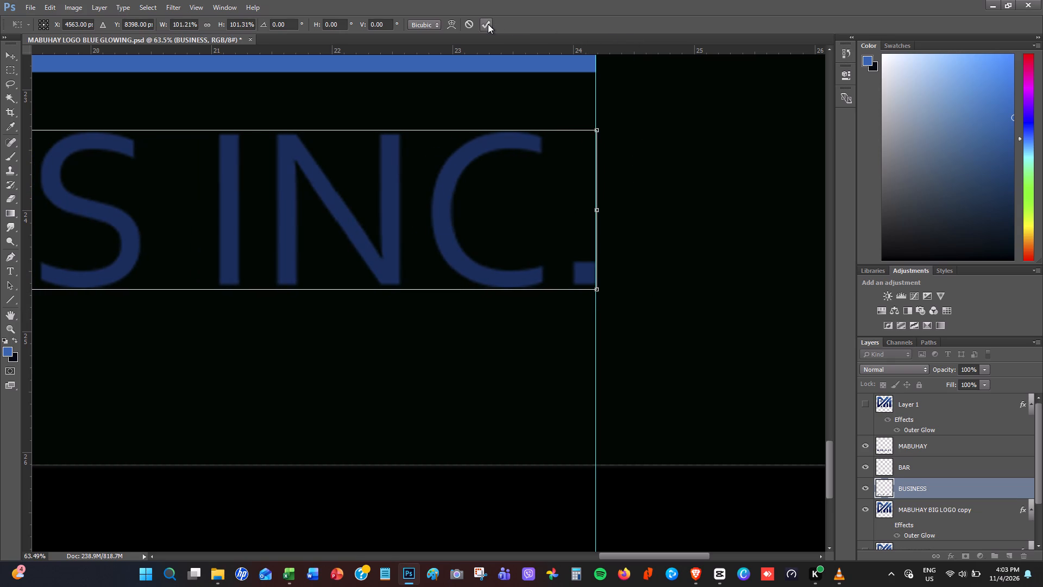
left_click(488, 24)
Inspect the lower text along its length back to the left vertical guide, and review the alignment of the whole logo.
key("space")
key("space")
key("space")
key("space")
key("space")
key("space")
key("space")
key("space")
key("space")
key("space")
key("space")
key("space")
key("space")
key("space")
key("space")
key("space")
key("space")
key("space")
key("space")
key("space")
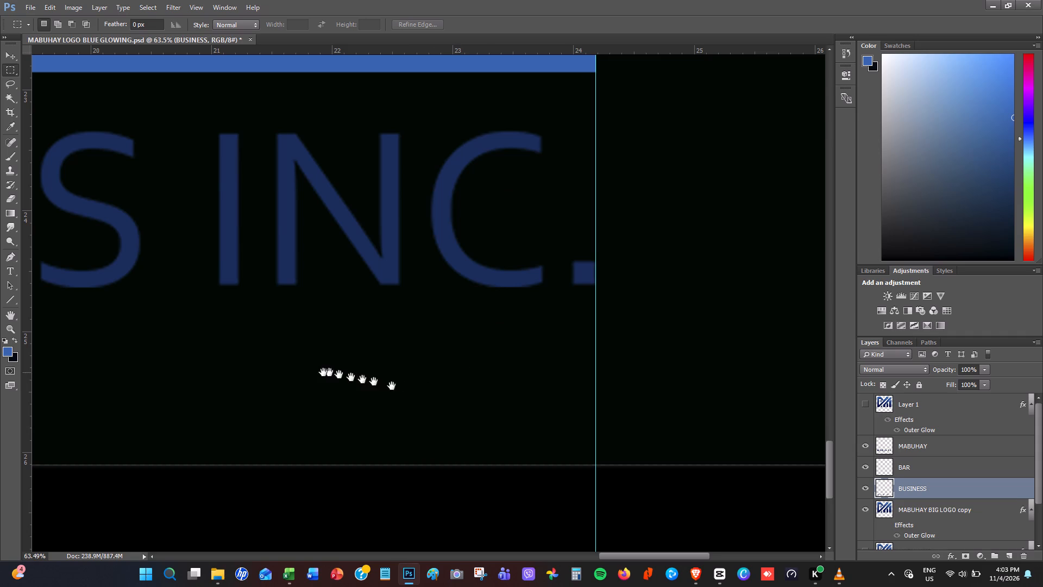
left_click_drag(323, 372, 899, 384)
left_click_drag(195, 325, 589, 360)
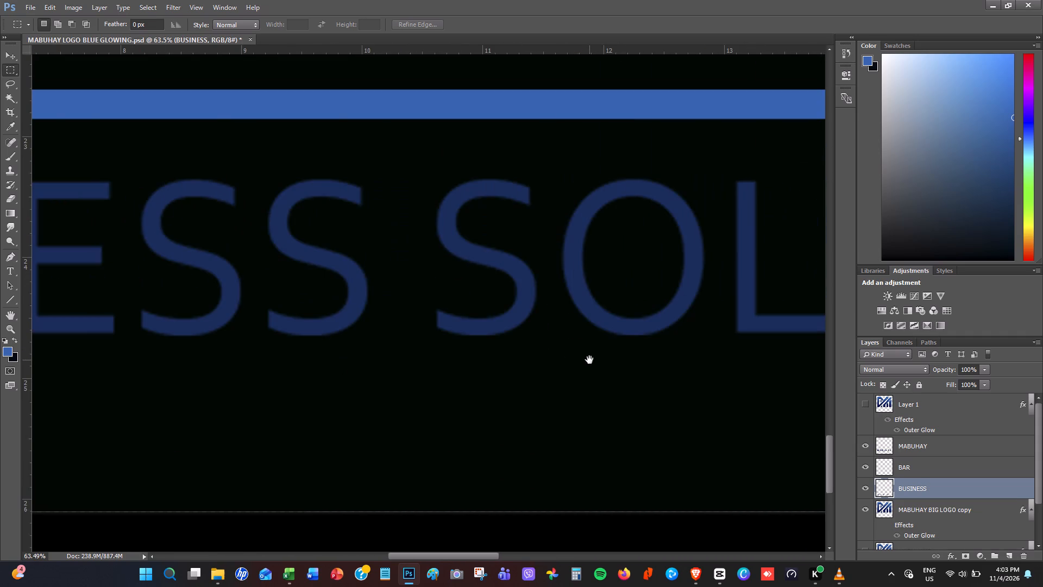
left_click_drag(589, 360, 686, 384)
left_click_drag(209, 334, 730, 344)
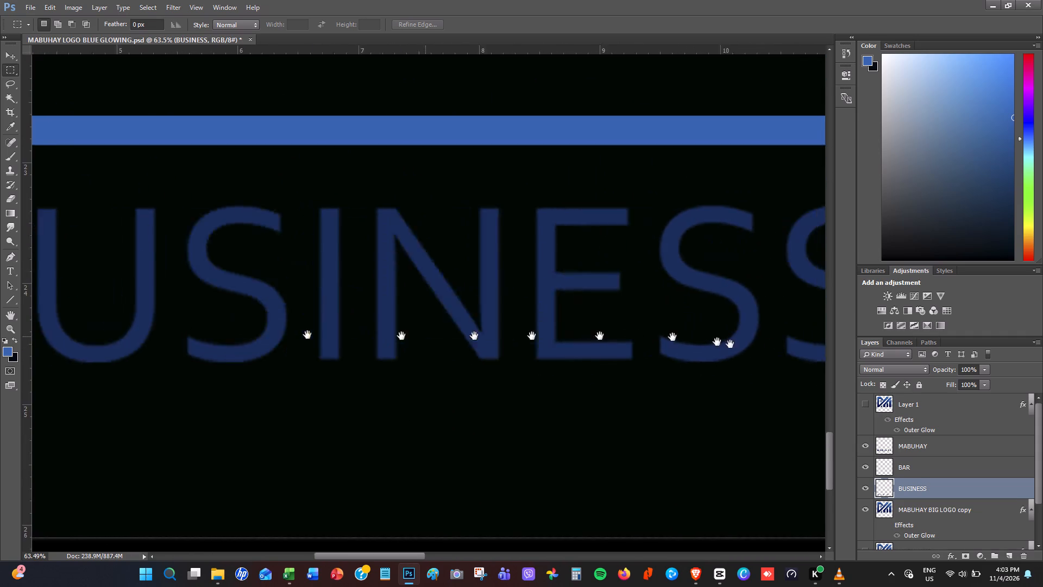
left_click_drag(730, 344, 810, 345)
left_click_drag(385, 353, 140, 339)
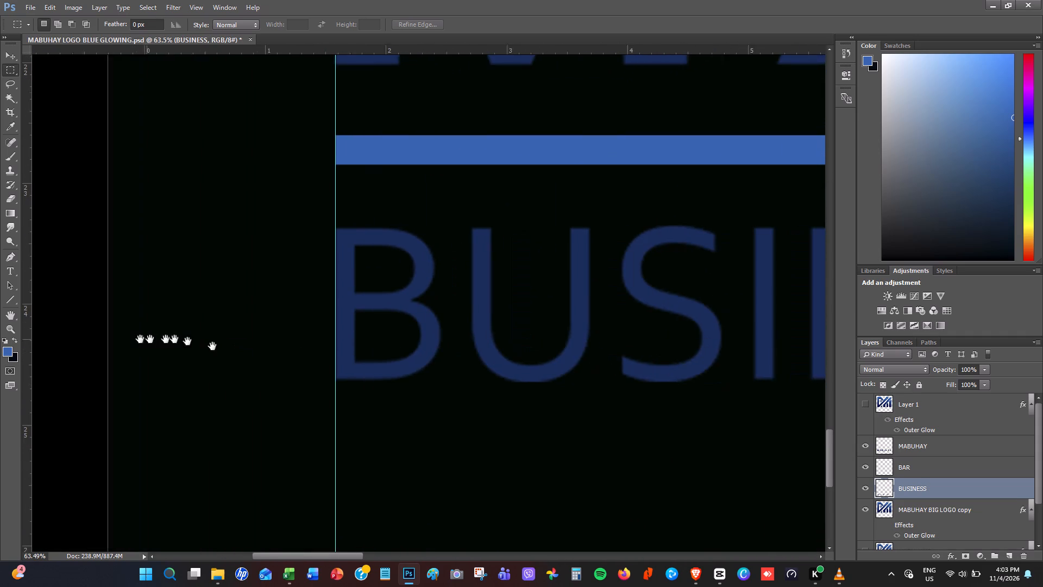
left_click_drag(140, 339, 140, 339)
scroll(472, 296, "down", 13, "alt")
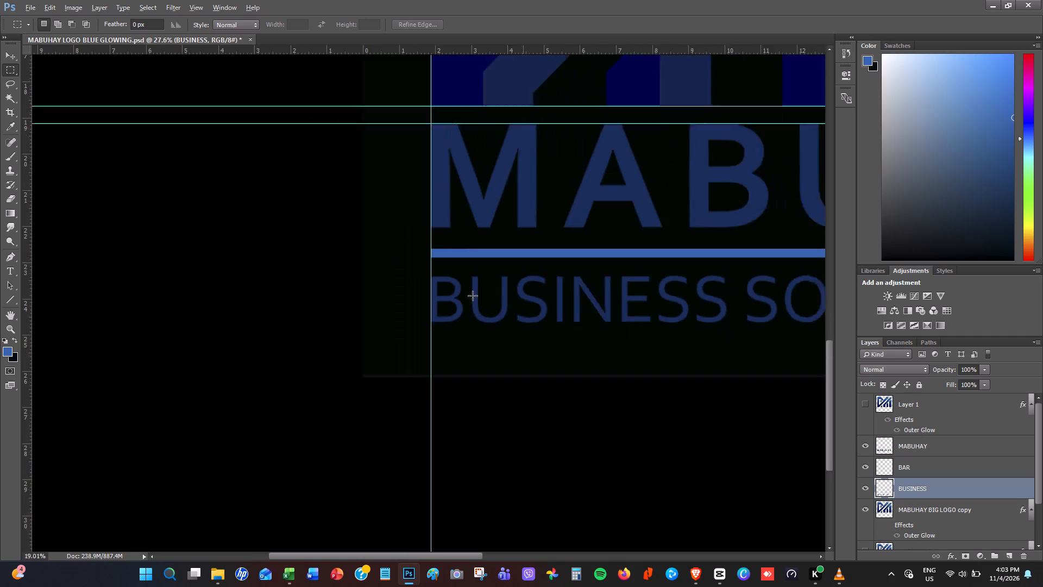
scroll(473, 296, "down", 12, "alt")
scroll(487, 305, "up", 2, "alt")
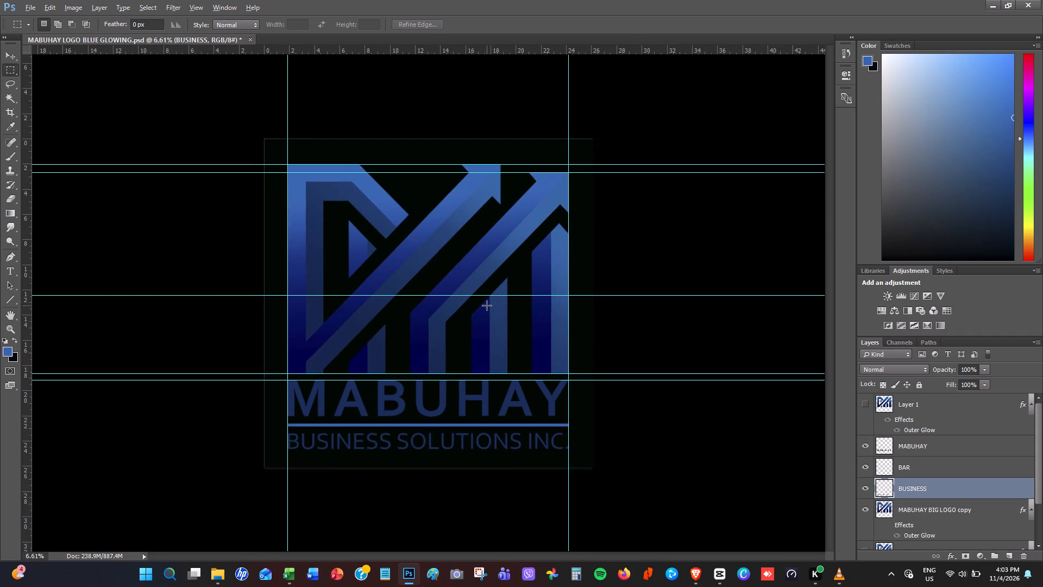
scroll(487, 305, "up", 2, "alt")
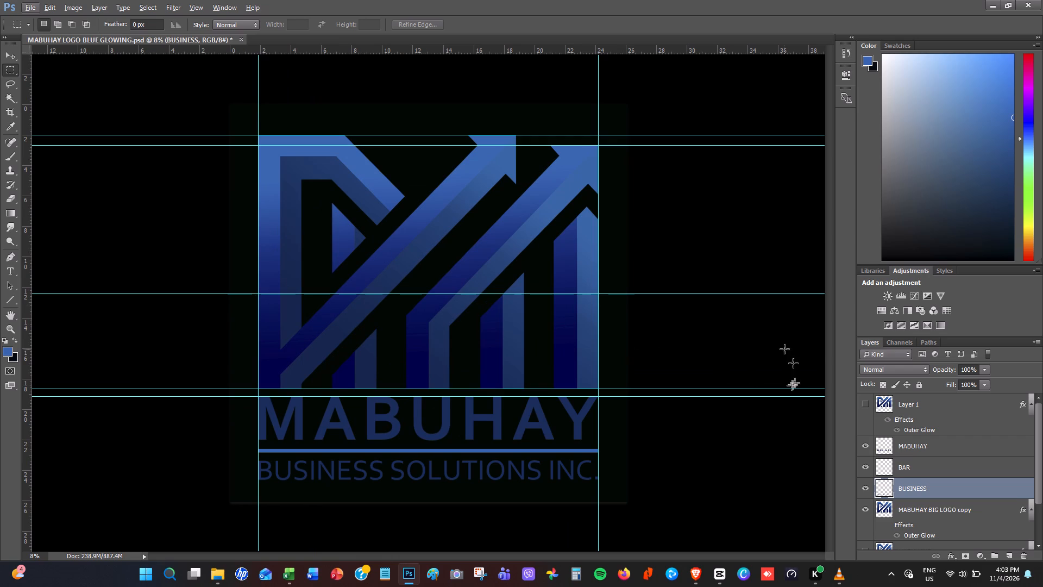
Review the document's pixel dimensions and resolution in the Image Size settings.
left_click(70, 11)
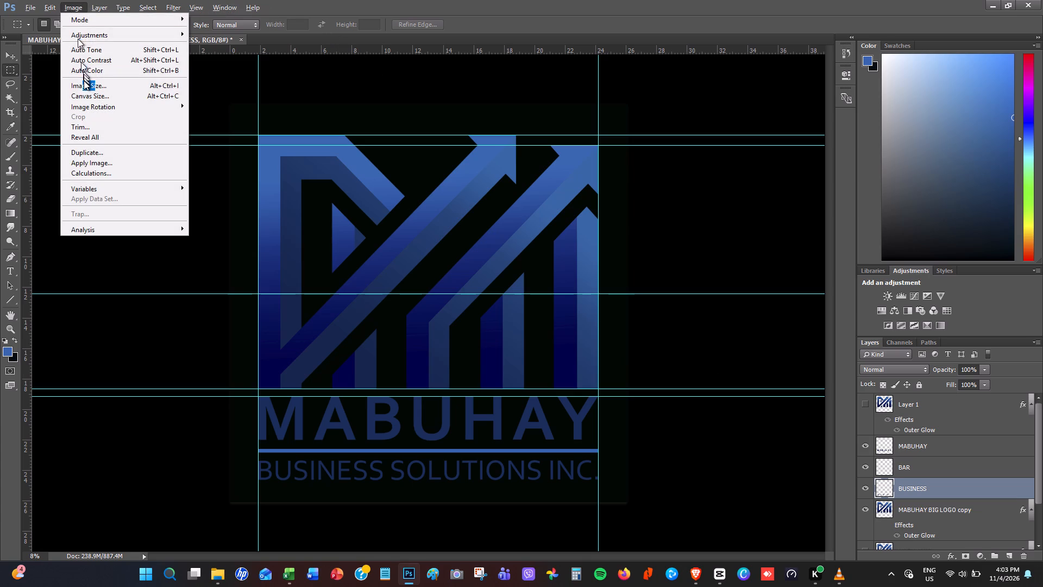
left_click(84, 81)
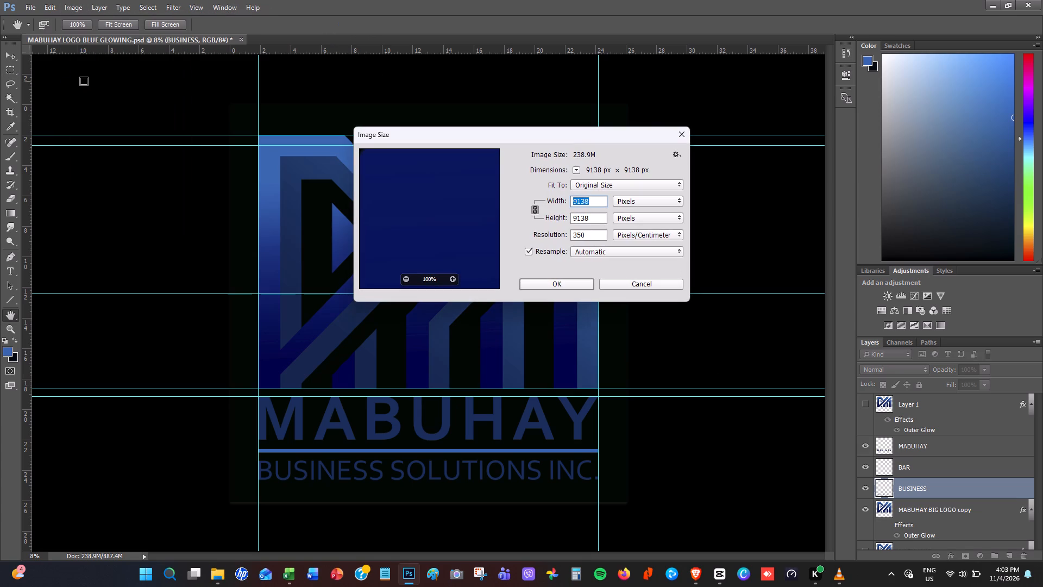
left_click(670, 236)
left_click(670, 236)
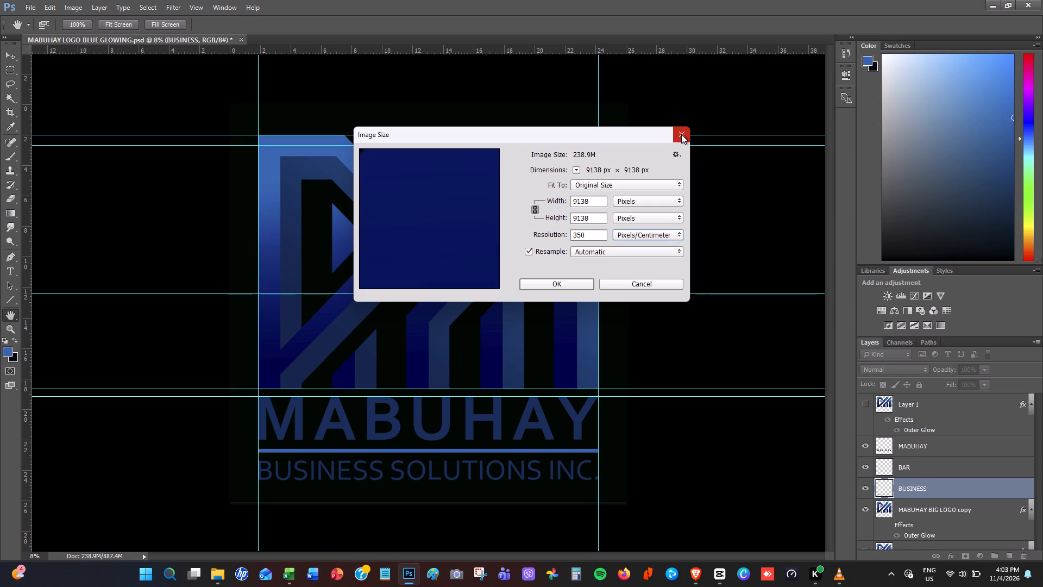
left_click(672, 285)
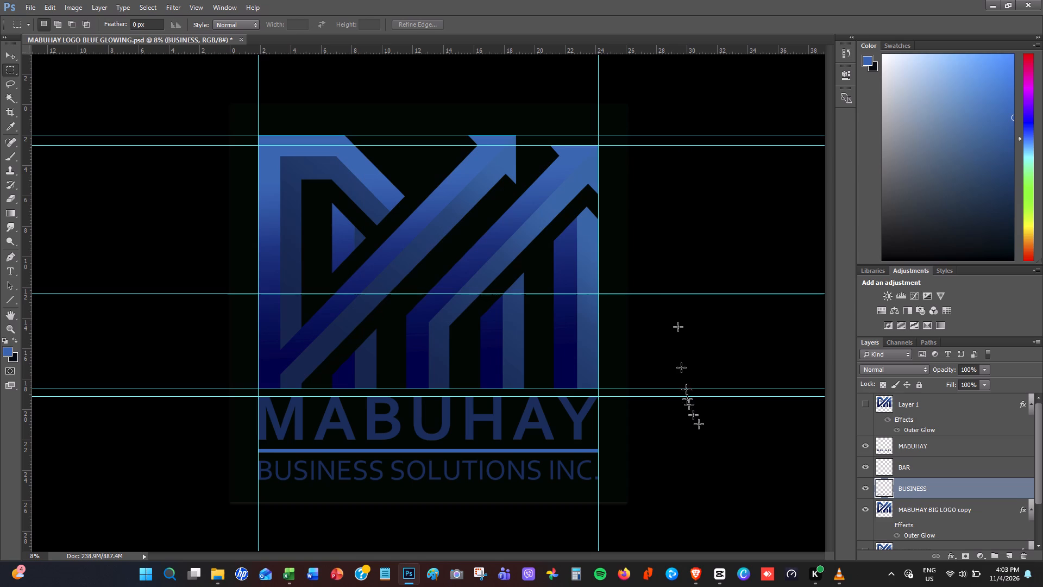
Cut a thin full-width strip, about 0.36 cm high, from the bottom edge of the black BG layer.
scroll(943, 502, "down", 6)
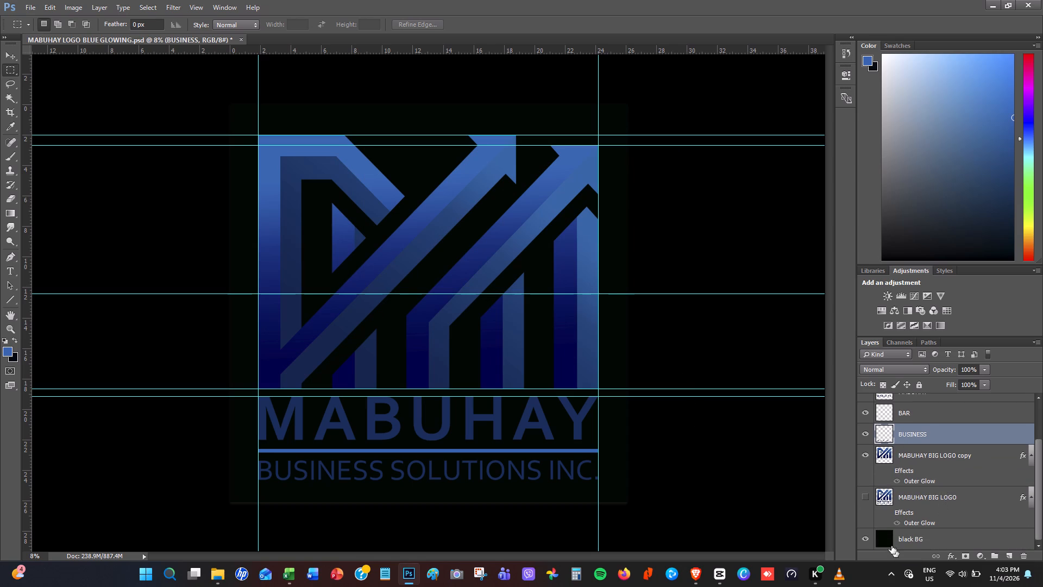
left_click(884, 540)
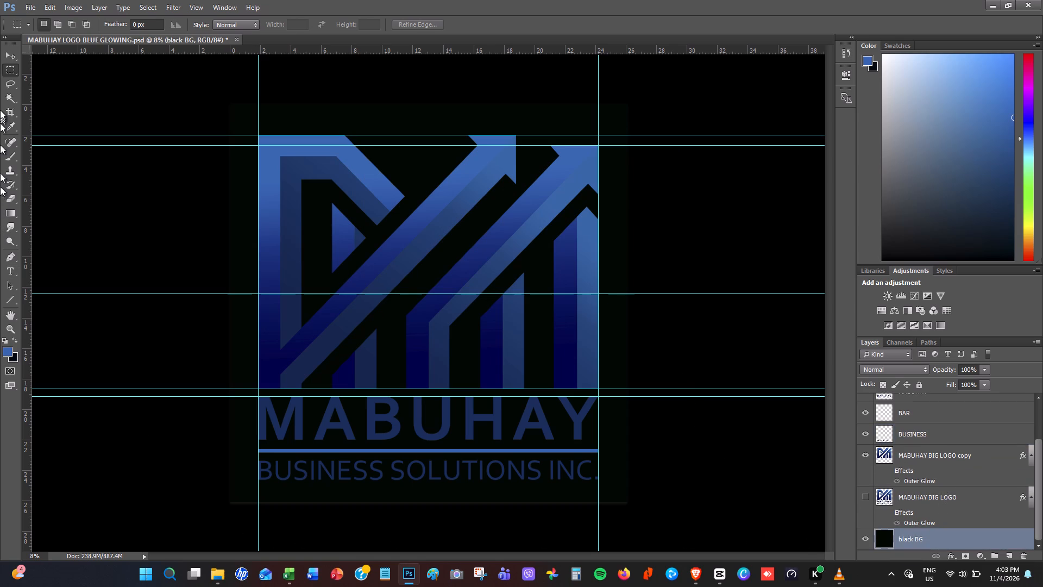
left_click(9, 68)
left_click_drag(217, 497, 622, 555)
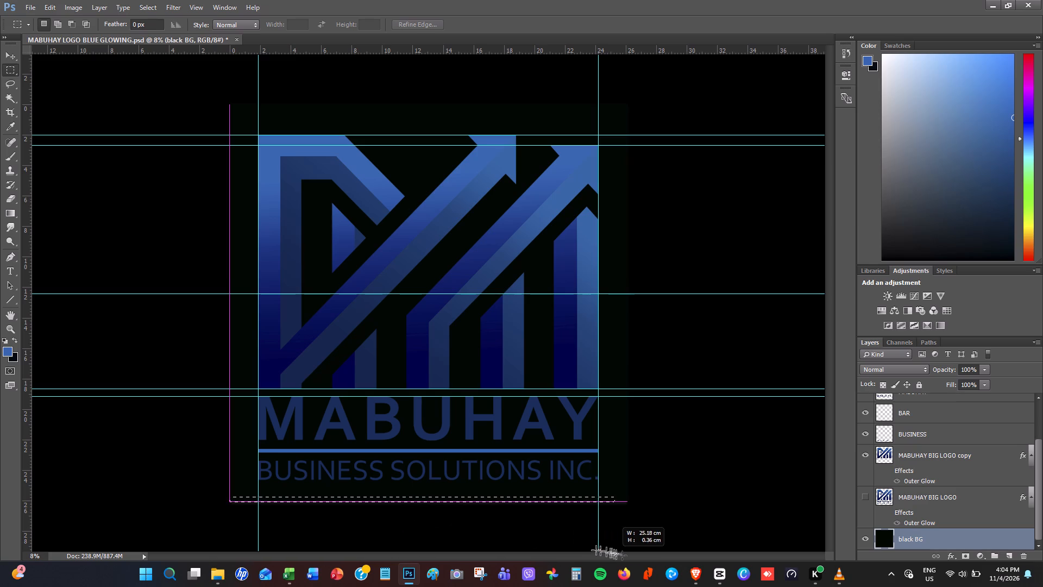
left_click_drag(622, 555, 632, 560)
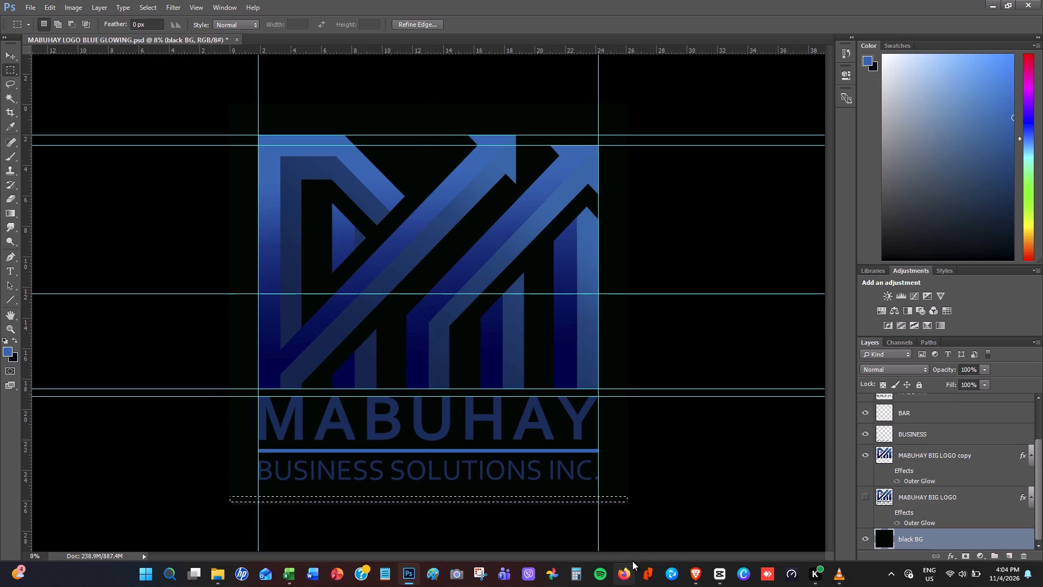
key("ctrl+x")
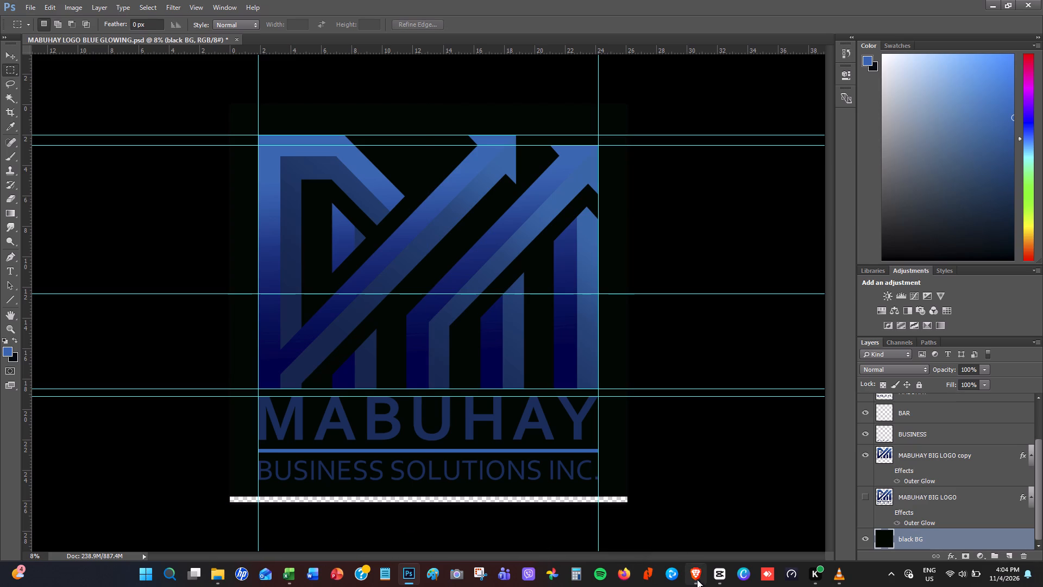
Sample the dark background colour and paint over the transparent bottom strip of the black BG layer with the 483 px brush.
left_click(12, 159)
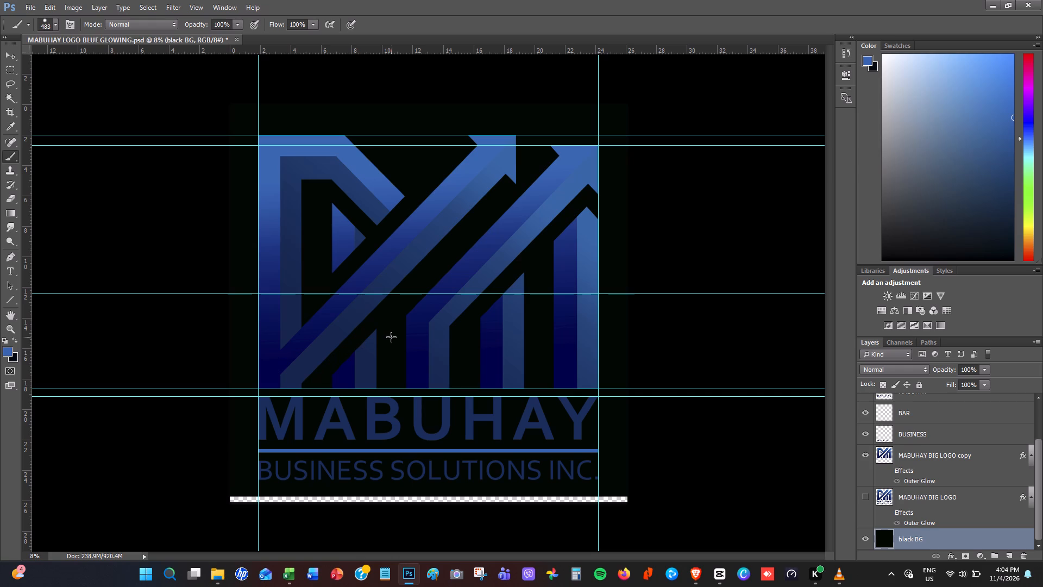
left_click(13, 126)
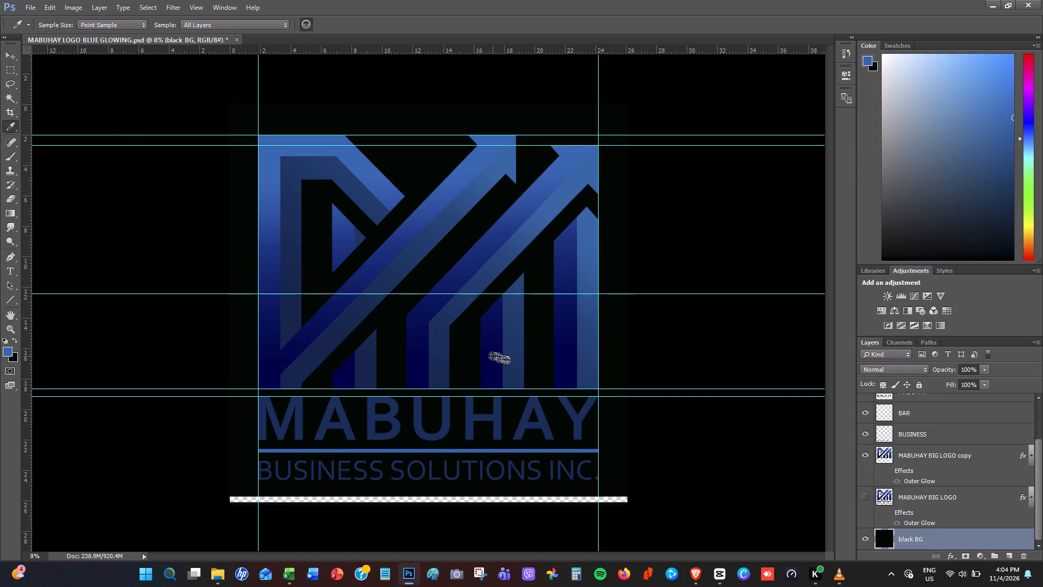
left_click(467, 353)
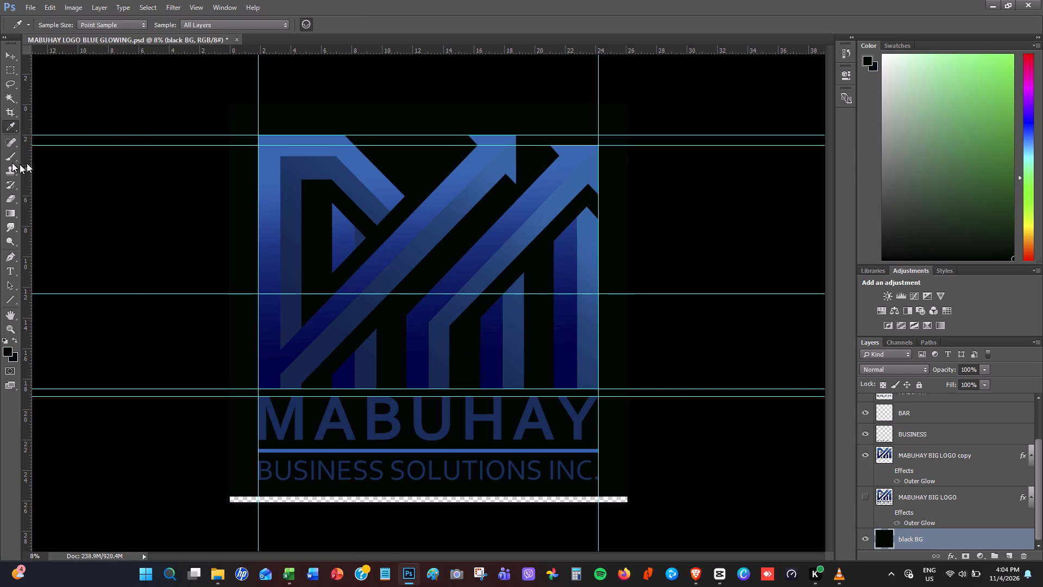
left_click(4, 155)
left_click(250, 498)
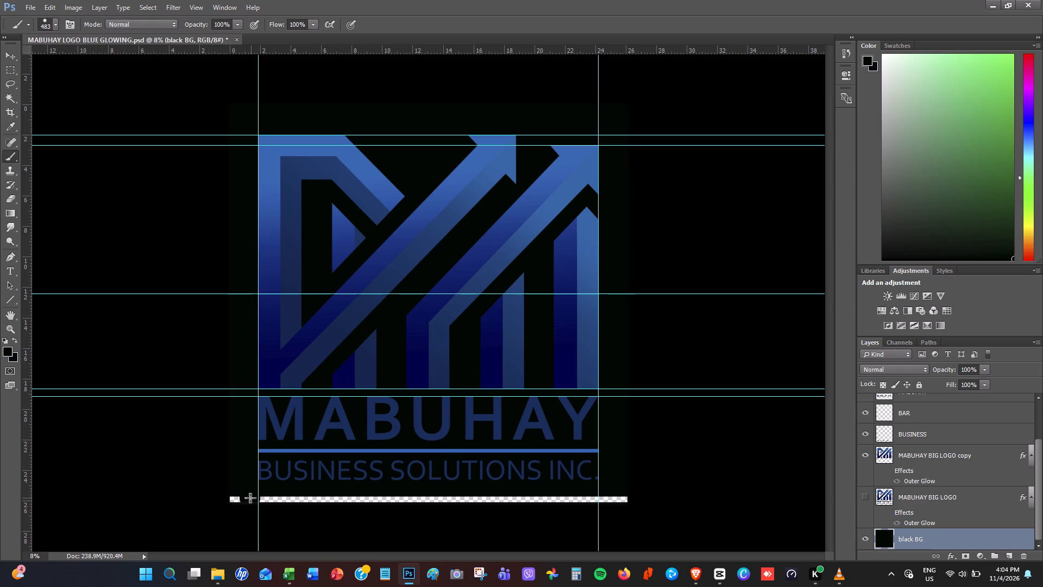
left_click_drag(250, 498, 320, 506)
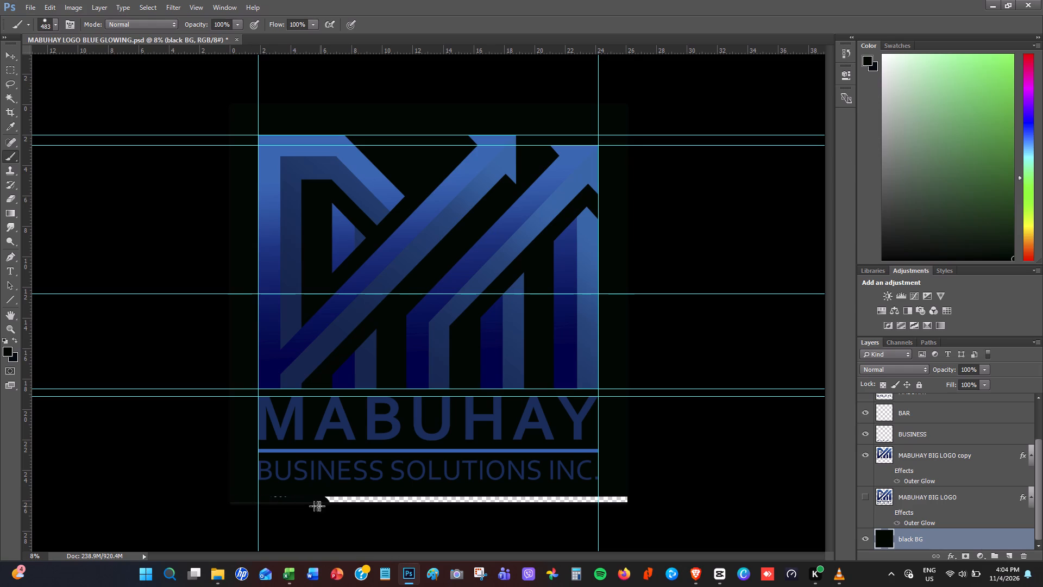
left_click_drag(320, 506, 386, 505)
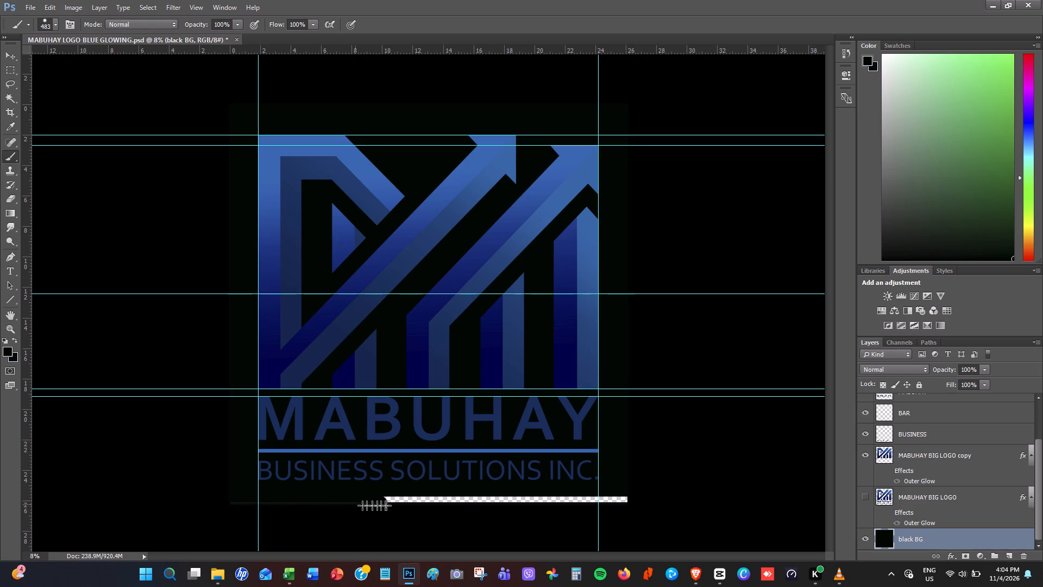
left_click_drag(386, 505, 647, 505)
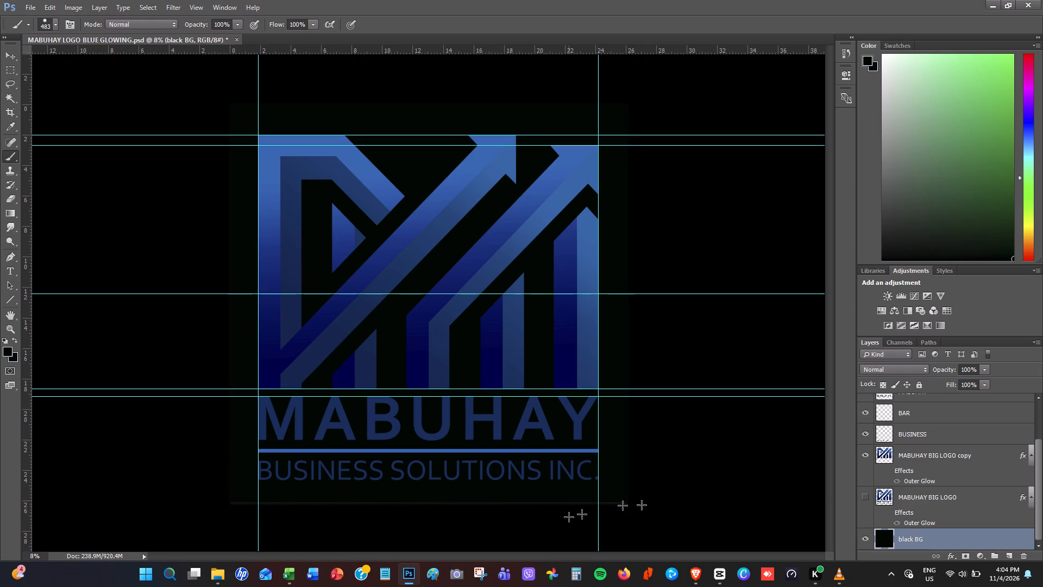
Examine the repainted bottom edge of the black background up close, from below the lower text to the left corner.
scroll(349, 533, "up", 7)
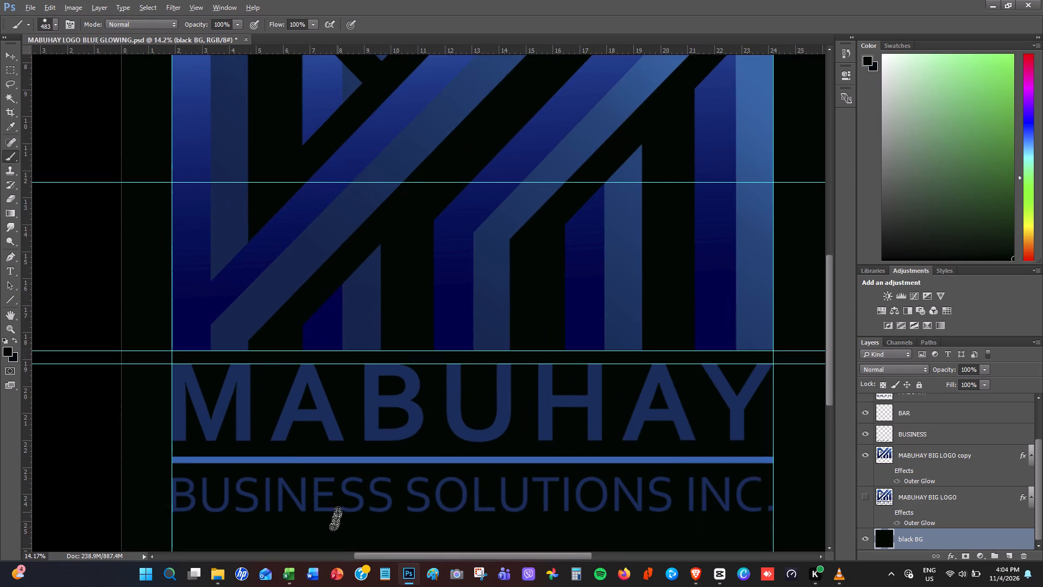
scroll(345, 494, "up", 7, "alt")
key("space")
key("space")
key("space")
key("space")
key("space")
key("space")
key("space")
key("space")
key("space")
key("space")
left_click_drag(359, 509, 493, 77)
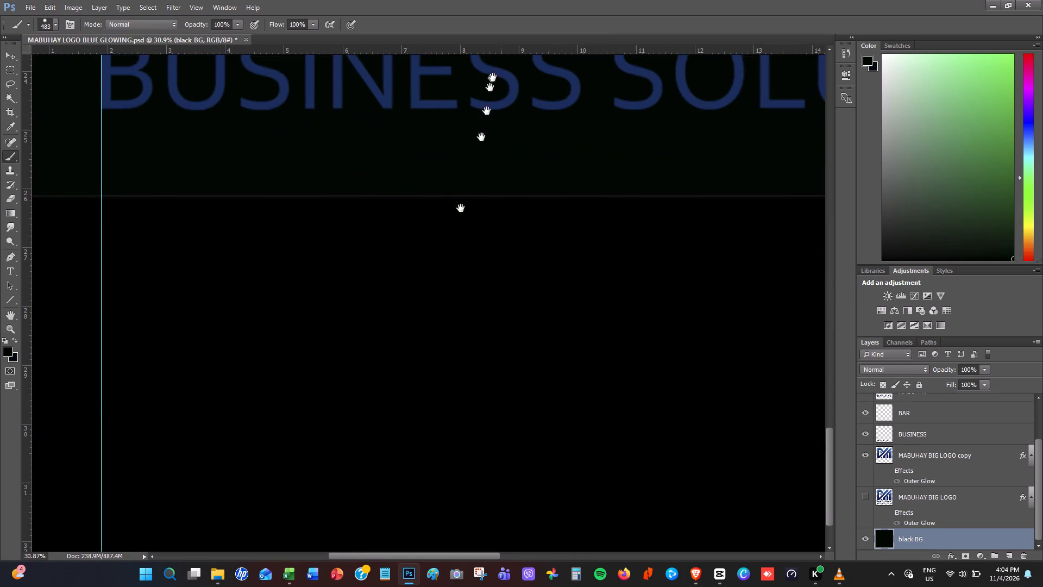
left_click_drag(493, 77, 494, 75)
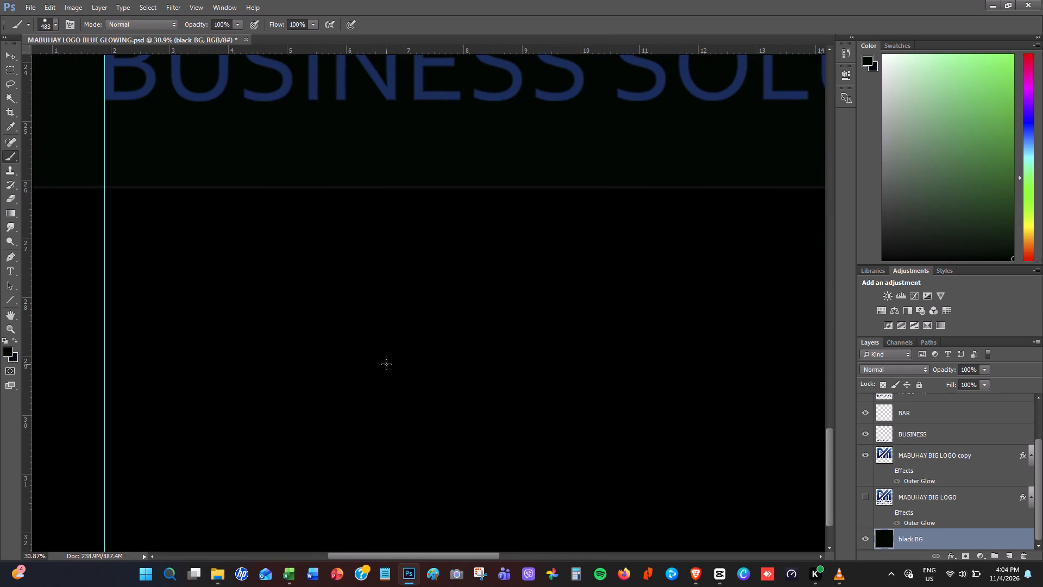
scroll(386, 364, "down", 2, "alt")
scroll(387, 365, "up", 2, "alt")
scroll(105, 203, "up", 6, "alt")
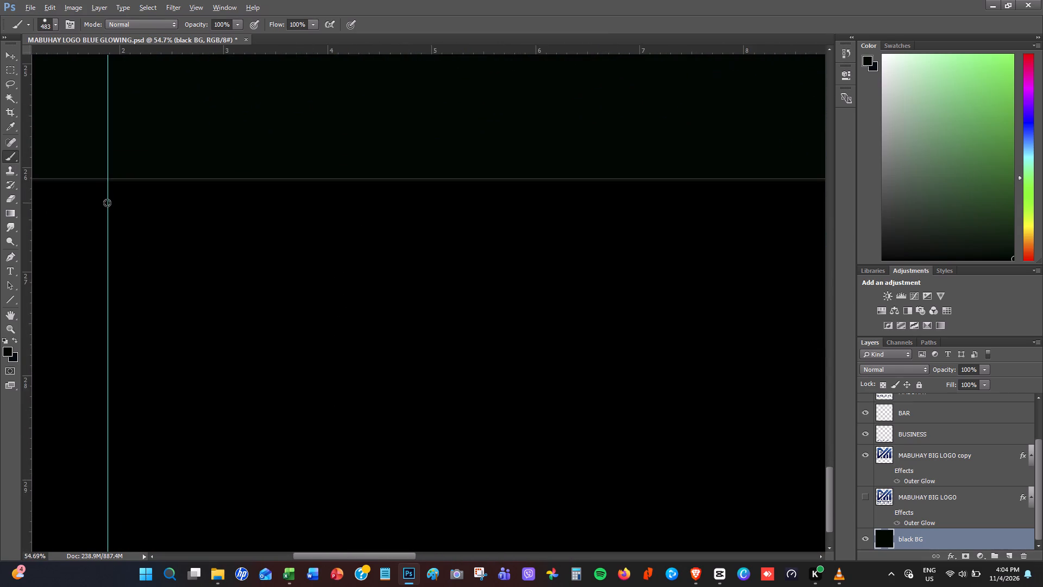
scroll(235, 217, "up", 7, "alt")
scroll(235, 217, "down", 7, "alt")
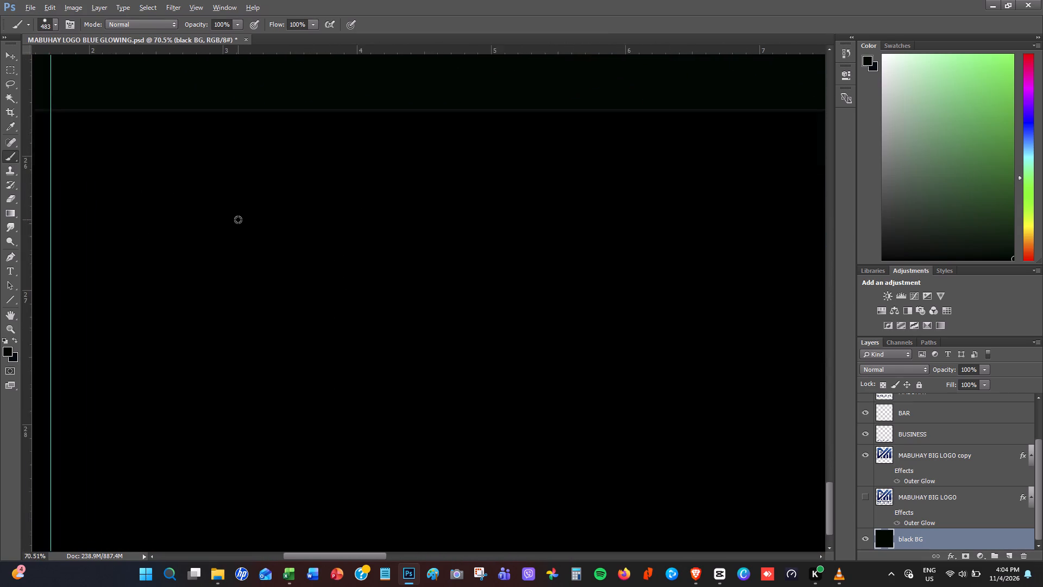
scroll(238, 220, "down", 7, "alt")
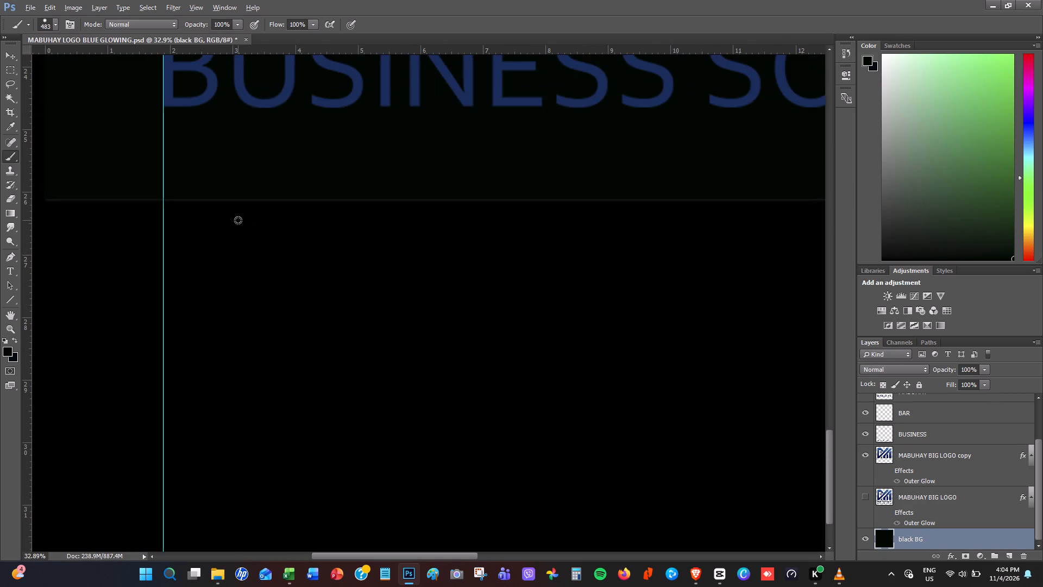
scroll(238, 220, "down", 2, "alt")
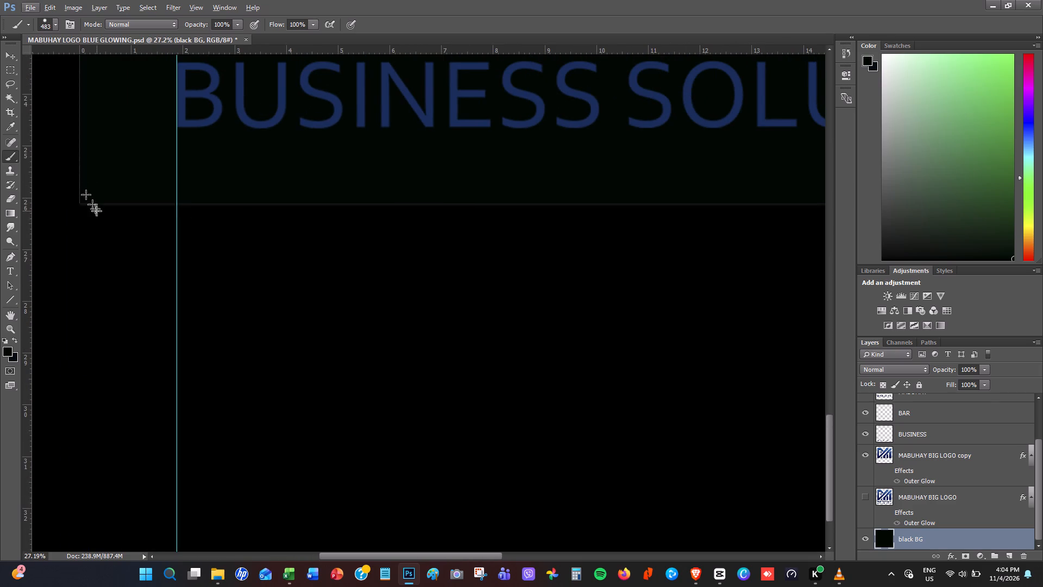
Enlarge the brush to about 3600 px and paint over the left part of the black background's bottom edge.
right_click(106, 185)
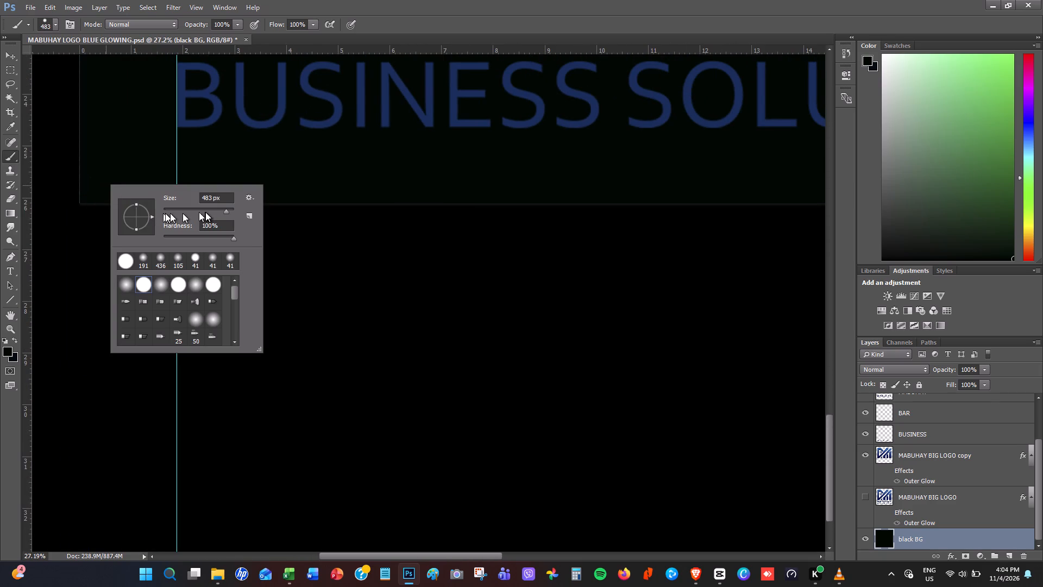
left_click_drag(225, 214, 231, 215)
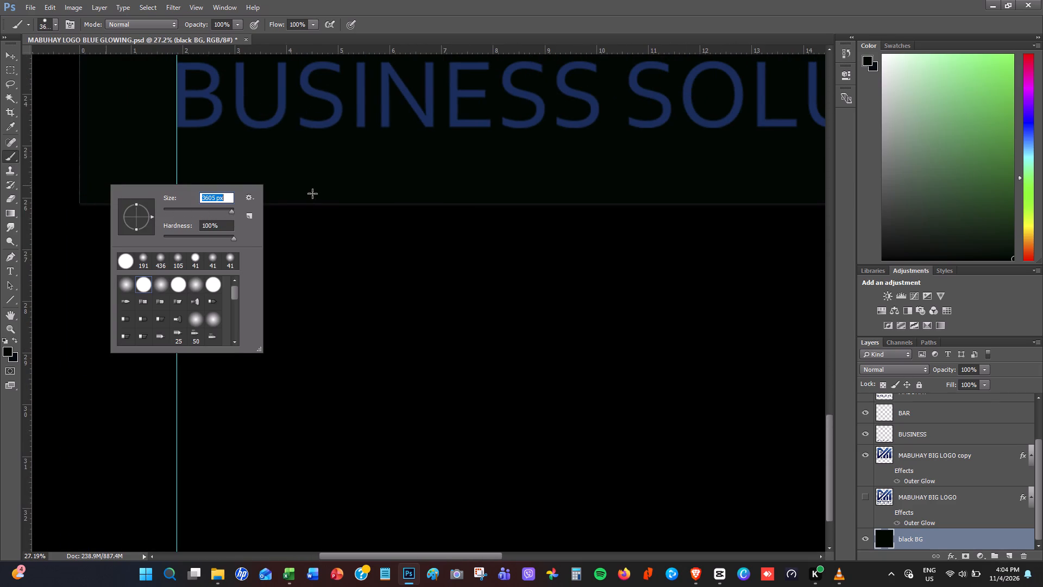
right_click(473, 391)
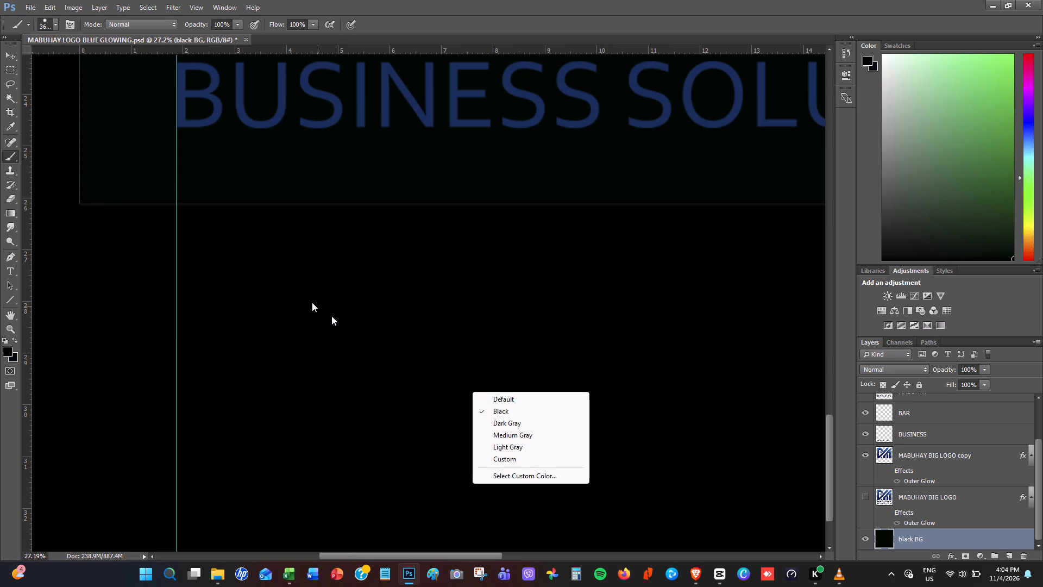
left_click(157, 189)
left_click(189, 143)
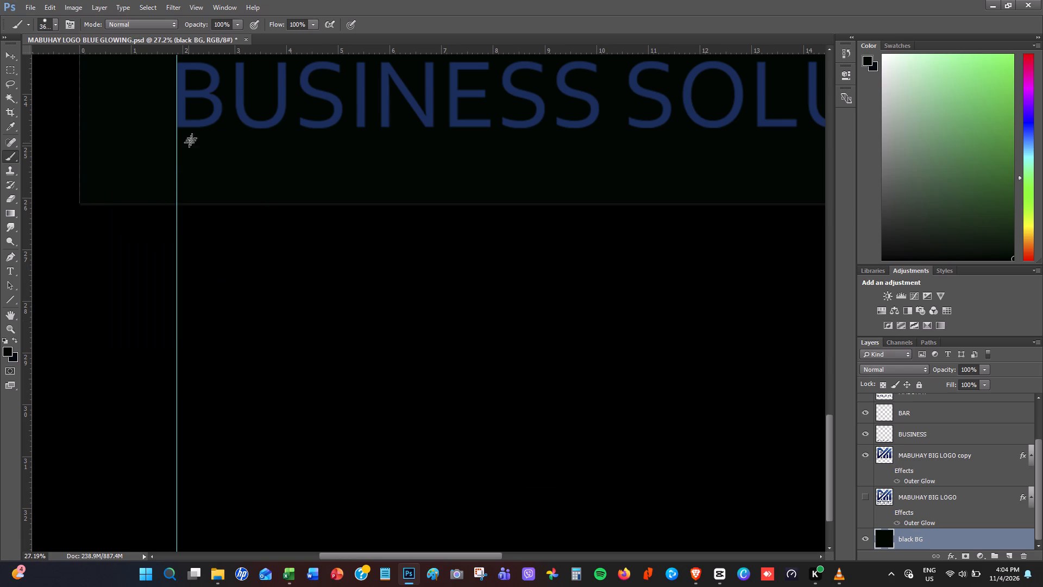
left_click(243, 201)
left_click(292, 252)
left_click_drag(400, 208, 83, 176)
left_click_drag(83, 176, 774, 203)
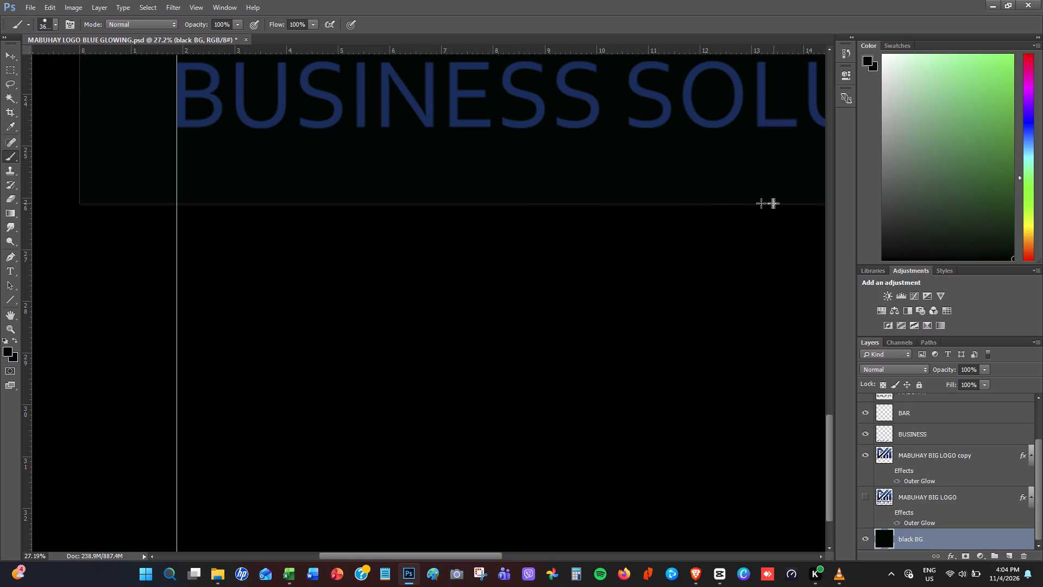
left_click_drag(774, 203, 774, 202)
Continue painting the black BG layer's bottom edge from below SOLUTIONS to past the right vertical guide.
key("space")
key("space")
key("space")
key("space")
key("space")
key("space")
key("space")
key("space")
key("space")
key("space")
key("space")
key("space")
left_click_drag(665, 225, 40, 246)
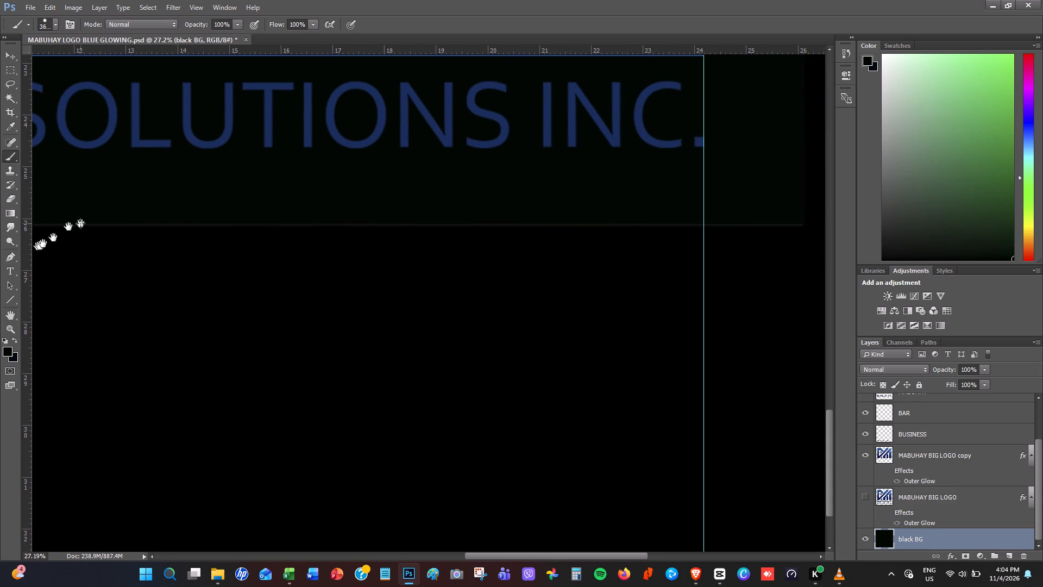
left_click_drag(86, 227, 722, 224)
Duplicate the black BG layer and nudge the copy down 8 px with Free Transform.
scroll(269, 222, "up", 9, "alt")
scroll(316, 224, "up", 6, "alt")
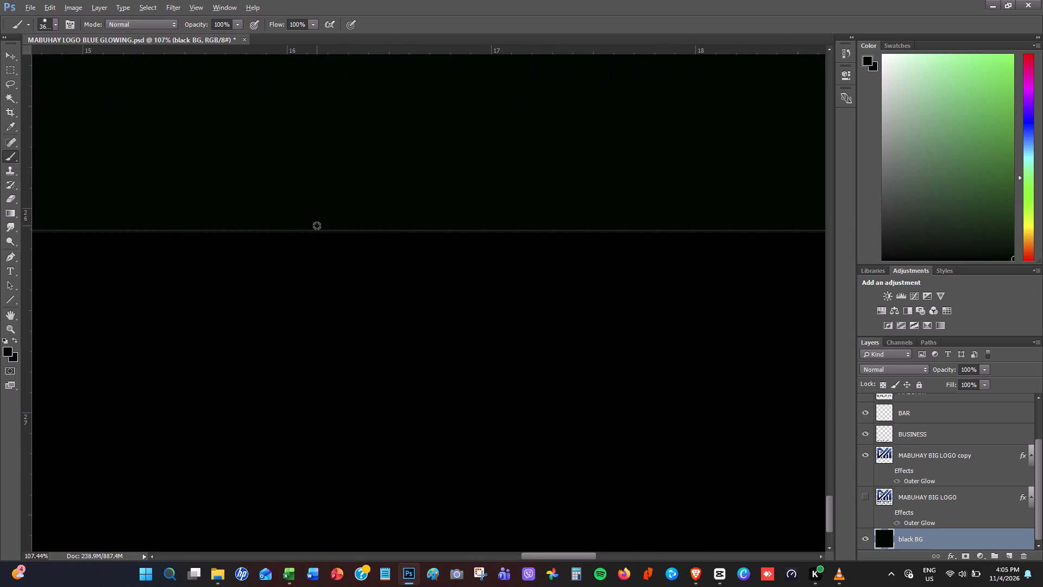
scroll(634, 366, "down", 5)
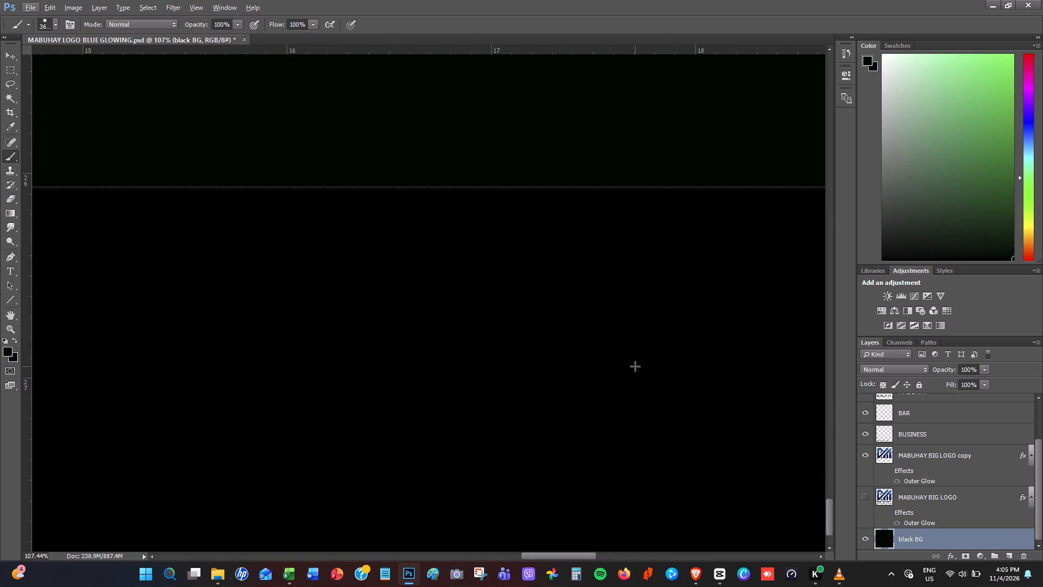
key("ctrl+j")
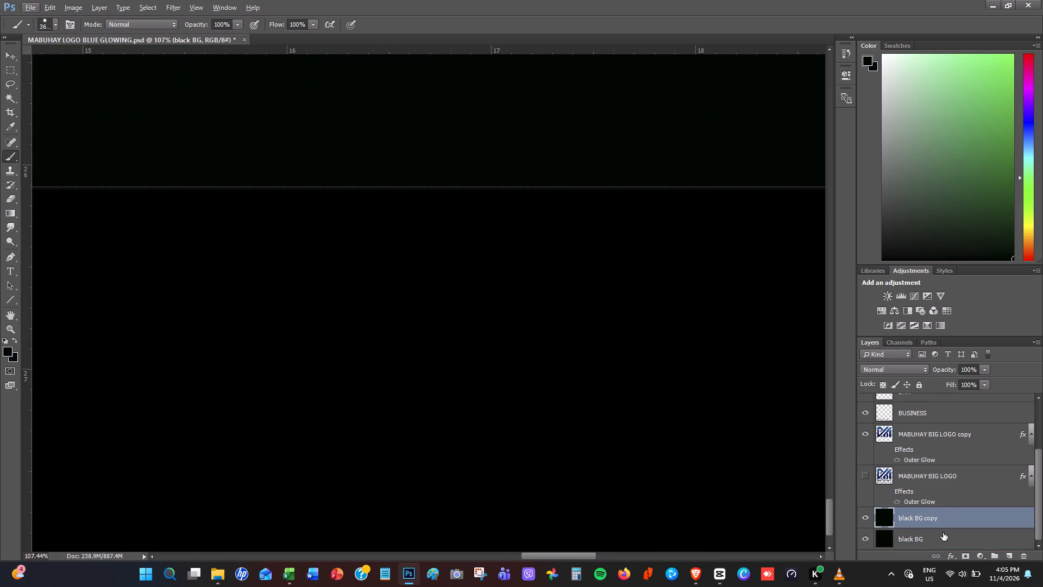
key("ctrl+t")
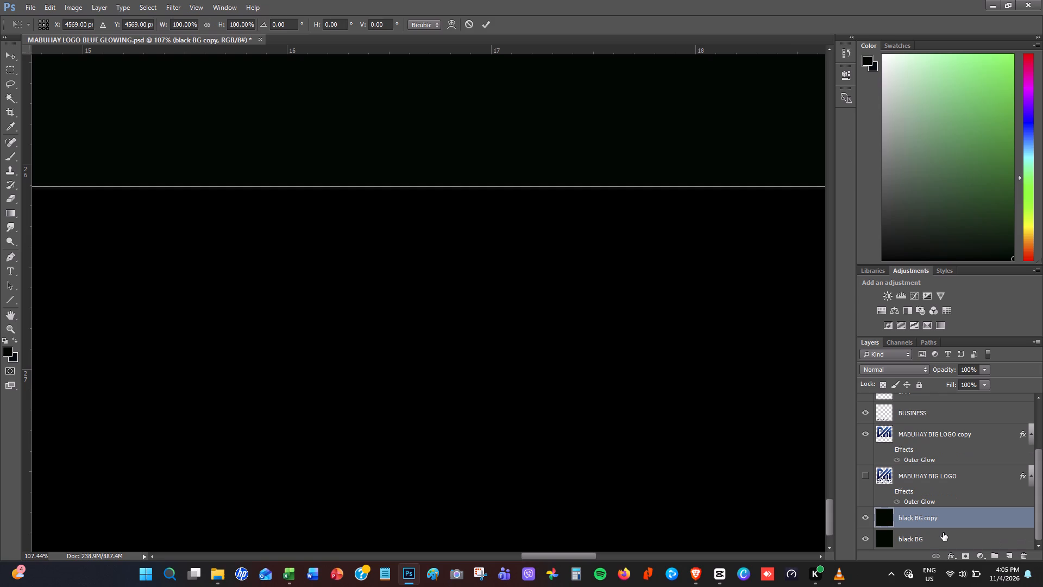
key("Down")
key("Down")
key("Down")
key("Down")
key("Down")
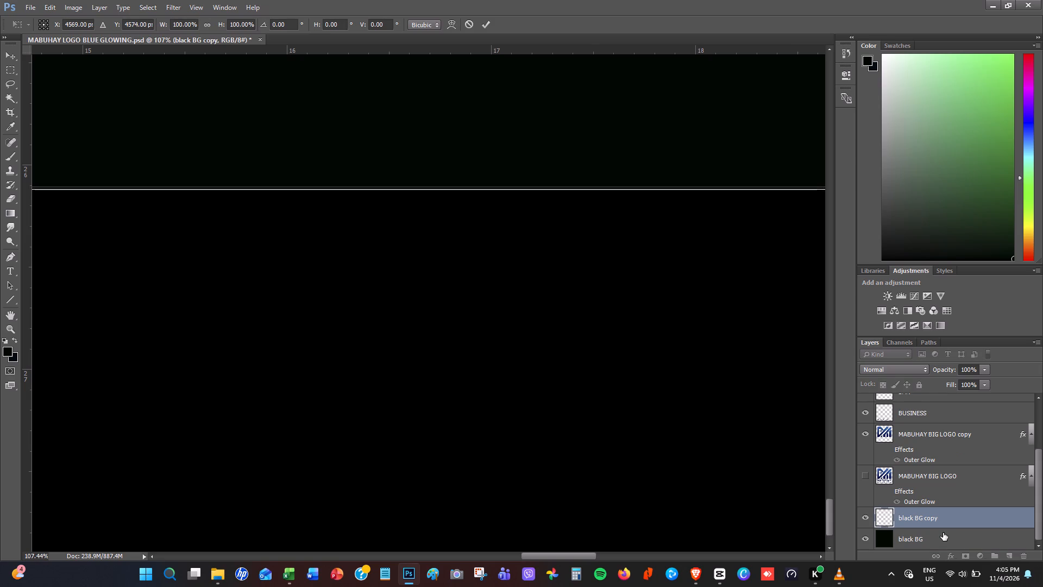
key("Down")
key("Down")
key("Down")
key("Return")
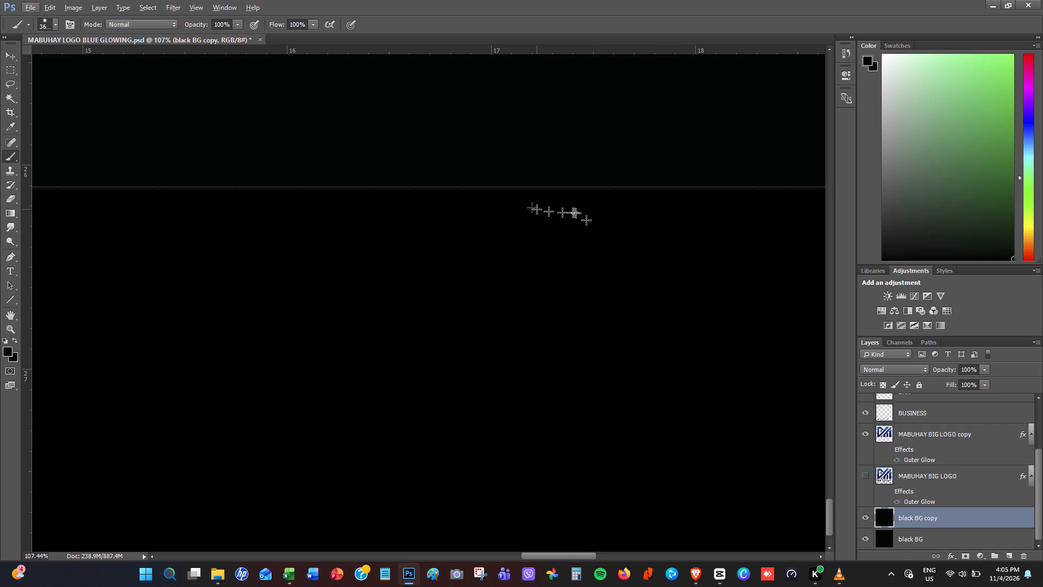
Examine the bottom edge of the black background up close and in the full logo view.
scroll(509, 203, "up", 14, "alt")
scroll(526, 243, "up", 7, "alt")
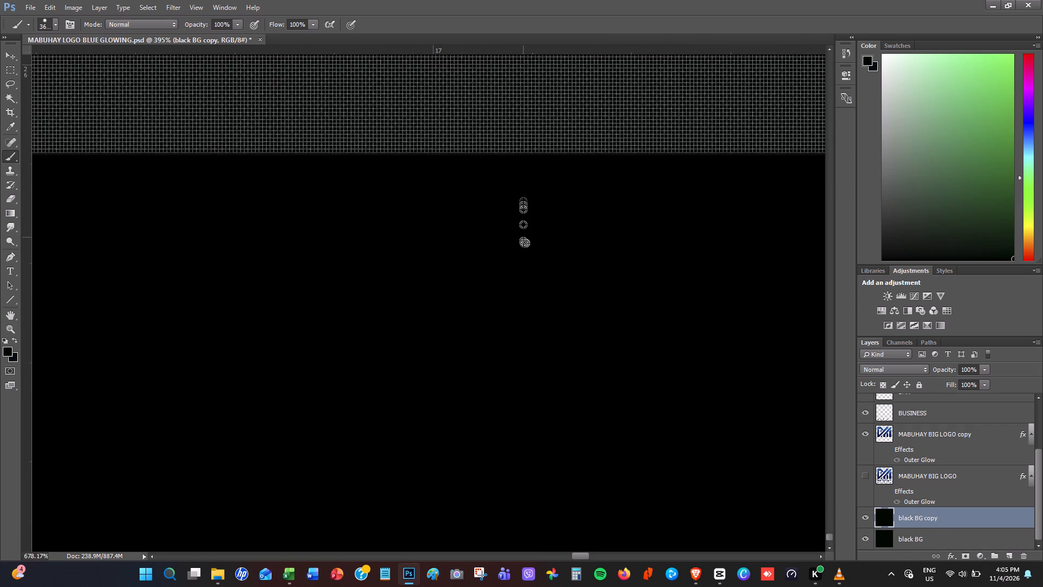
scroll(519, 169, "up", 6, "alt")
scroll(519, 168, "down", 9, "alt")
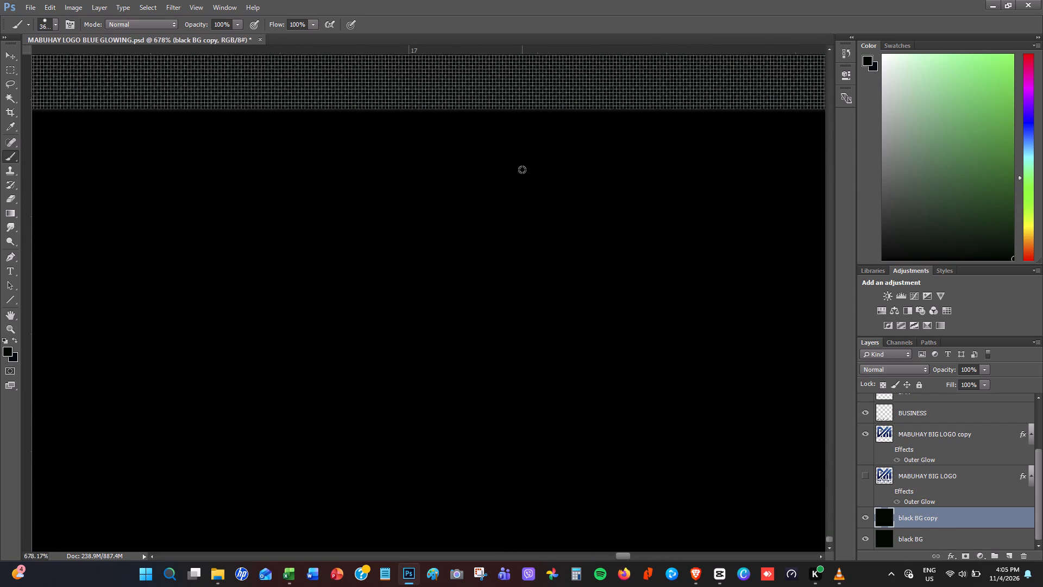
scroll(522, 170, "down", 20, "alt")
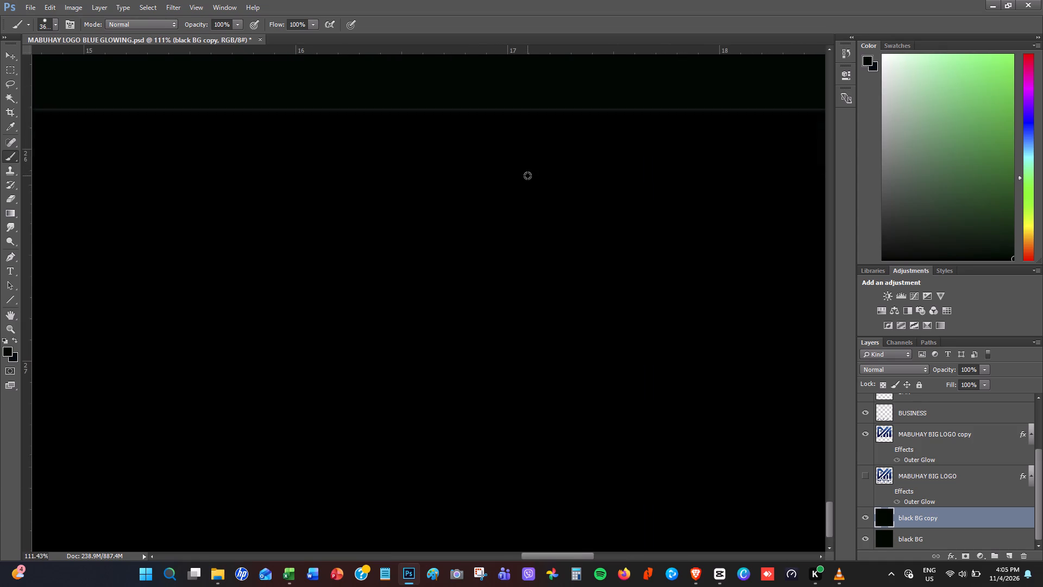
scroll(527, 176, "down", 6, "alt")
scroll(564, 248, "down", 15, "alt")
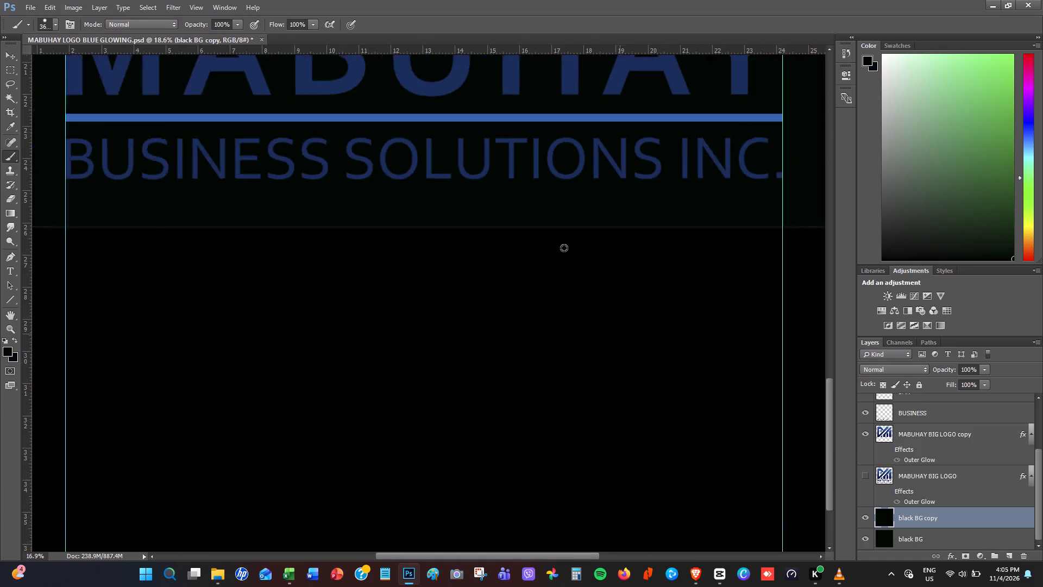
scroll(564, 248, "down", 7, "alt")
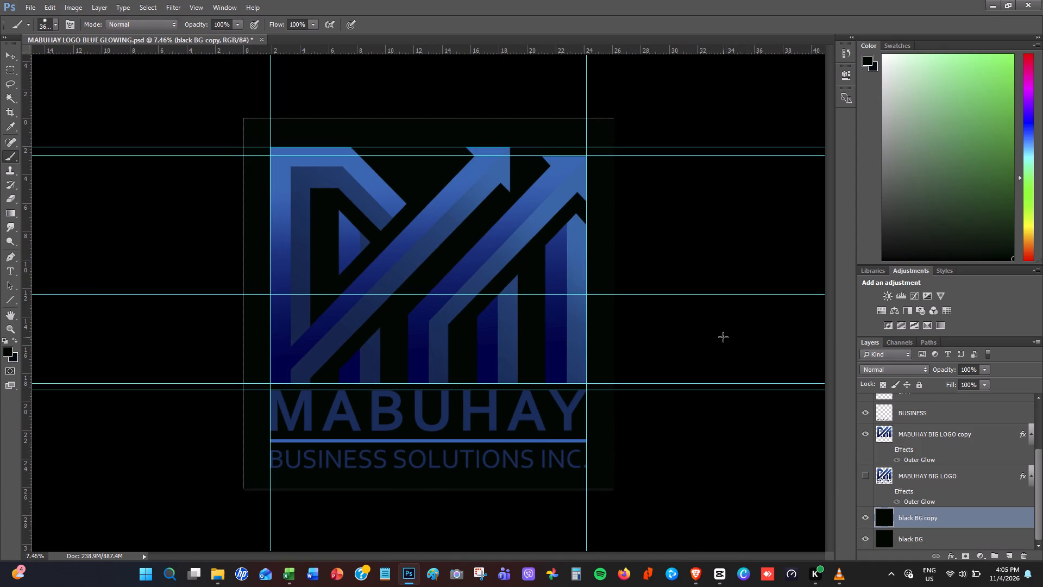
Scale the black BG copy layer proportionally to about 106% so it extends past all canvas edges.
key("ctrl+t")
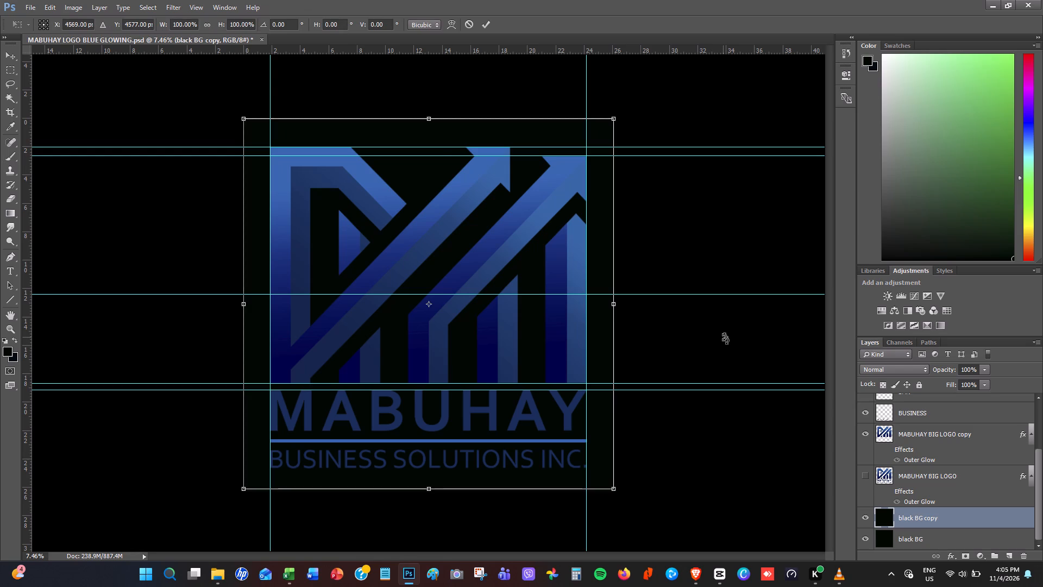
left_click_drag(244, 118, 235, 108, "shift")
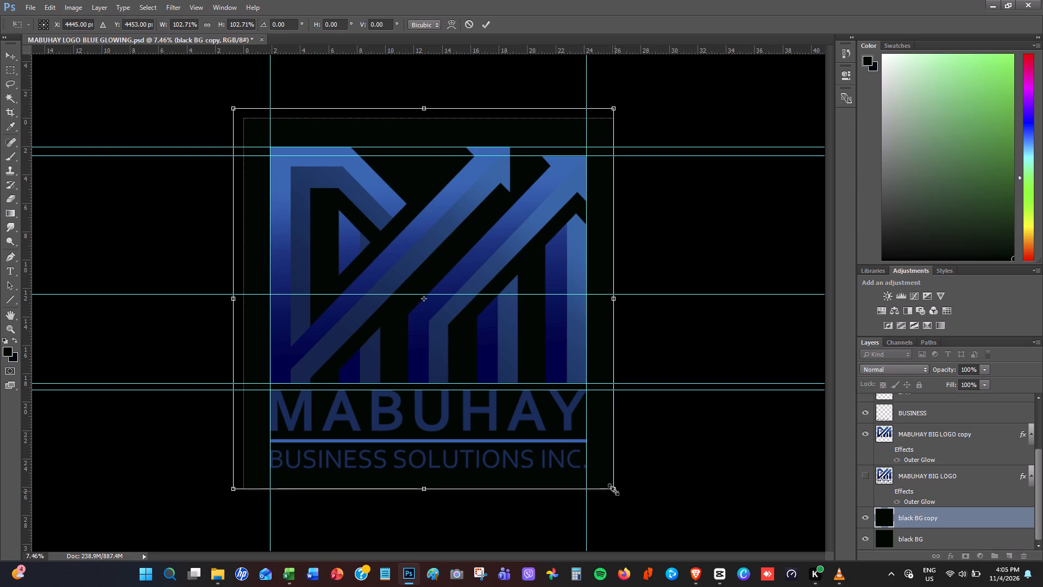
left_click_drag(615, 491, 628, 505, "shift")
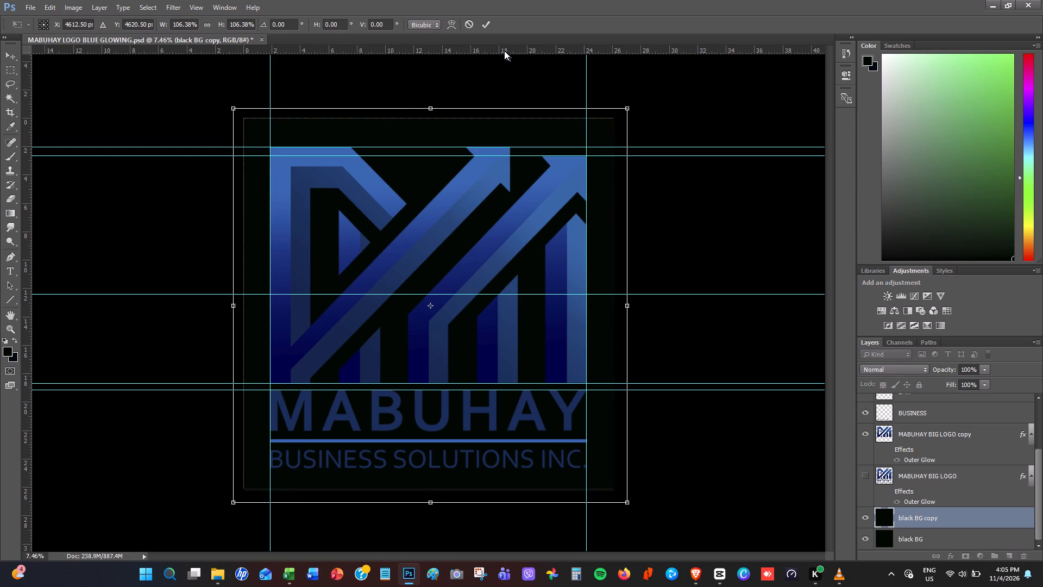
left_click(489, 21)
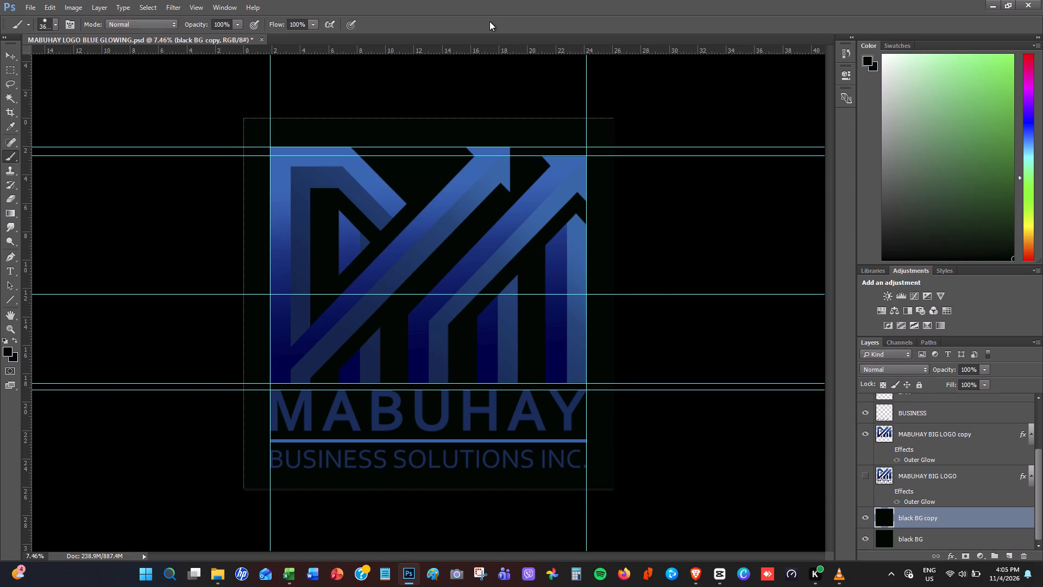
Toggle the two black background layers to compare them, leaving black BG shown and black BG copy hidden.
left_click(866, 539)
left_click(864, 513)
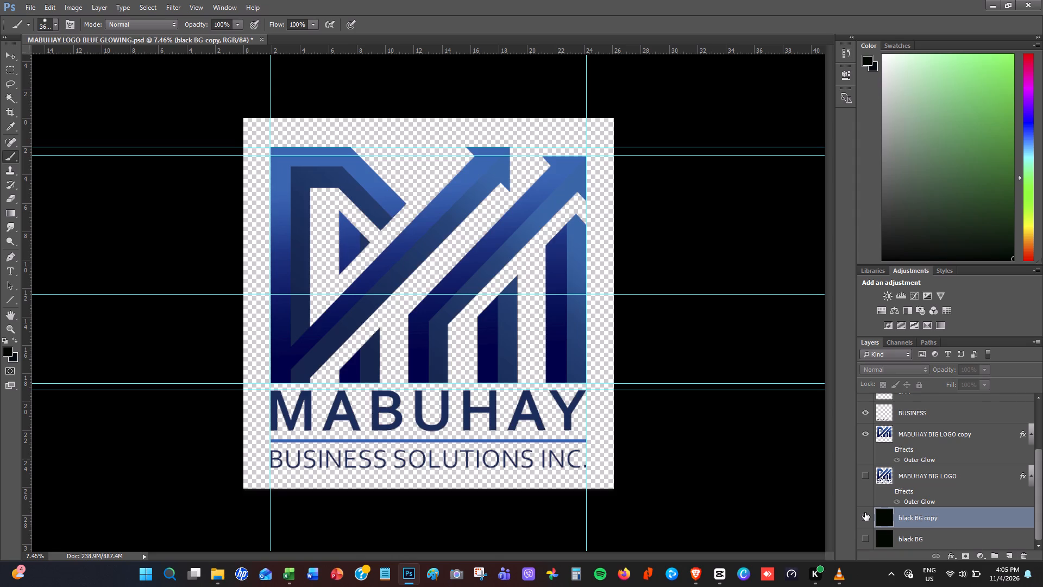
left_click(865, 513)
left_click(865, 513)
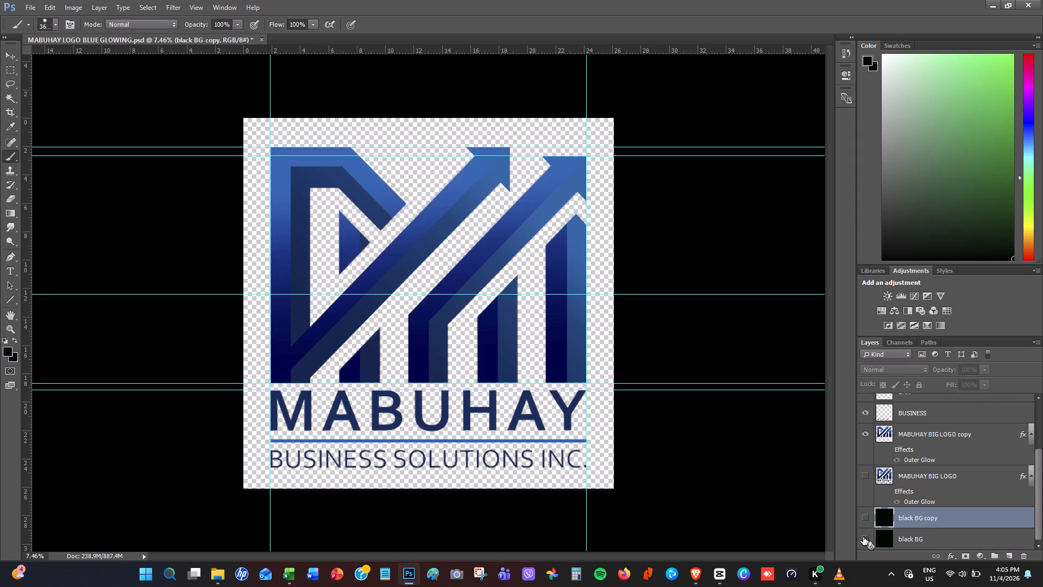
left_click(863, 537)
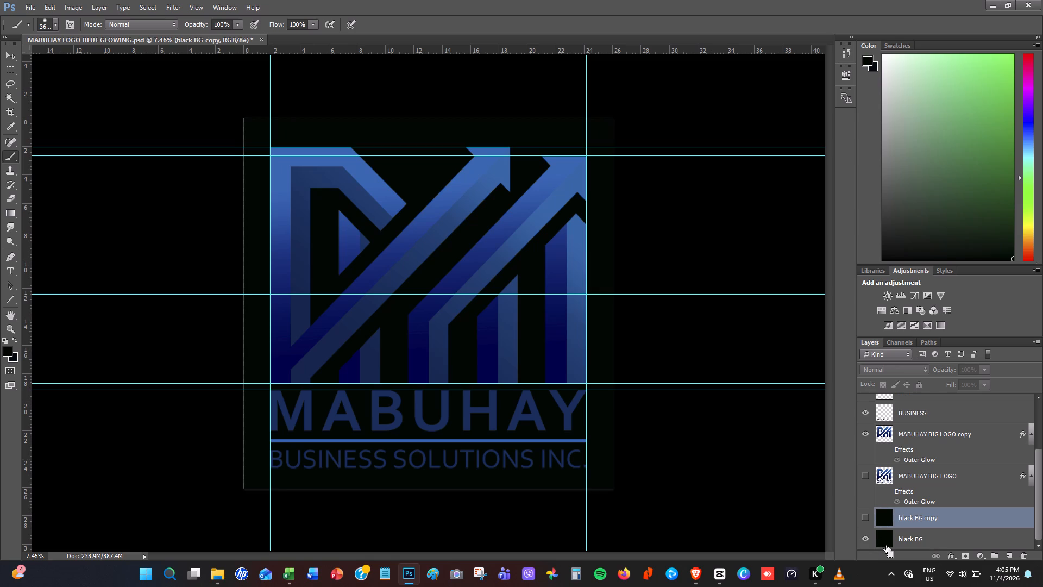
Scale the black BG layer proportionally to about 105% so it extends past all canvas edges.
key("ctrl+t")
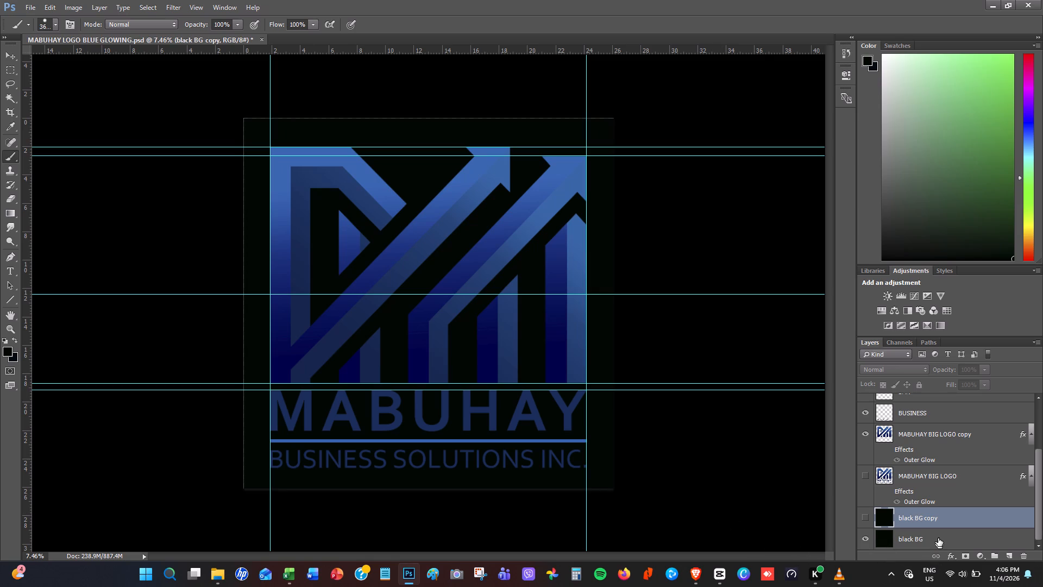
left_click(938, 538)
key("ctrl+t")
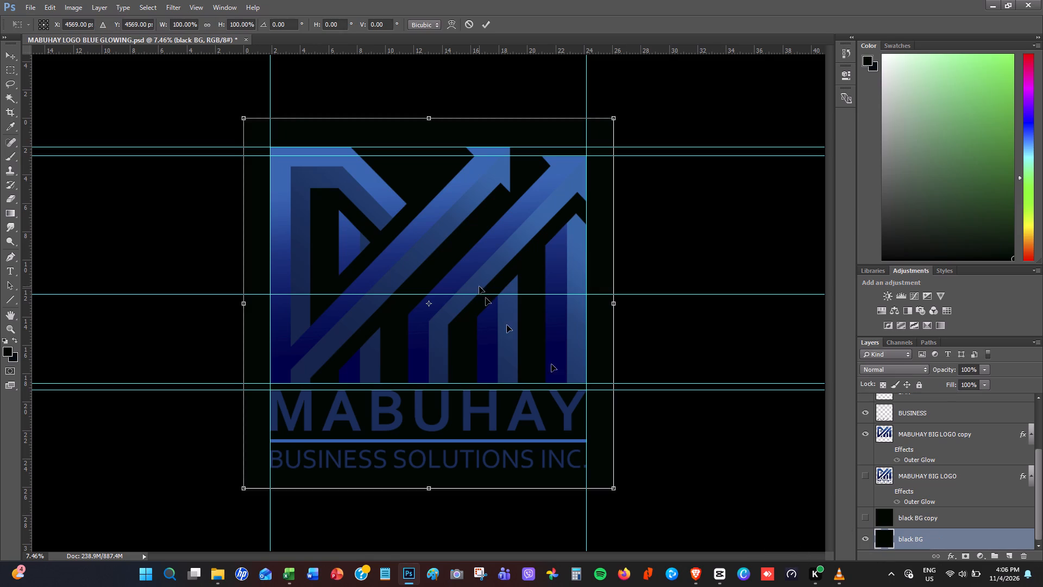
left_click_drag(244, 120, 236, 116, "shift")
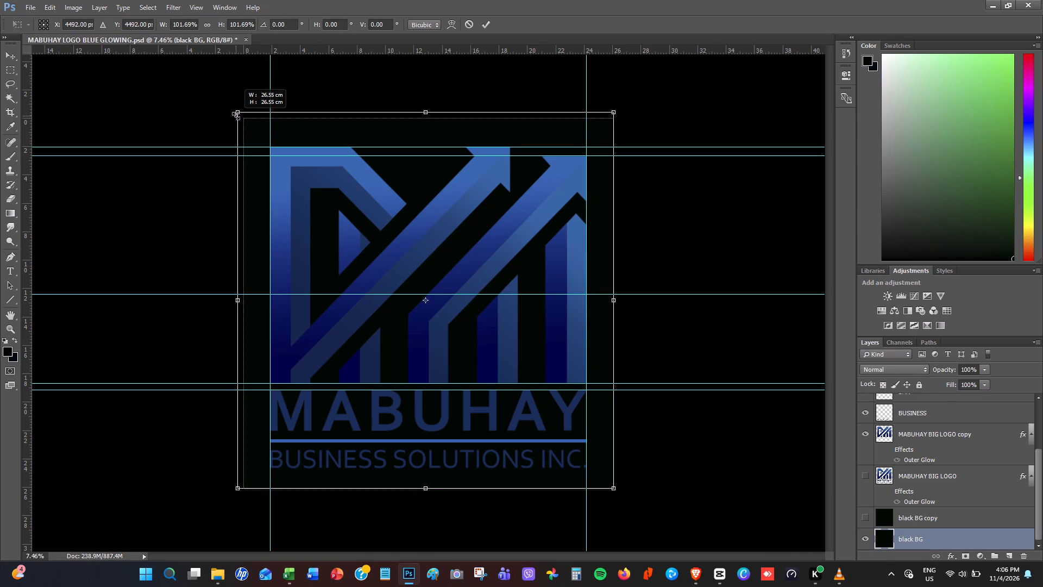
left_click_drag(236, 116, 236, 115, "shift")
left_click_drag(614, 488, 631, 501, "shift")
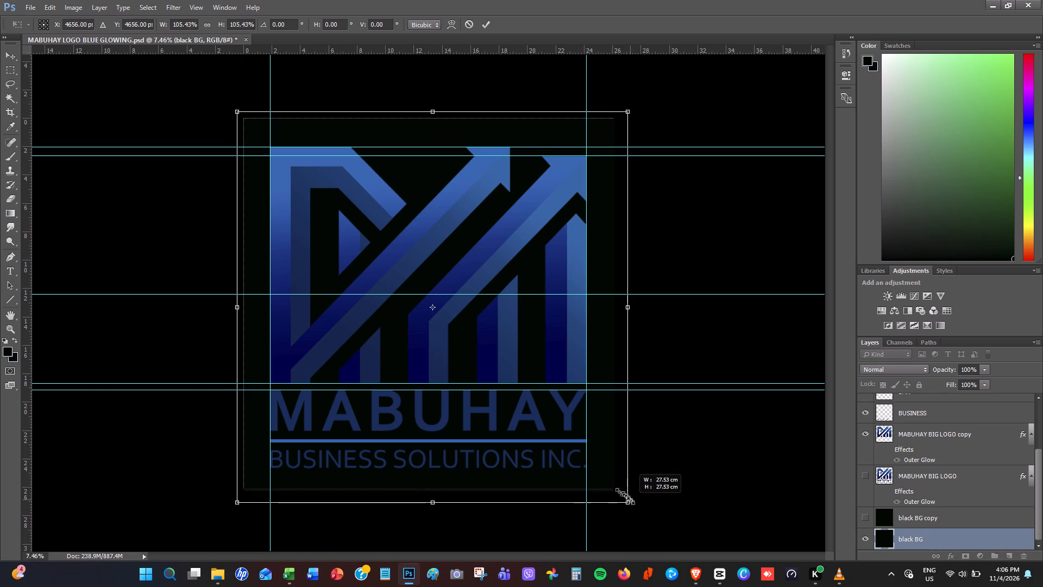
left_click_drag(631, 501, 632, 501, "shift")
left_click(485, 28)
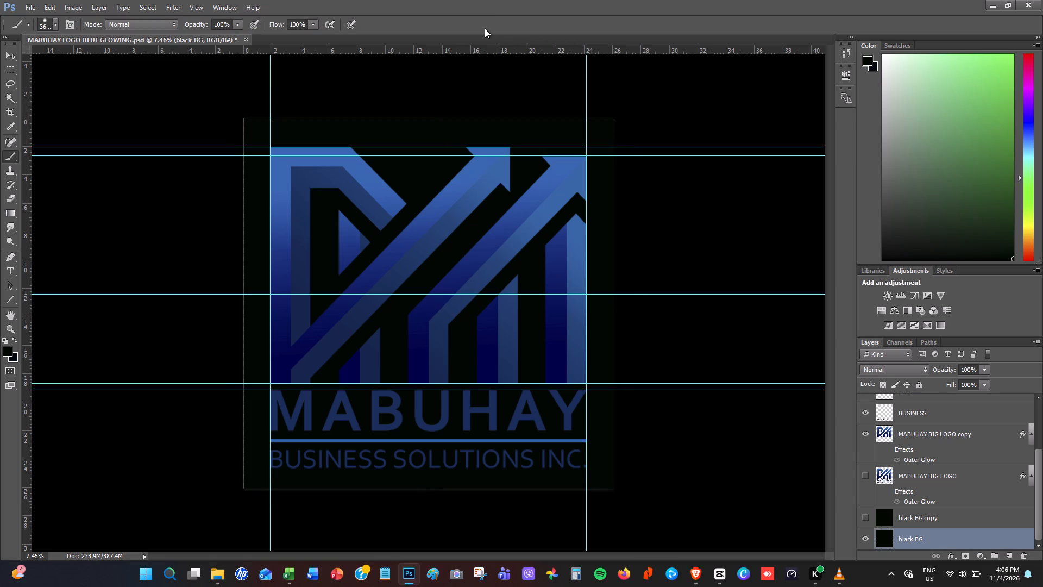
Check the enlarged black BG layer against the canvas edges by switching its visibility off and on.
left_click(865, 540)
left_click(865, 540)
left_click(865, 540)
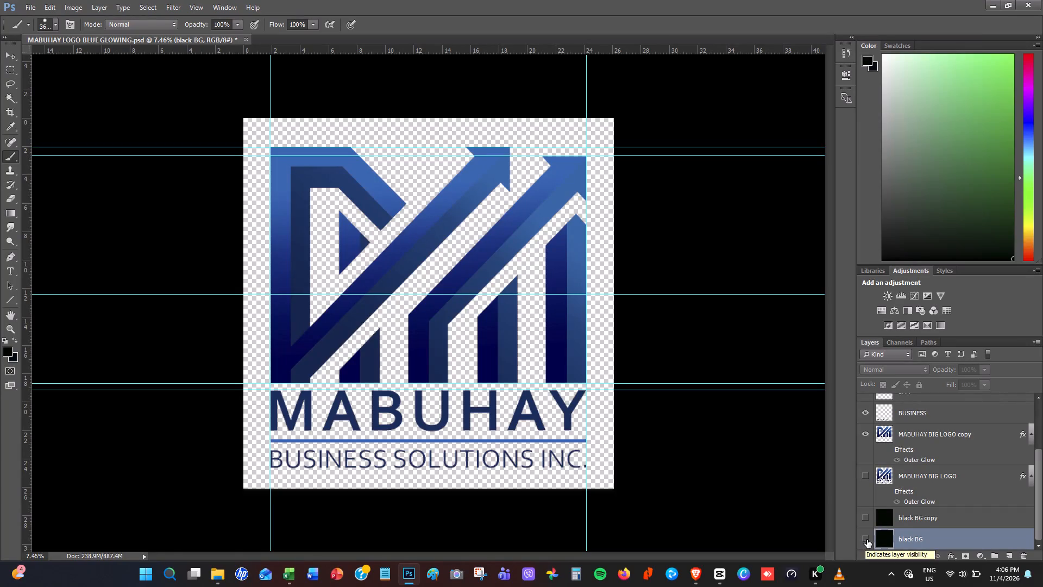
left_click(867, 540)
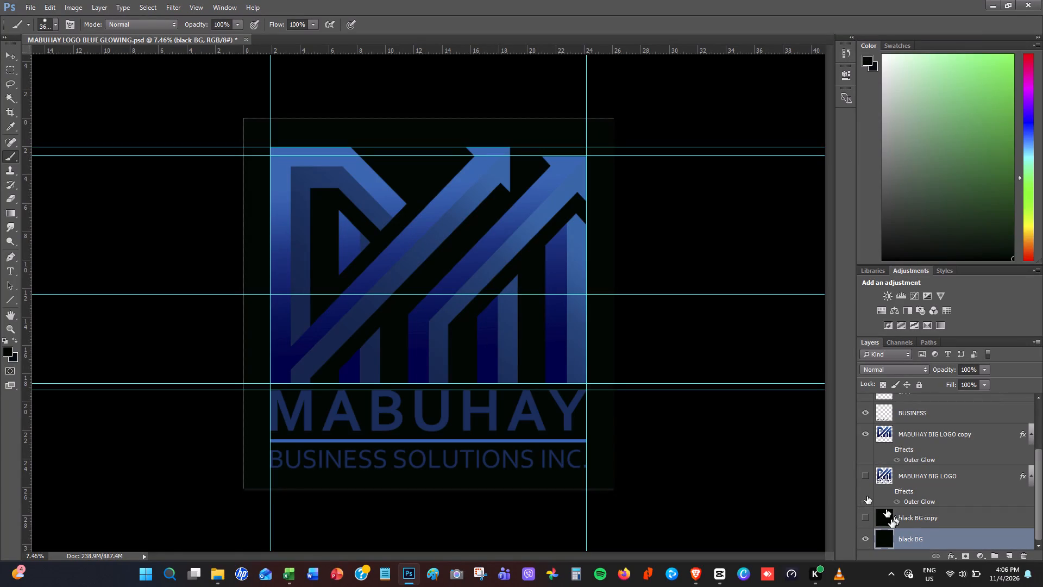
left_click(864, 540)
left_click(864, 540)
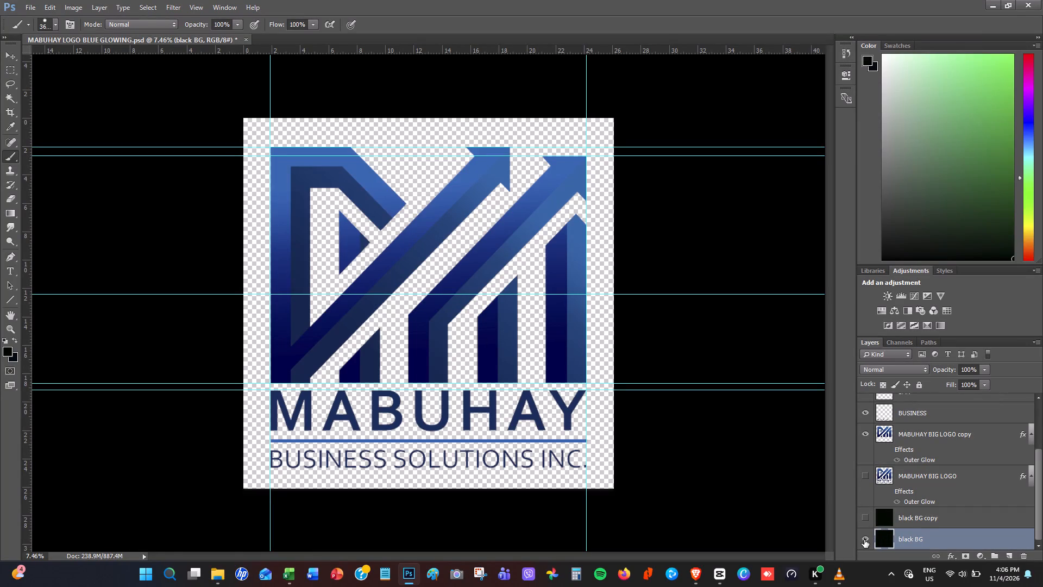
Hide the MABUHAY BIG LOGO copy, MABUHAY, BAR and BUSINESS layers.
left_click(866, 436)
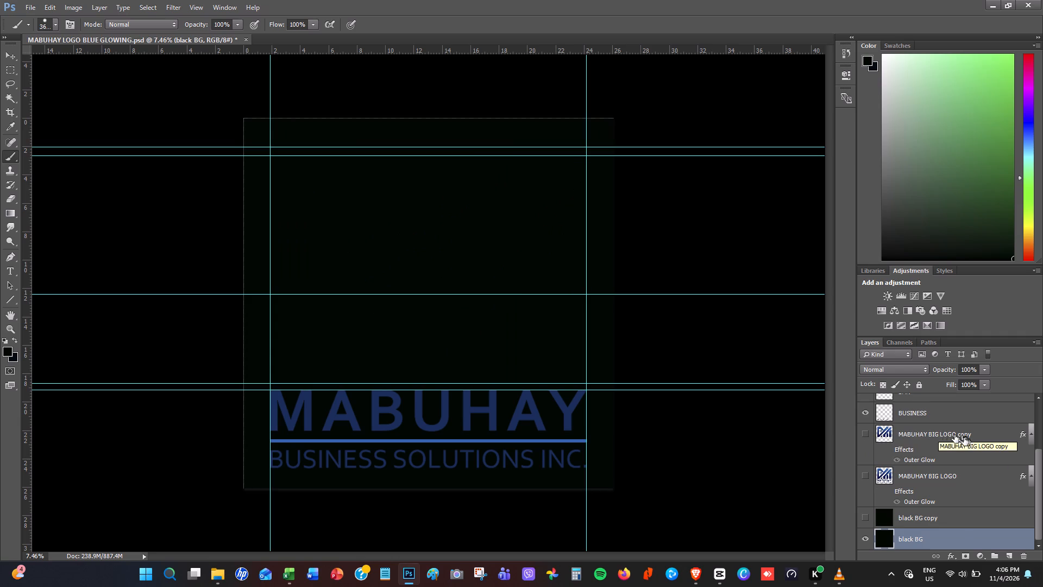
scroll(961, 440, "up", 2)
left_click(869, 446)
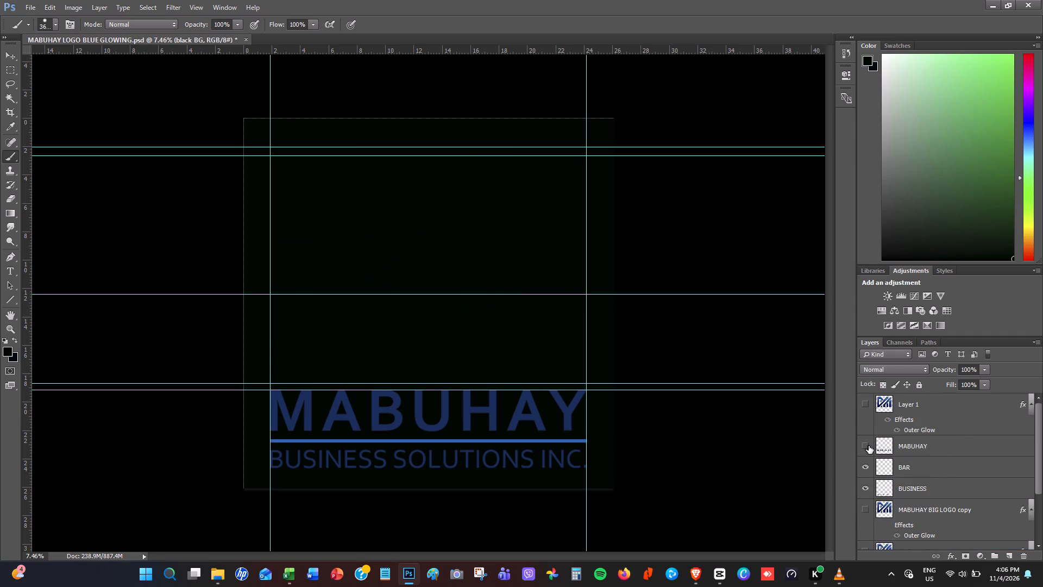
left_click(866, 470)
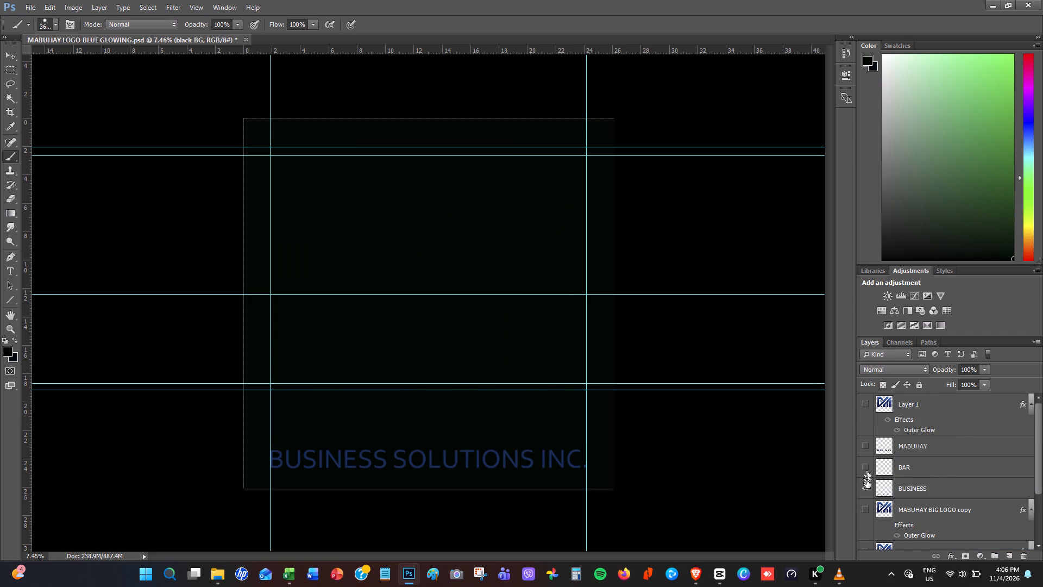
left_click(866, 488)
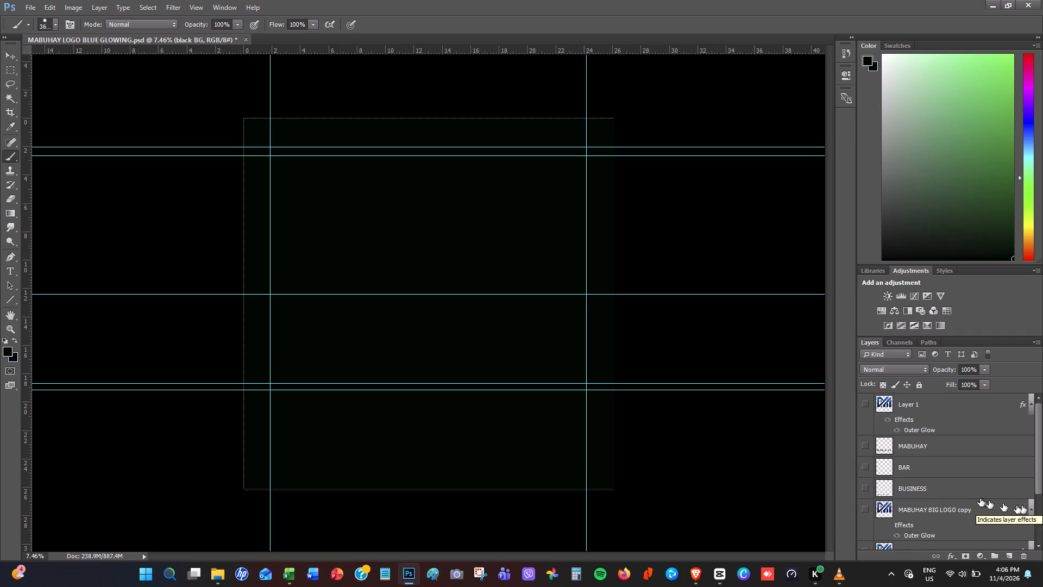
Hide the black BG layer and show black BG copy in its place.
scroll(980, 498, "down", 2)
left_click(866, 539)
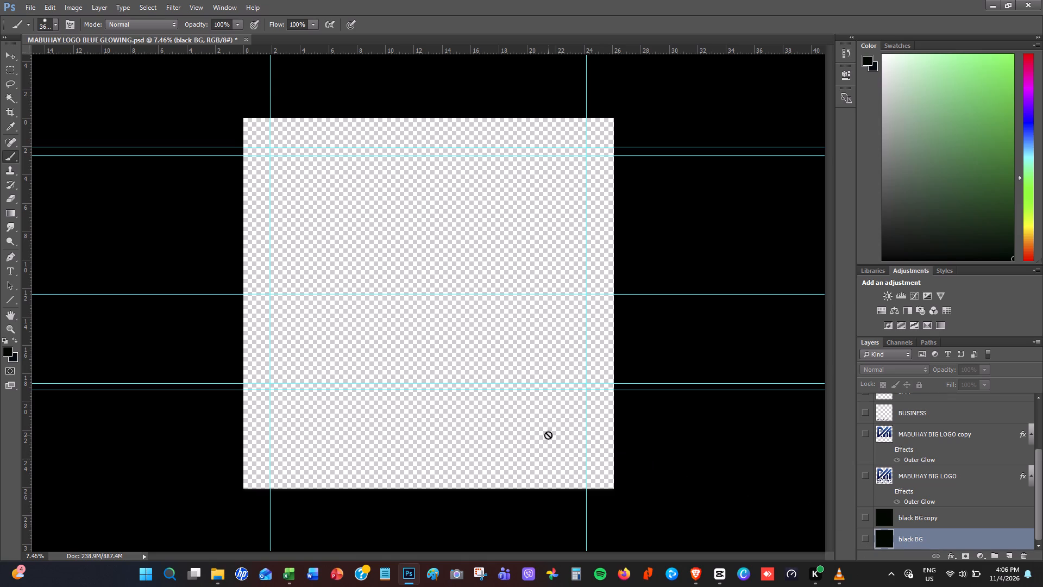
left_click(869, 517)
left_click(869, 517)
left_click(869, 517)
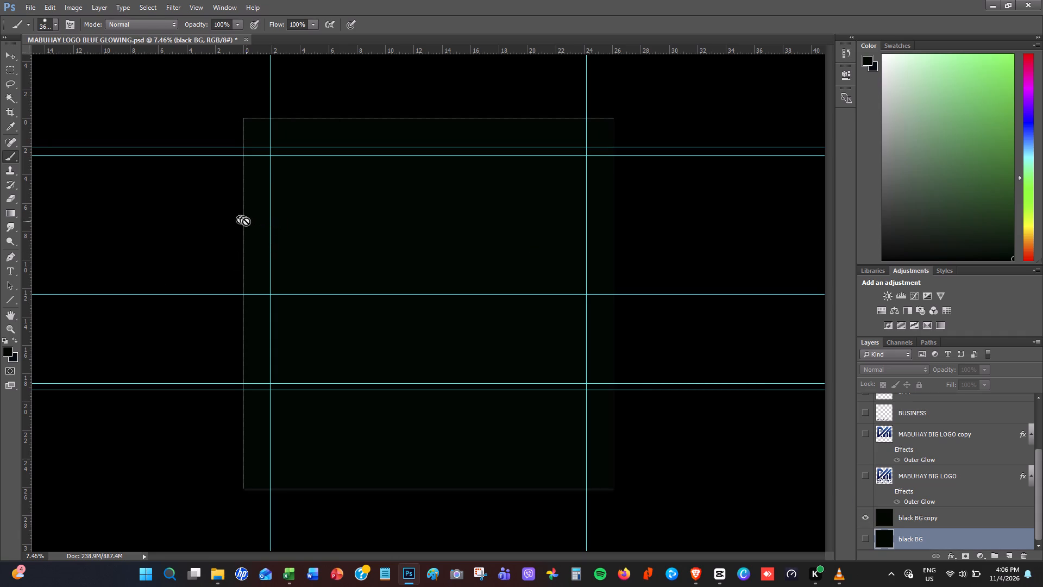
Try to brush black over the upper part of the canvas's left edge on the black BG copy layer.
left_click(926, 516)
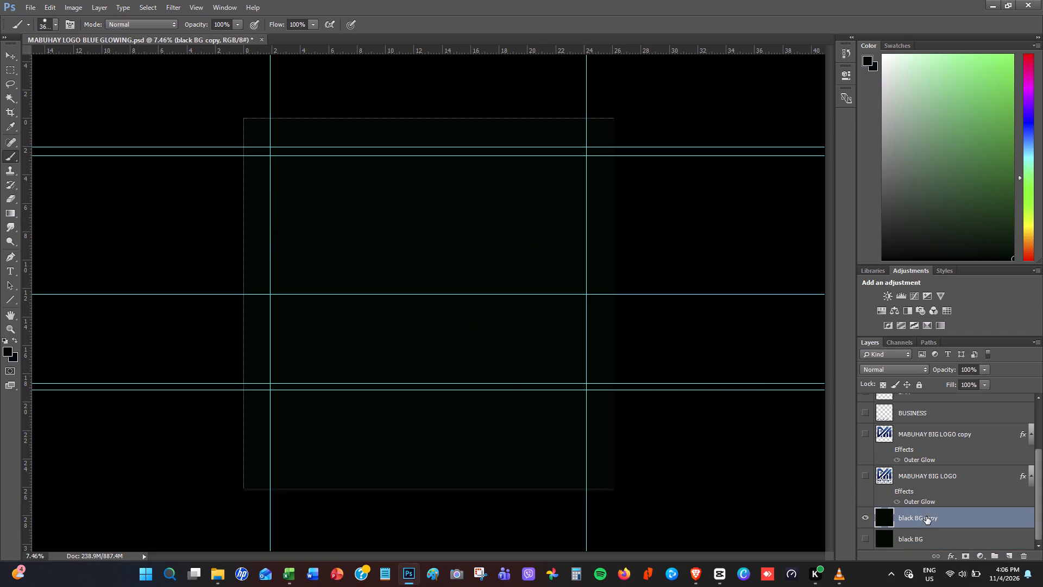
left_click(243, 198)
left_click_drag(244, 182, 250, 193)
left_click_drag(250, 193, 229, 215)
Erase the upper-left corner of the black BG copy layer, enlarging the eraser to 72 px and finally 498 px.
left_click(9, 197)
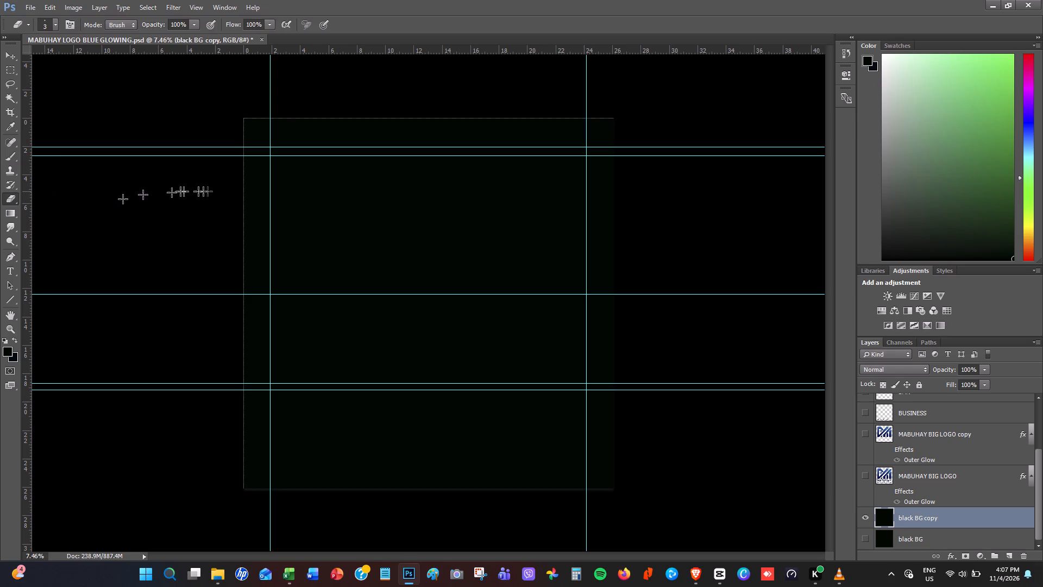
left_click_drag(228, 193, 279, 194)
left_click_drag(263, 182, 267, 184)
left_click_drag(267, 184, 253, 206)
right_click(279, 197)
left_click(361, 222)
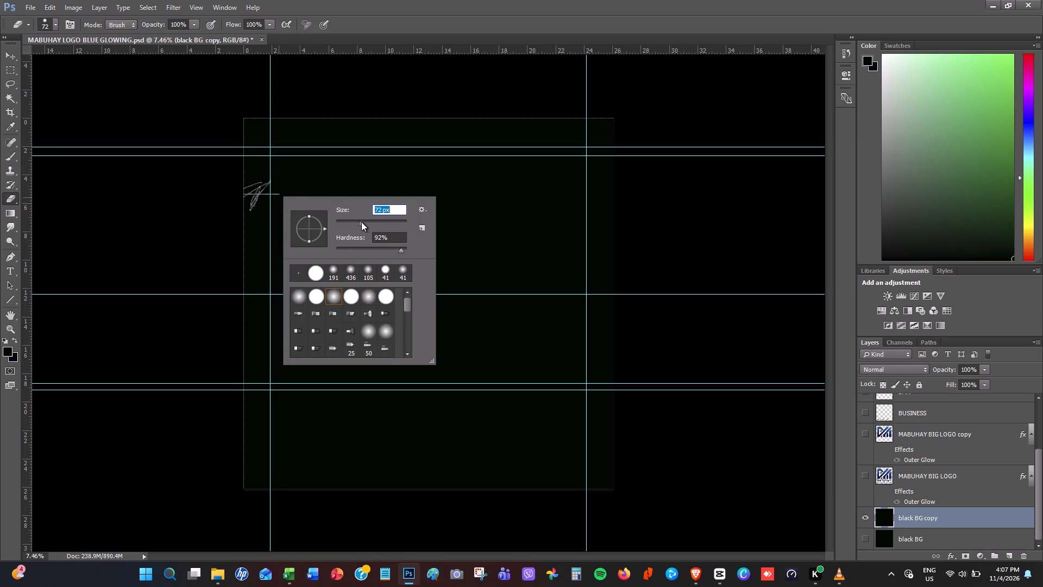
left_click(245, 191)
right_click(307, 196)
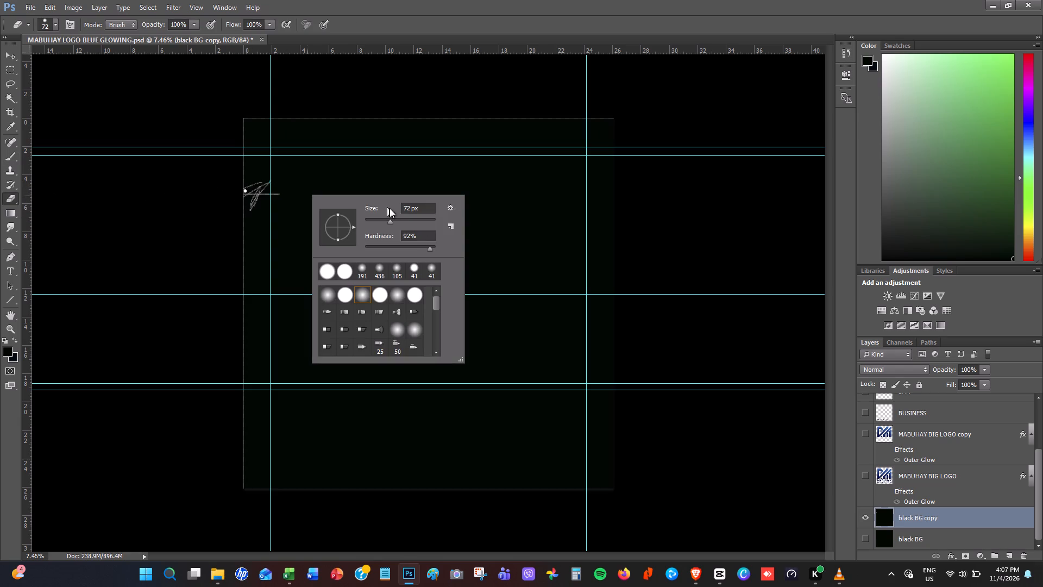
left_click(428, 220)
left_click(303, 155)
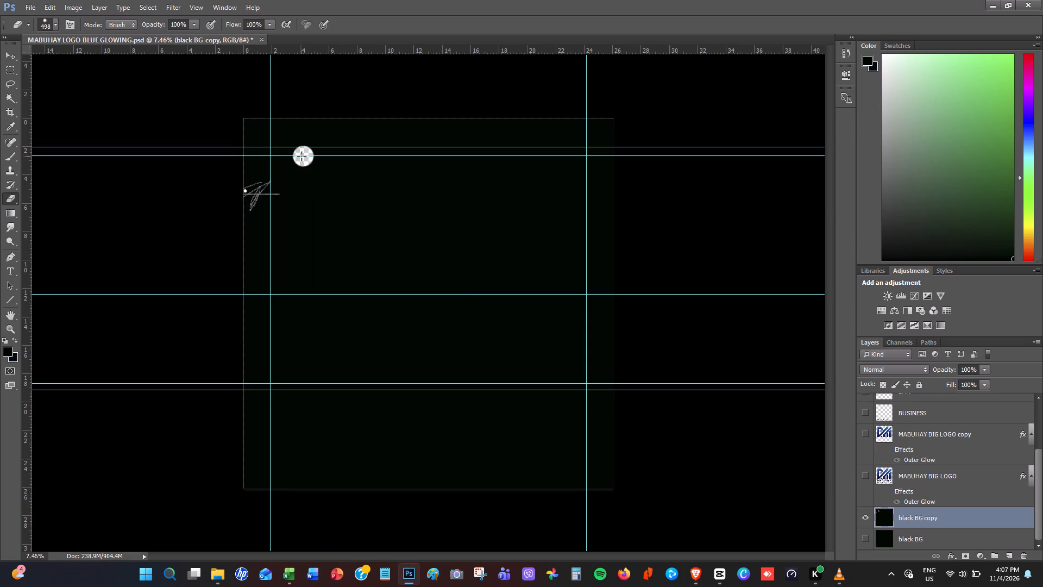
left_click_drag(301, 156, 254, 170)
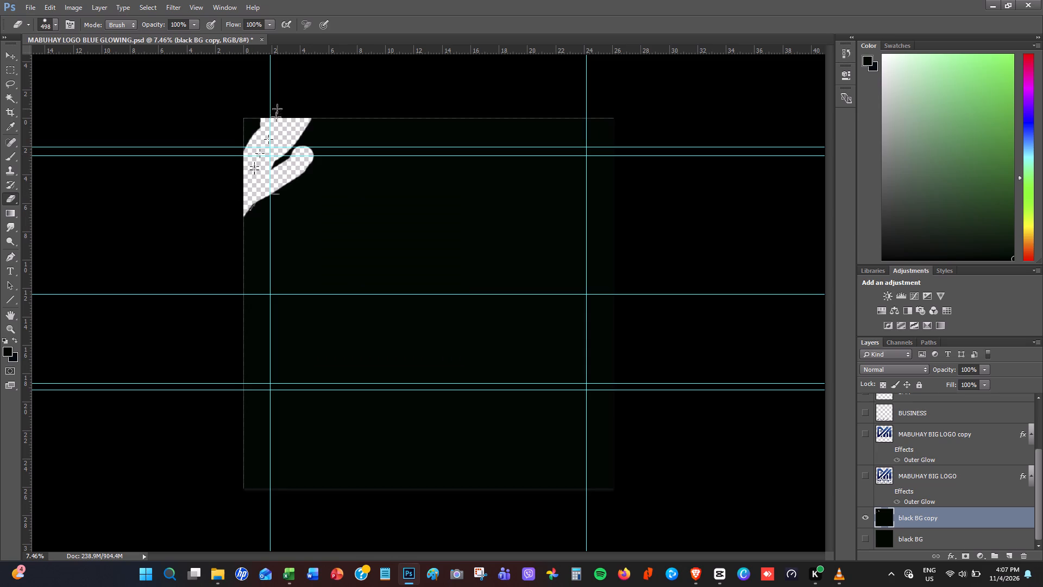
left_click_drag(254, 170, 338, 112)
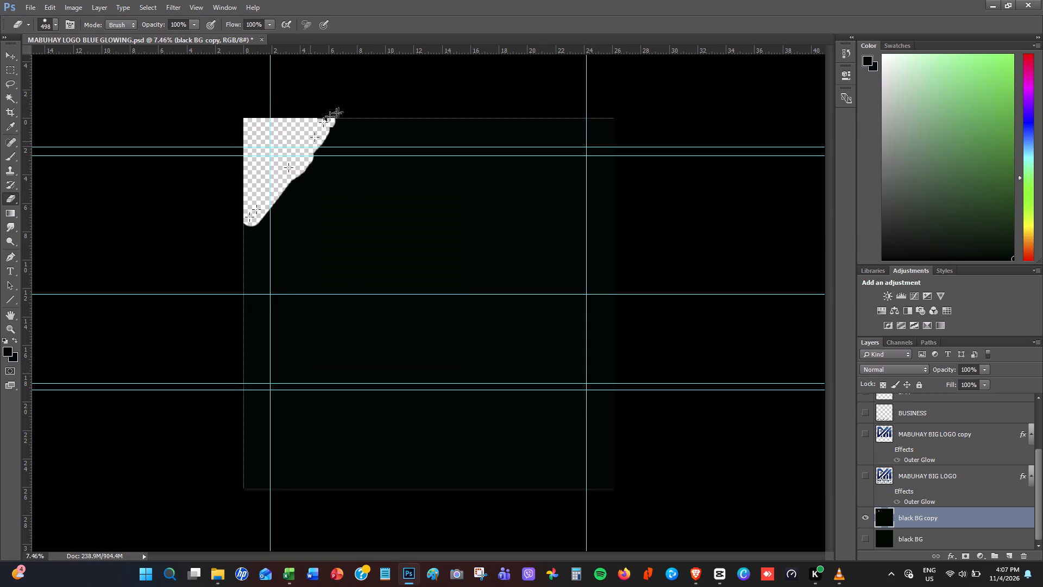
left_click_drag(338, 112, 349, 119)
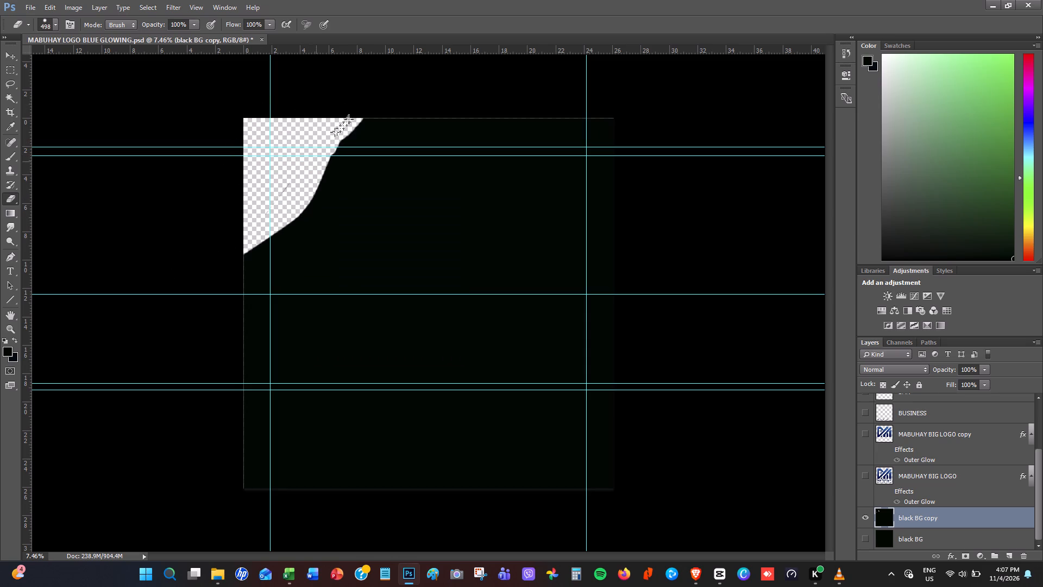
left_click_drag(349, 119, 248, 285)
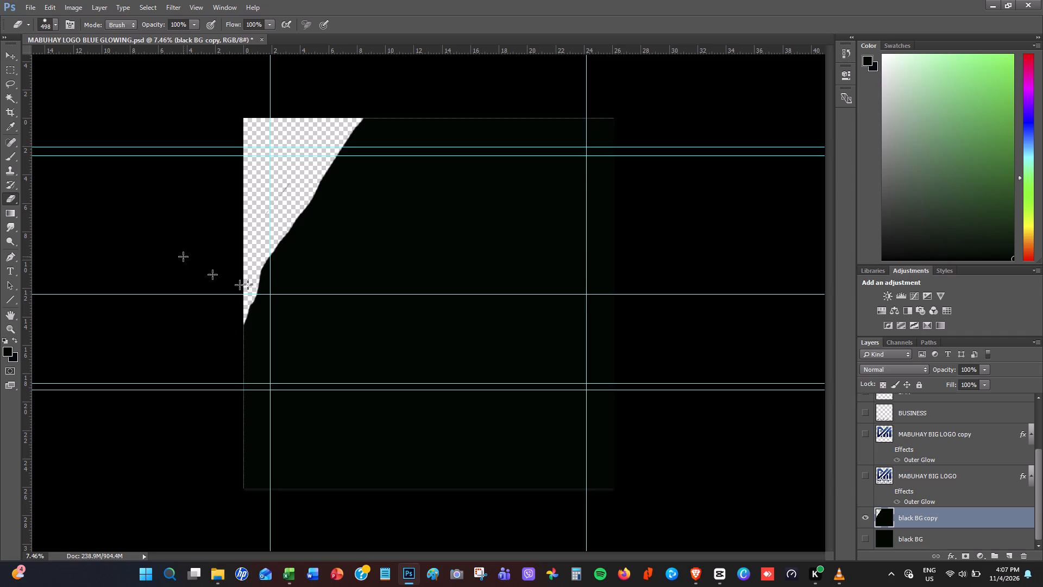
Brush black over the erased corner of black BG copy and along the canvas's left, top and bottom edges.
left_click(9, 157)
left_click_drag(255, 165, 219, 197)
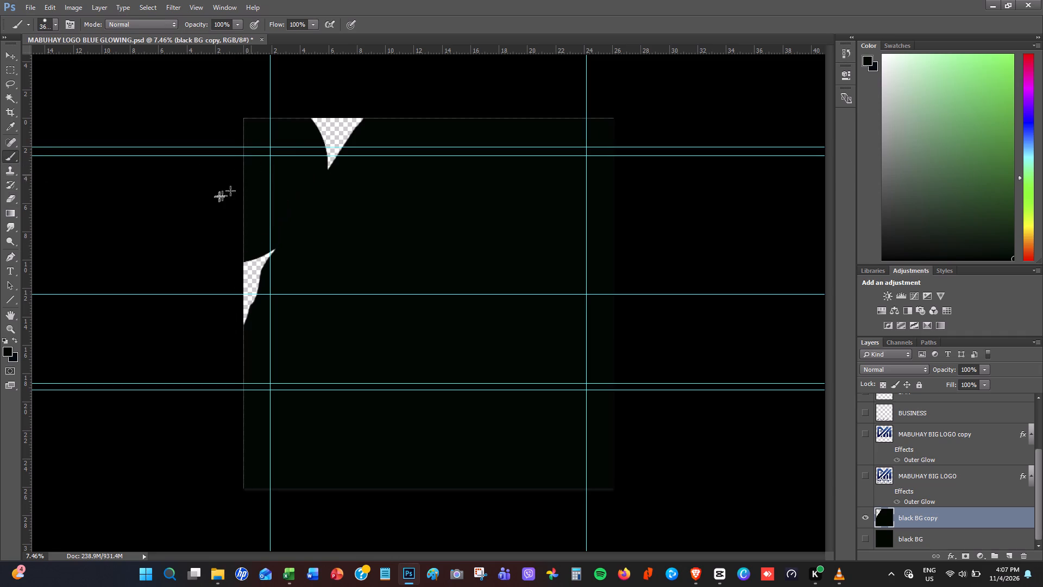
left_click_drag(219, 197, 219, 197)
left_click_drag(237, 188, 232, 335)
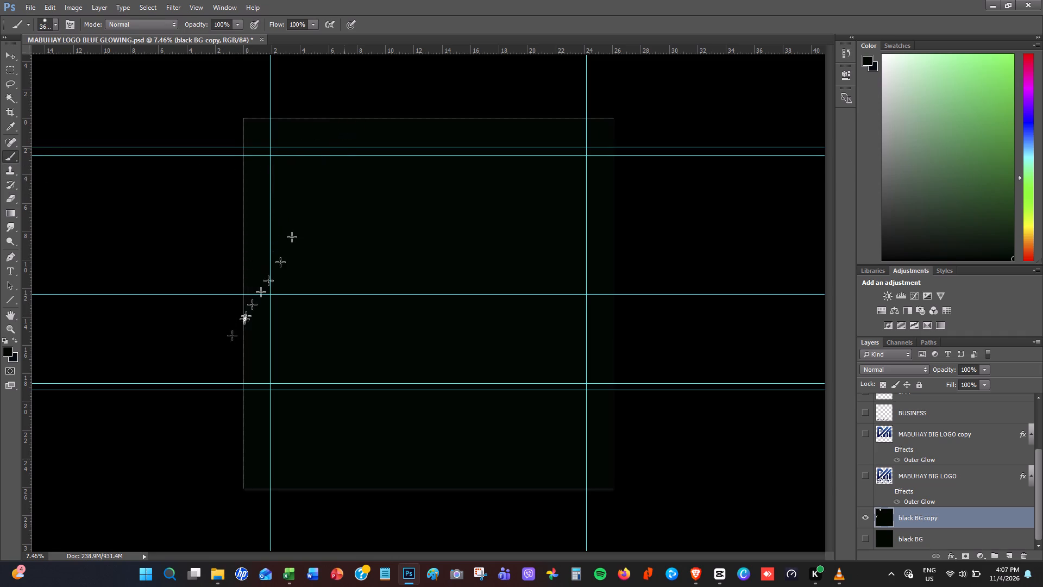
left_click_drag(232, 335, 279, 121)
left_click_drag(248, 118, 615, 117)
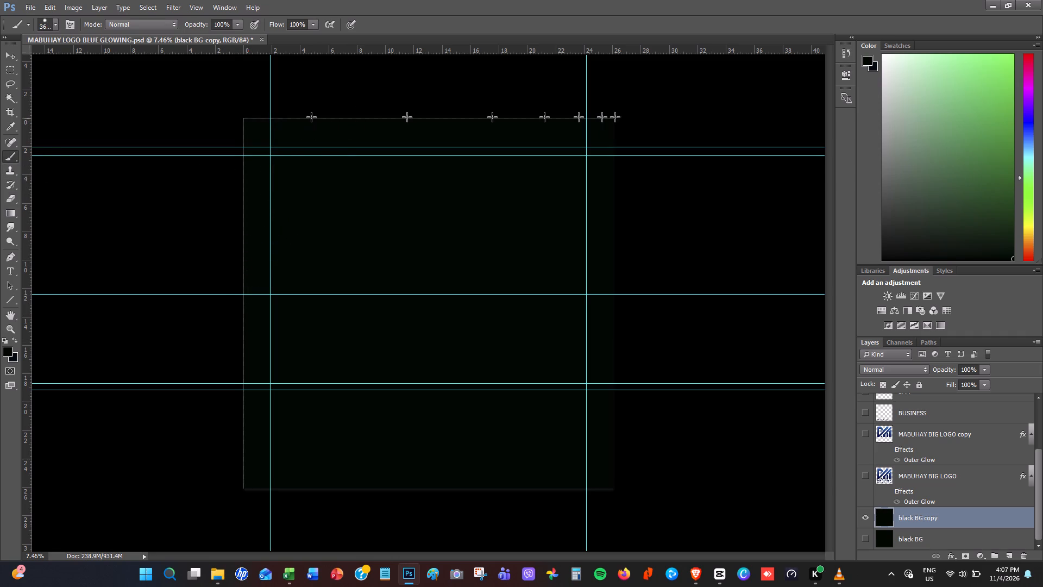
left_click_drag(615, 117, 637, 117)
left_click_drag(259, 396, 242, 515)
left_click_drag(256, 490, 606, 483)
left_click_drag(606, 483, 631, 482)
Check the repainted black BG copy layer by switching its visibility off and on.
left_click(866, 518)
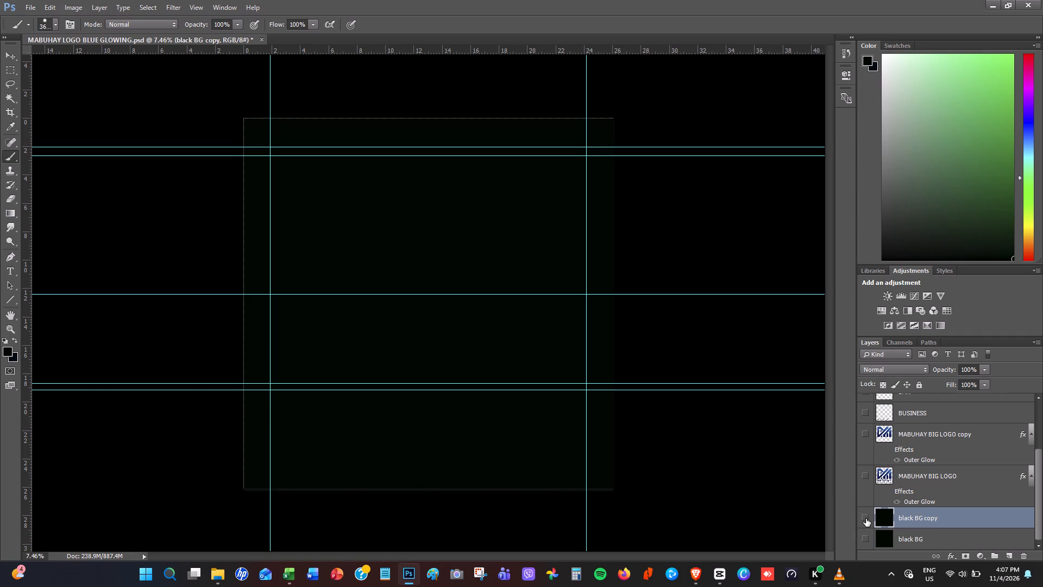
left_click(866, 519)
Show the MABUHAY BIG LOGO copy, BUSINESS, BAR and MABUHAY layers again.
left_click(869, 432)
scroll(926, 446, "up", 1)
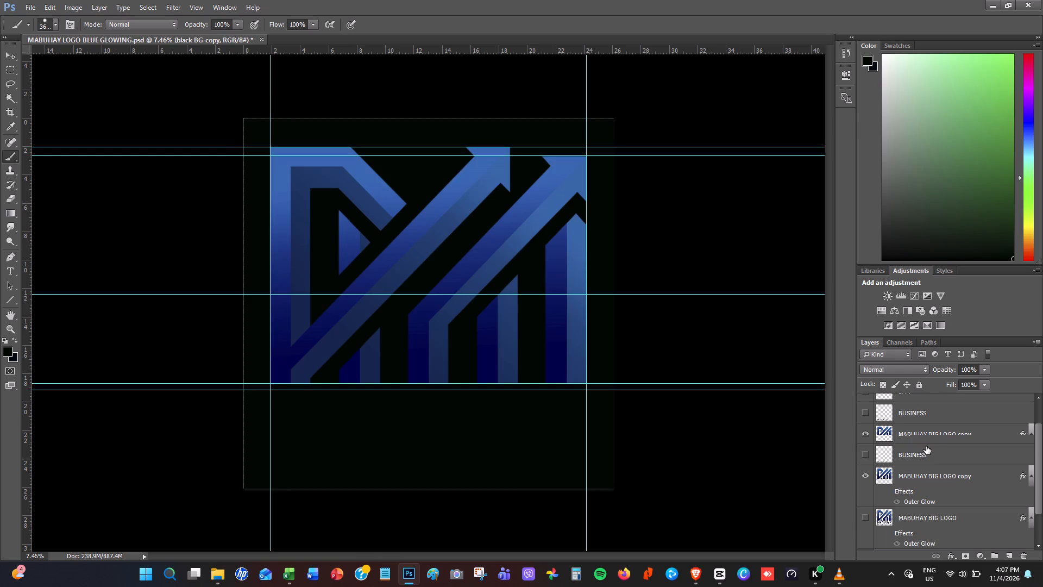
left_click(866, 453)
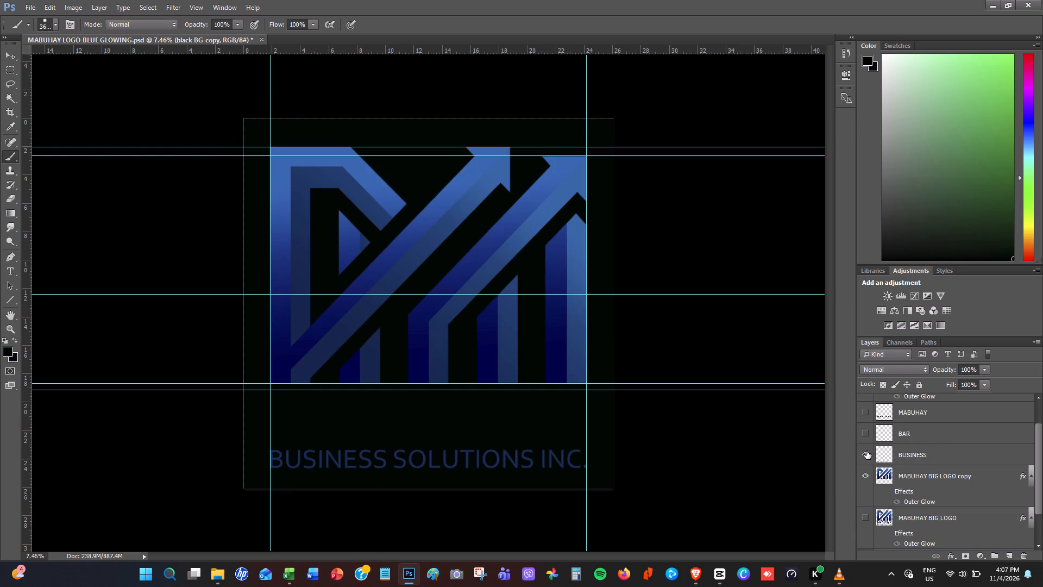
left_click(868, 431)
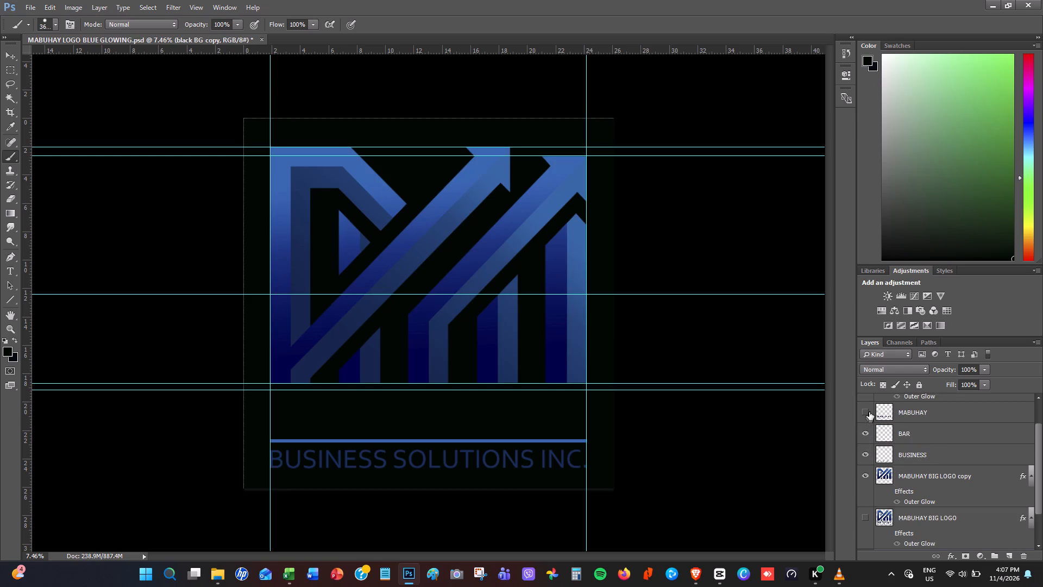
left_click(869, 412)
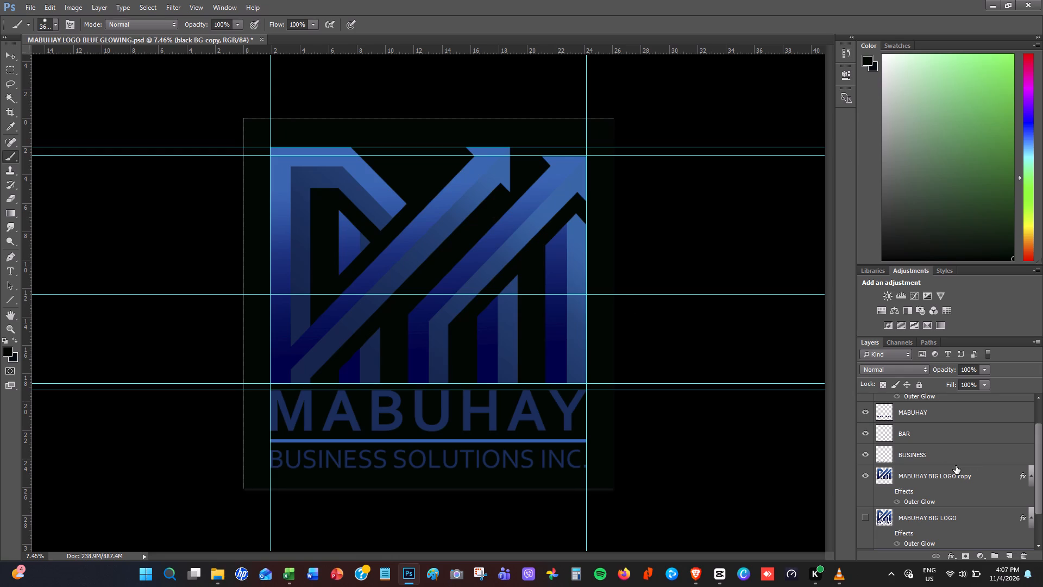
Hide the black BG copy layer so the logo sits on a transparent background.
scroll(956, 466, "down", 2)
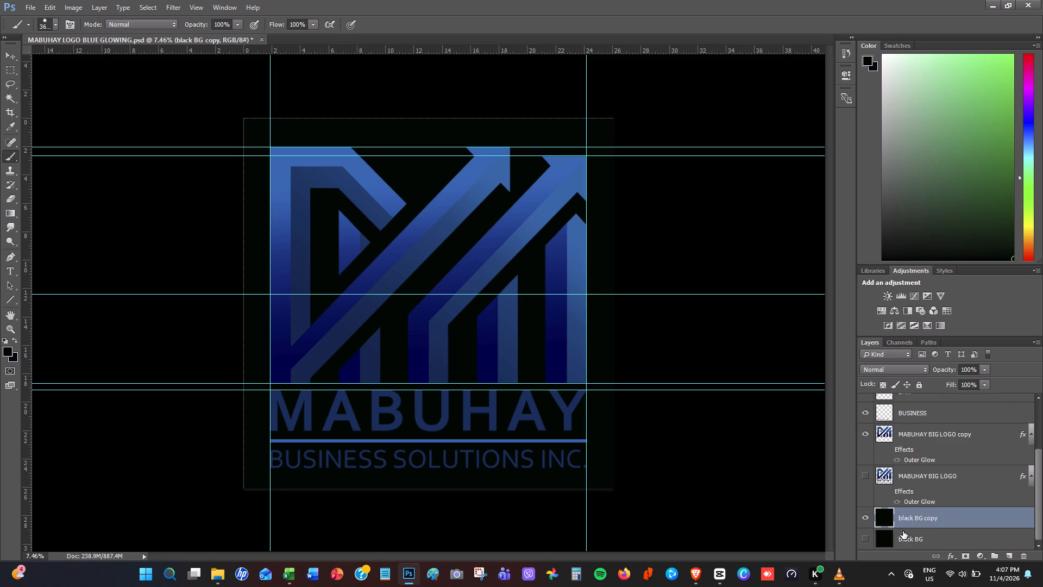
left_click(866, 519)
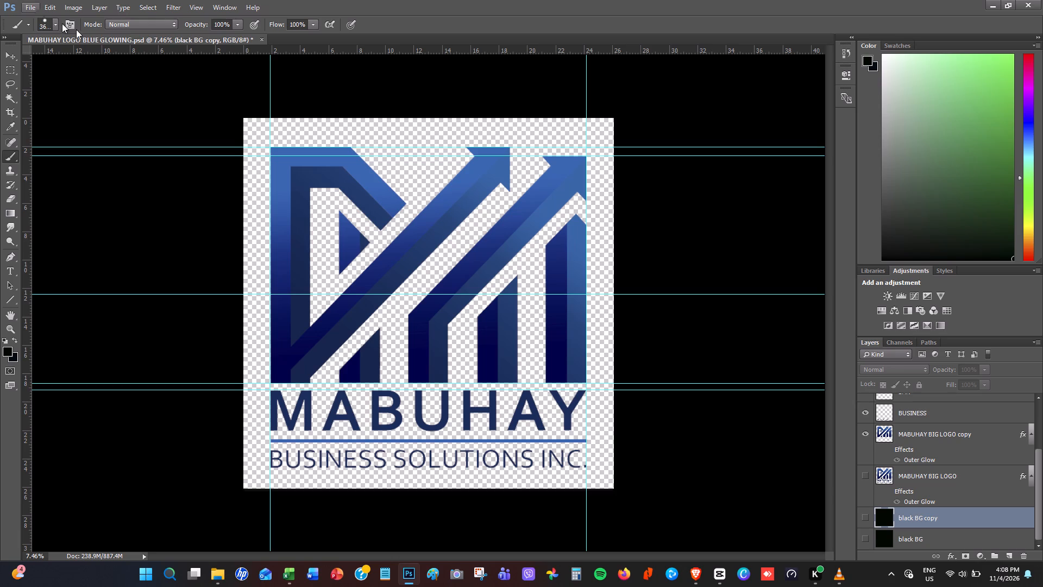
Recolour the BAR layer's line by selecting its pixels, painting them with dark blue sampled from the MABUHAY lettering, and deselecting.
scroll(941, 488, "up", 1)
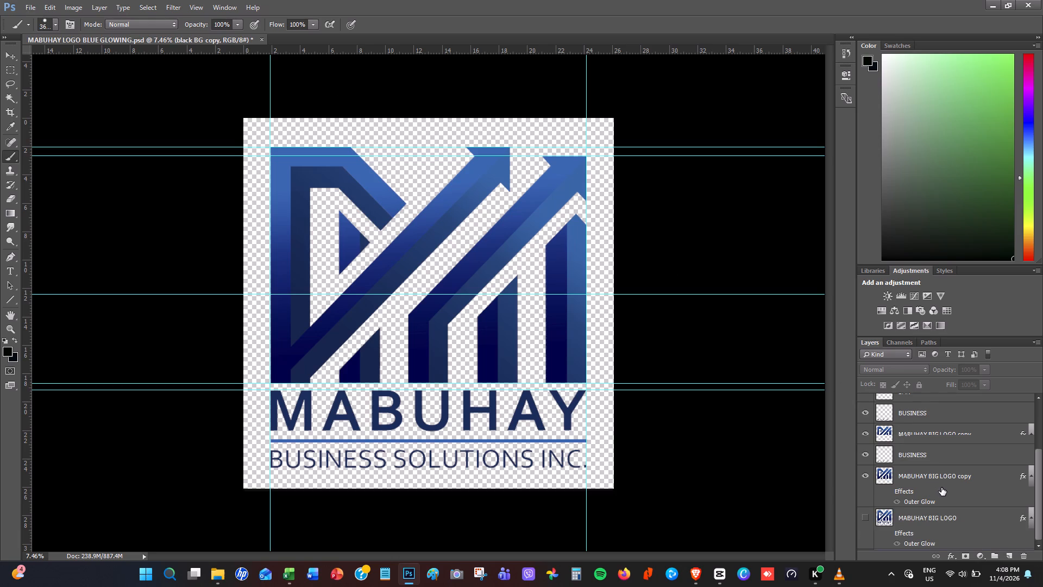
left_click(902, 430)
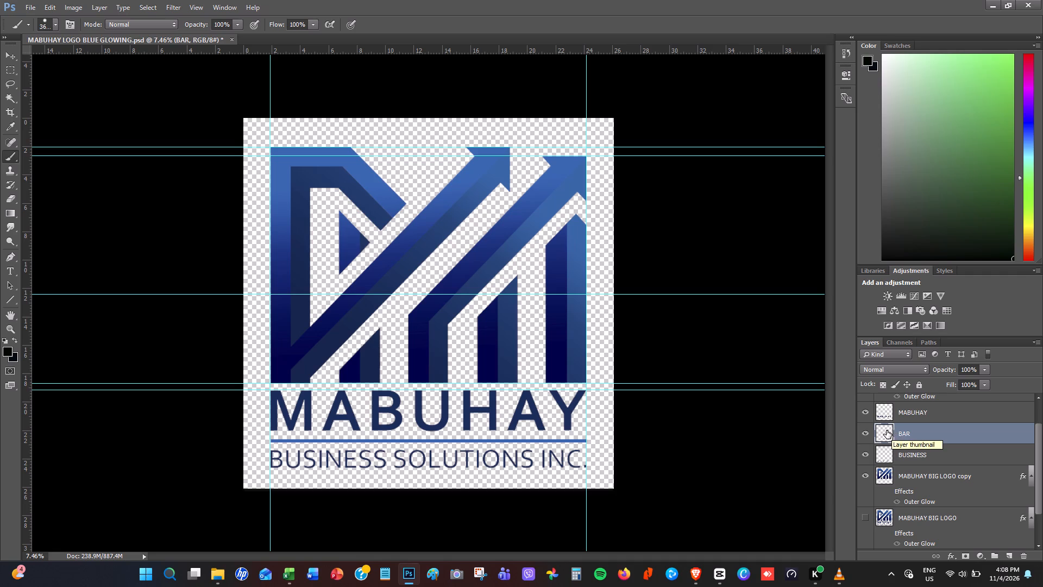
right_click(887, 430)
left_click(923, 198)
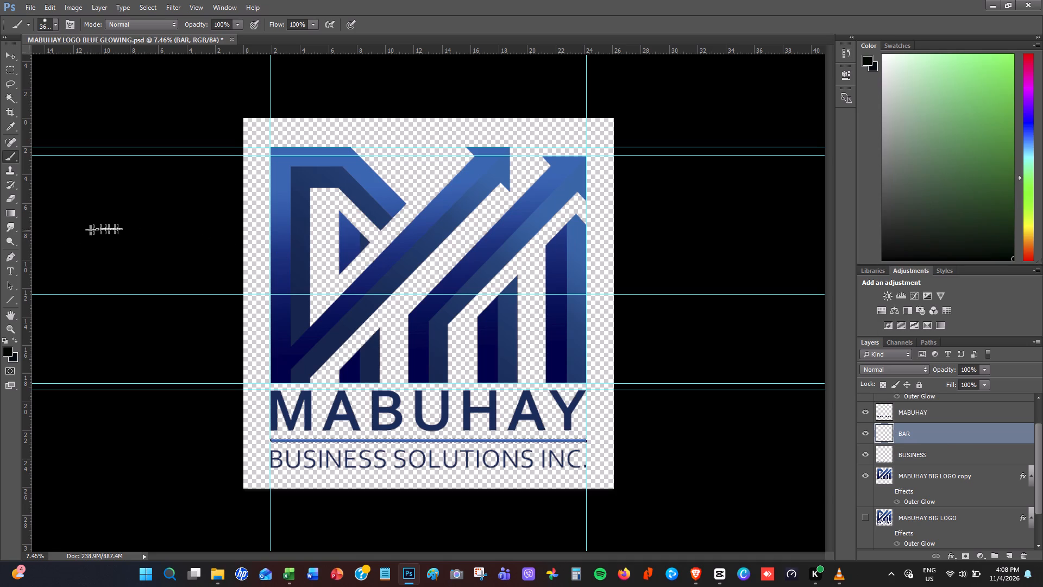
left_click(10, 127)
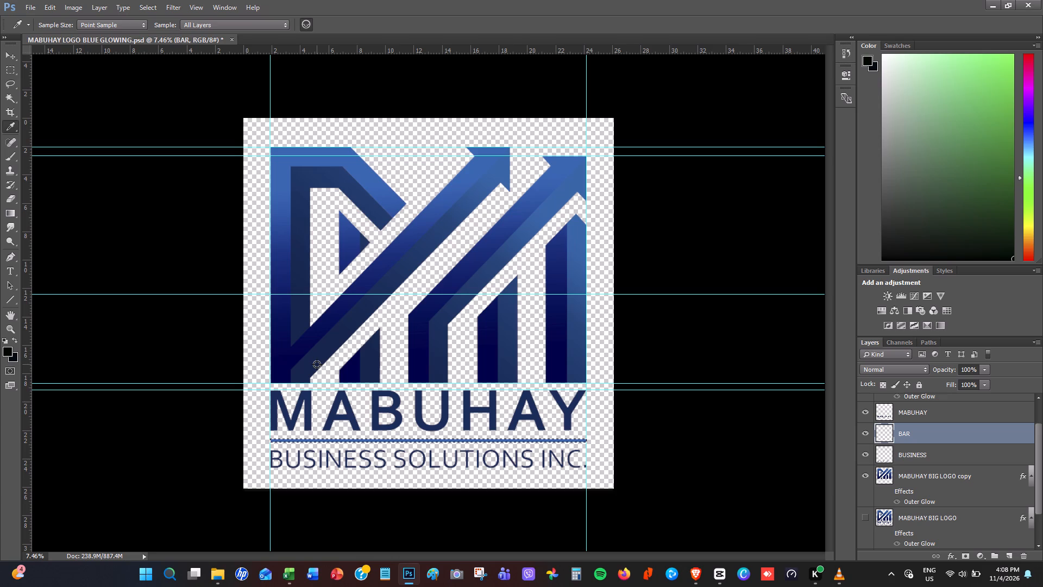
left_click(334, 411)
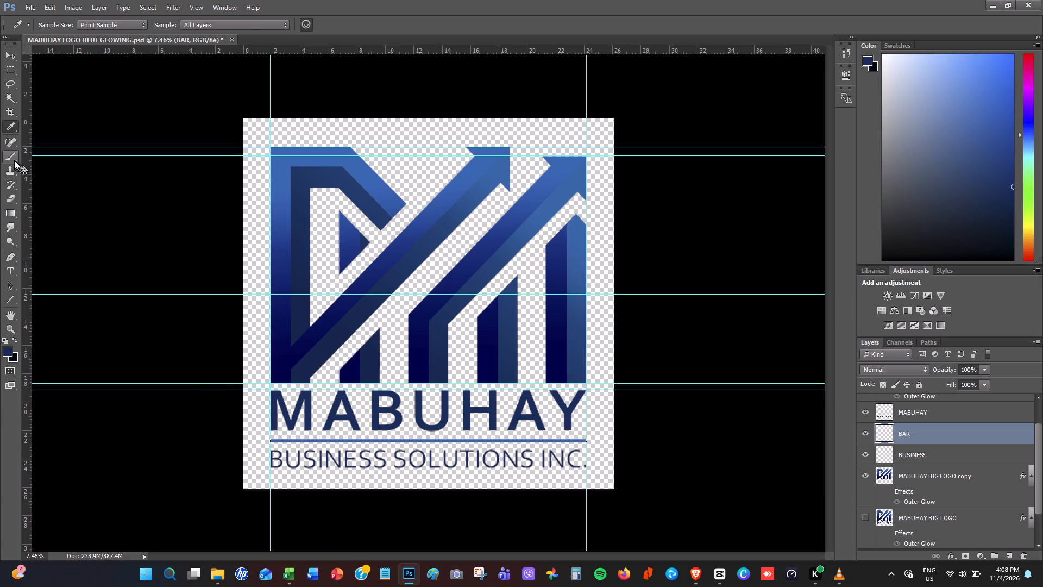
left_click(13, 159)
left_click(297, 441)
left_click_drag(307, 442, 577, 449)
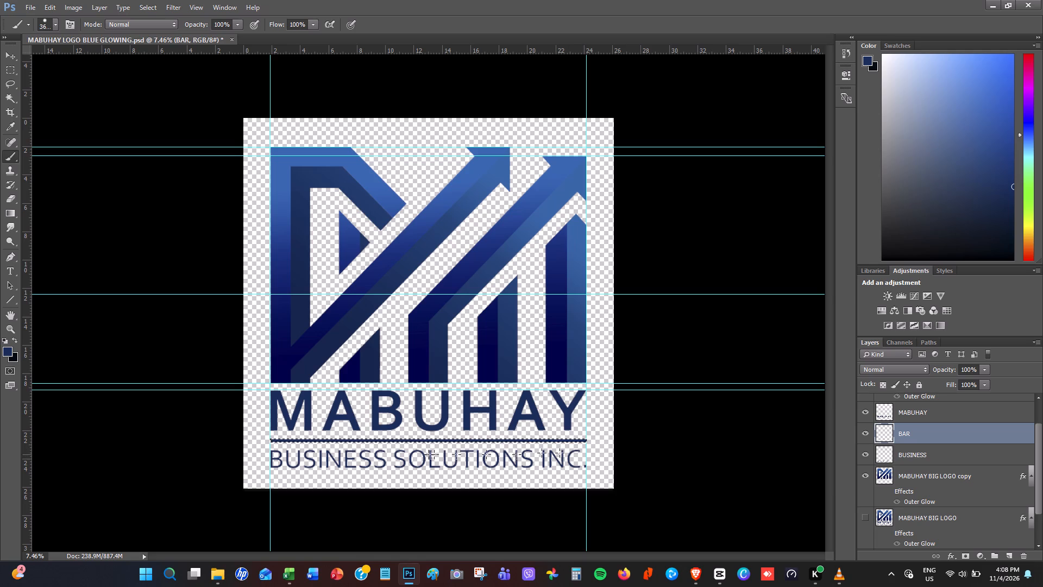
left_click_drag(292, 444, 260, 444)
key("ctrl+d")
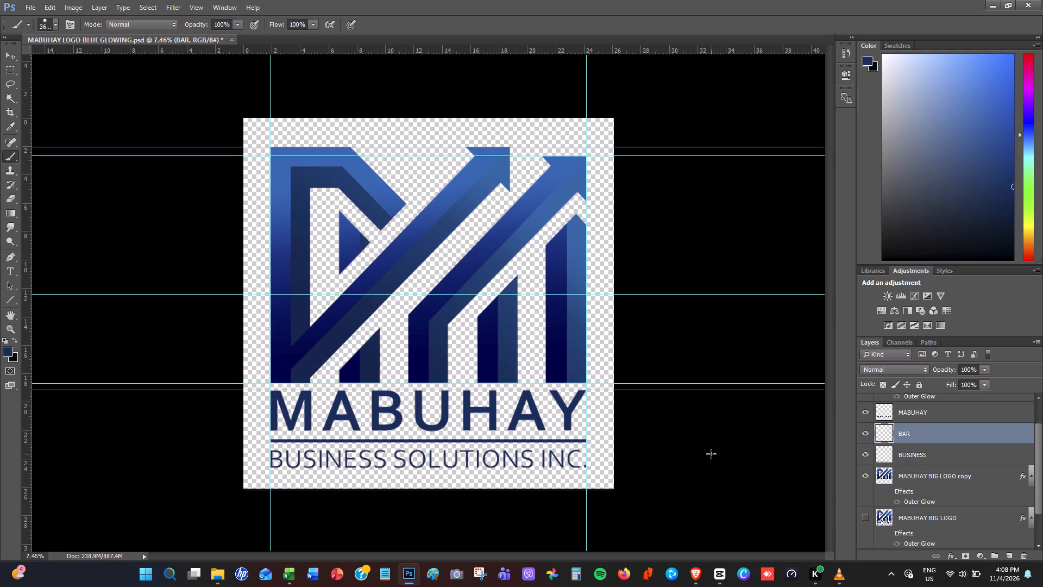
scroll(299, 455, "up", 2, "alt")
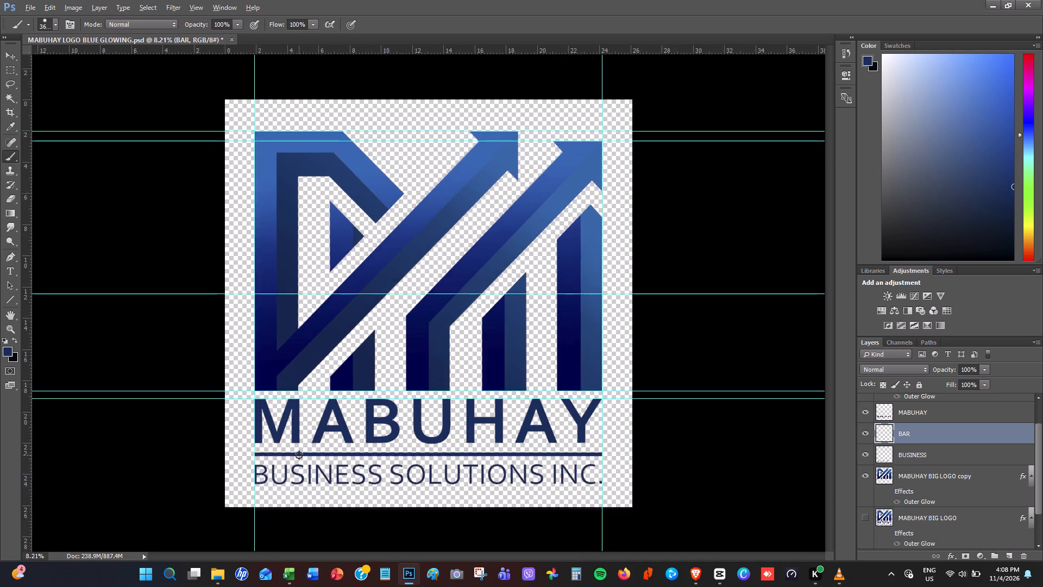
scroll(299, 455, "up", 2, "alt")
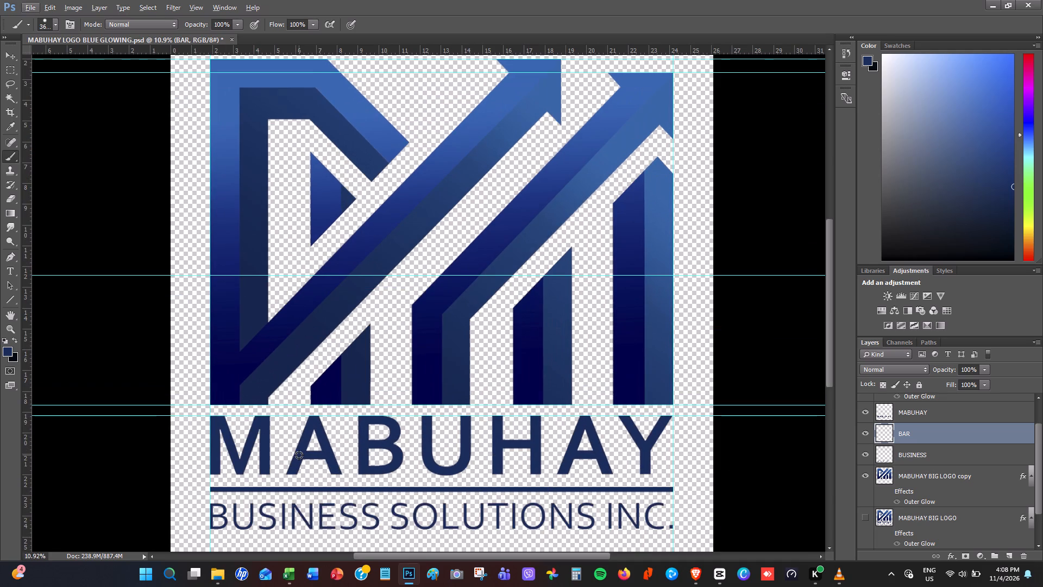
Add a Gradient Overlay to the MABUHAY layer and base its gradient on the Foreground to Background preset.
left_click(929, 414)
right_click(929, 414)
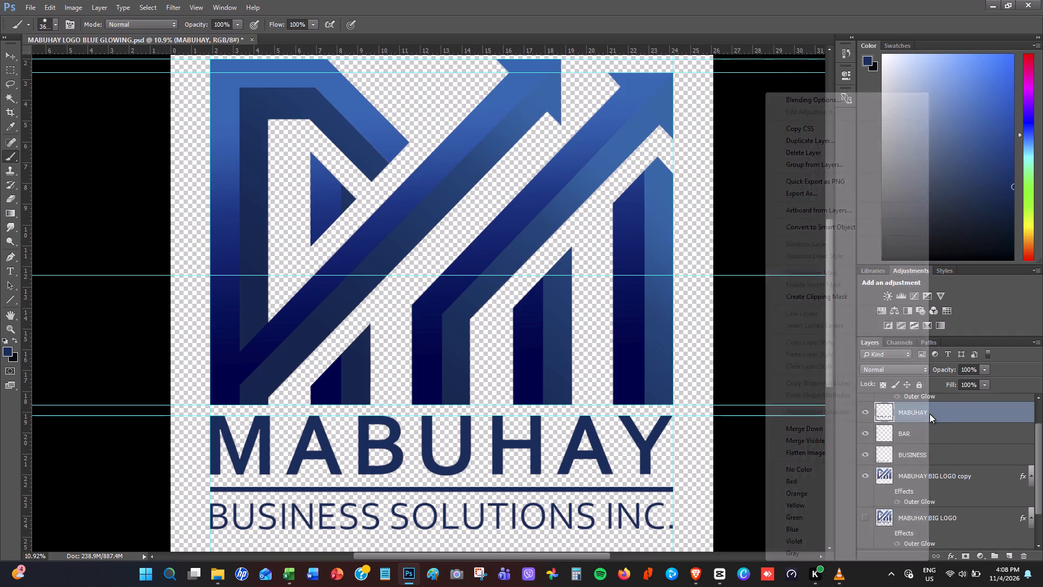
left_click(815, 101)
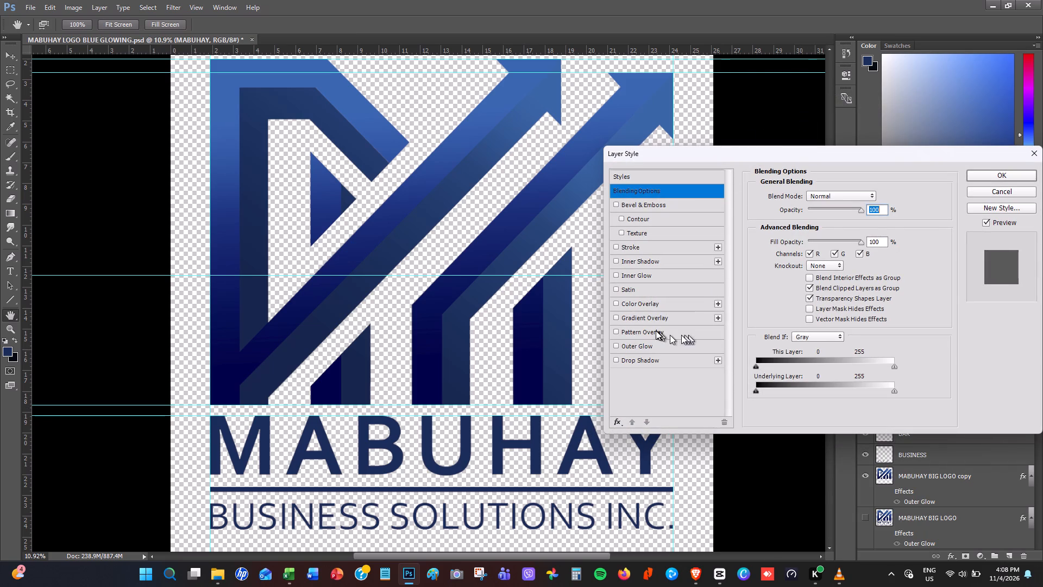
left_click(614, 319)
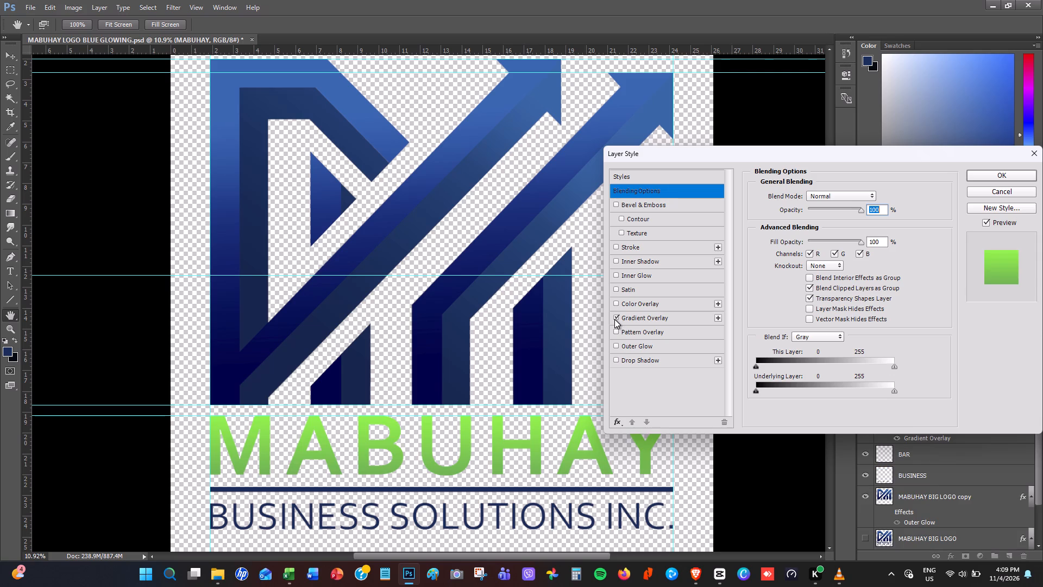
left_click(649, 315)
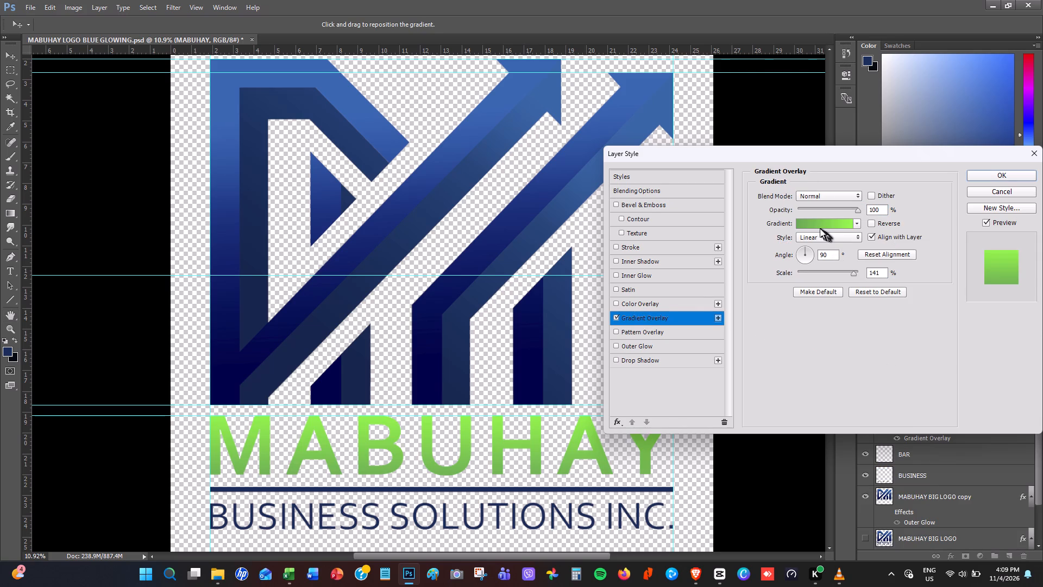
left_click(811, 224)
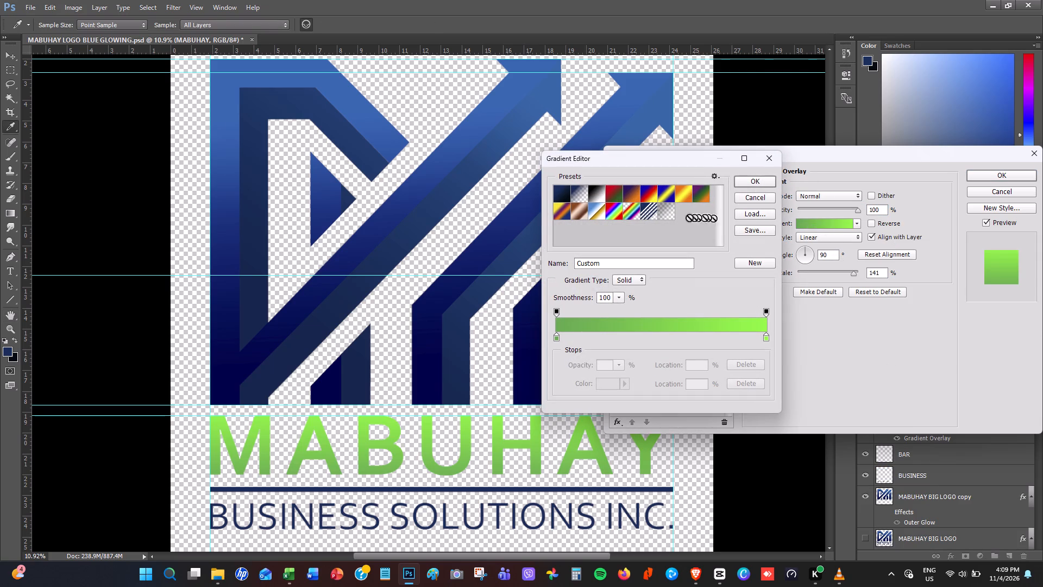
left_click(562, 193)
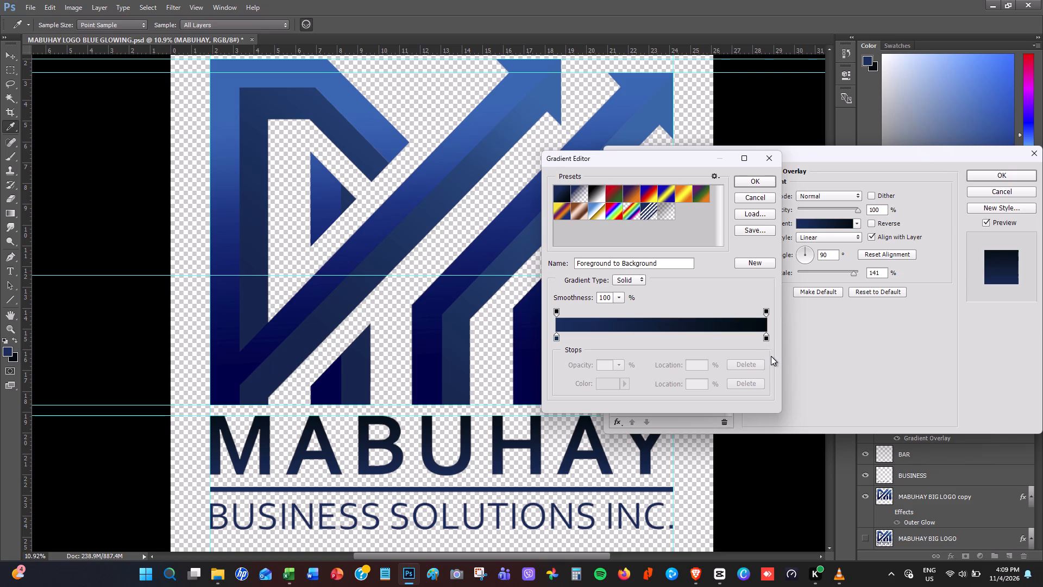
Set the gradient's end colour stop at 100% to dark navy 011d3f.
left_click(766, 339)
left_click(611, 385)
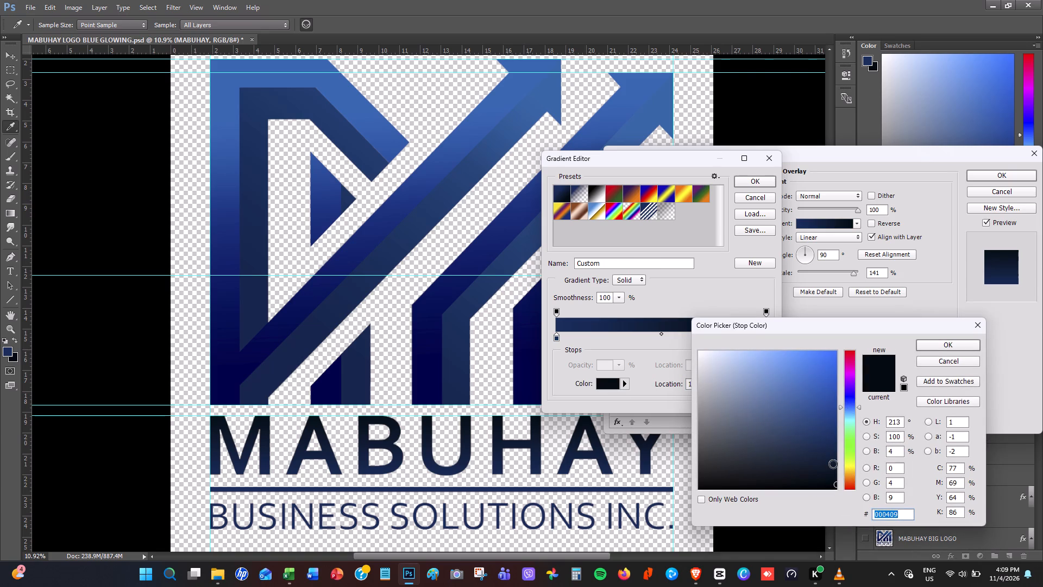
left_click(833, 464)
left_click(835, 447)
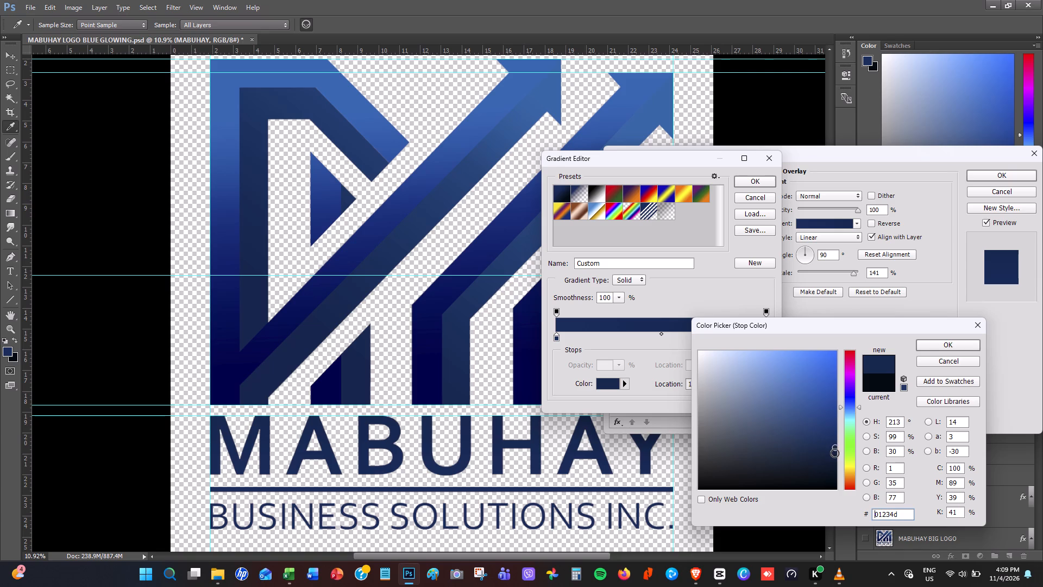
left_click(834, 455)
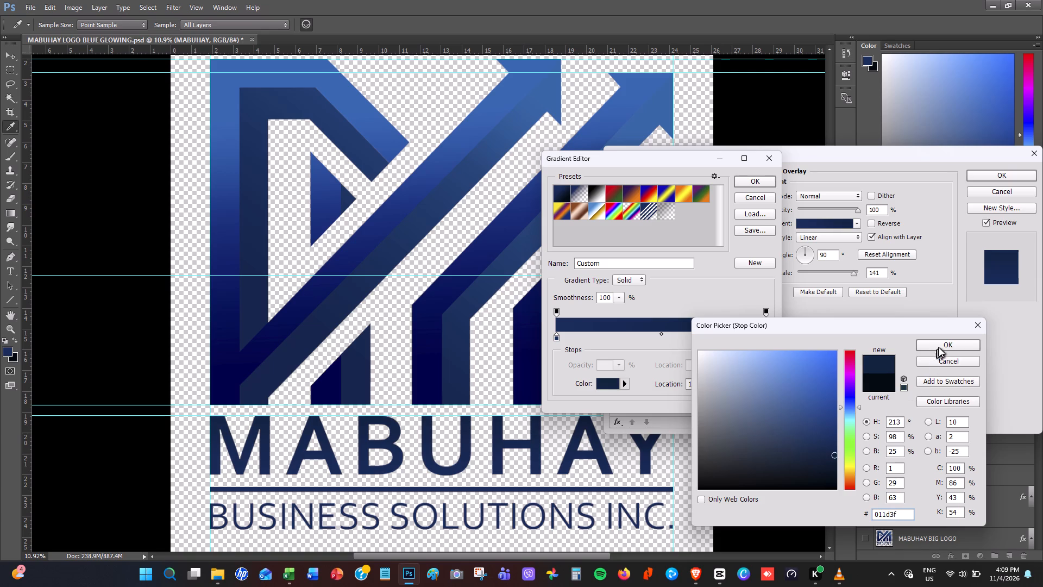
left_click(941, 344)
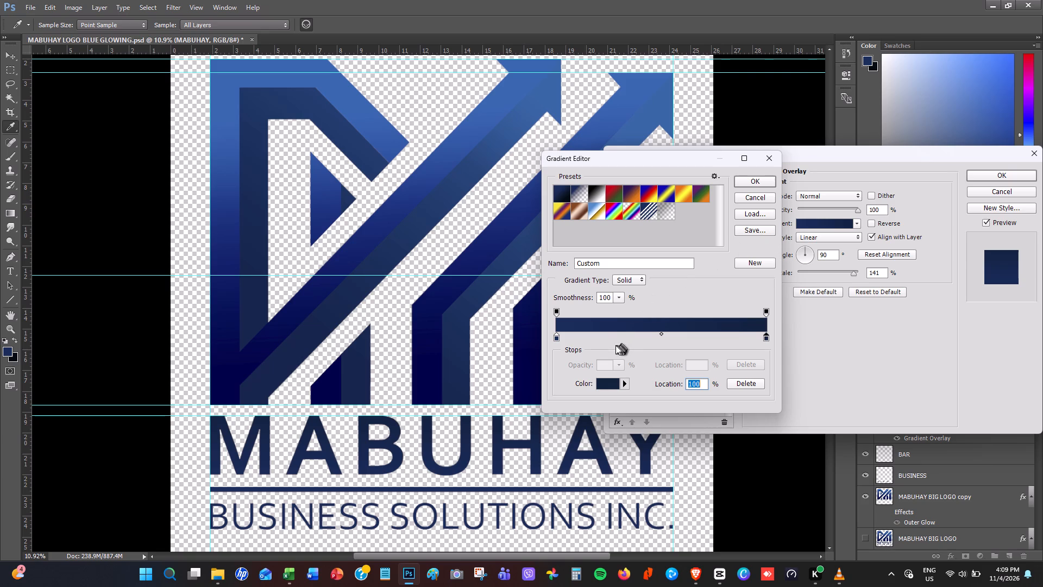
Set the gradient's start colour stop at 0% to blue 003182 sampled from the logo's diagonal arrow, and accept the gradient.
left_click(661, 334)
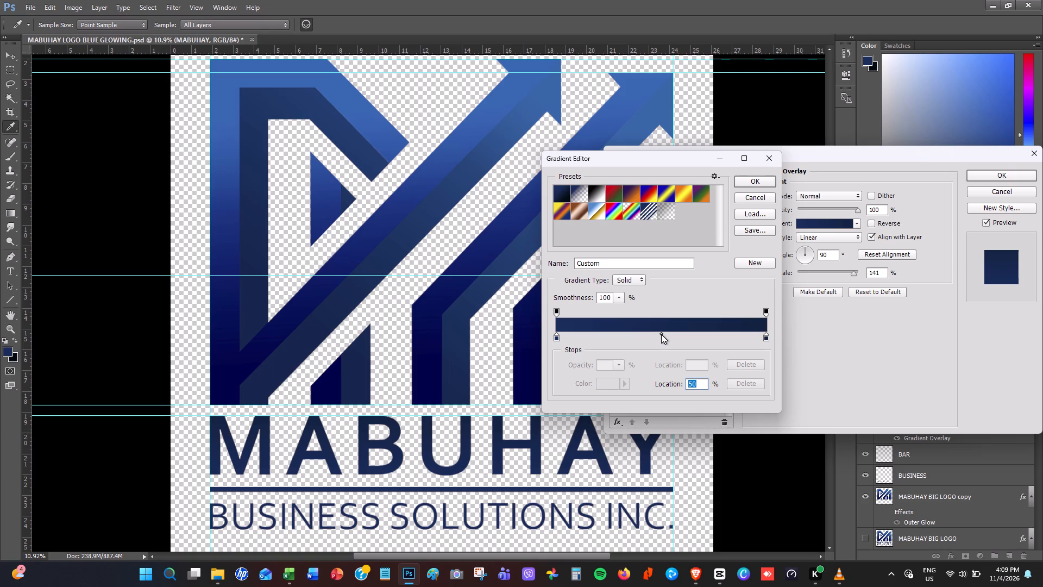
left_click(557, 339)
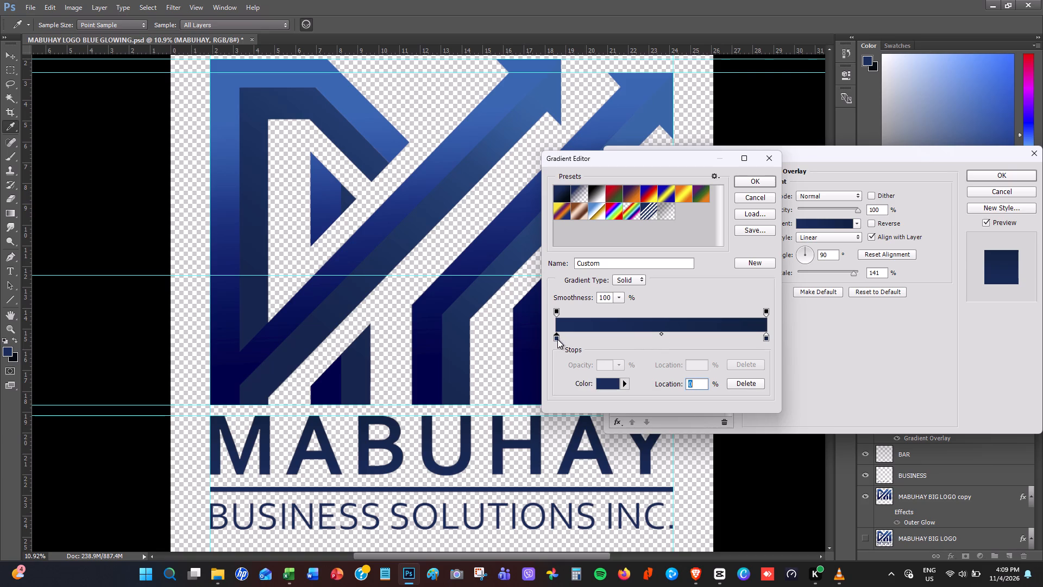
left_click(607, 385)
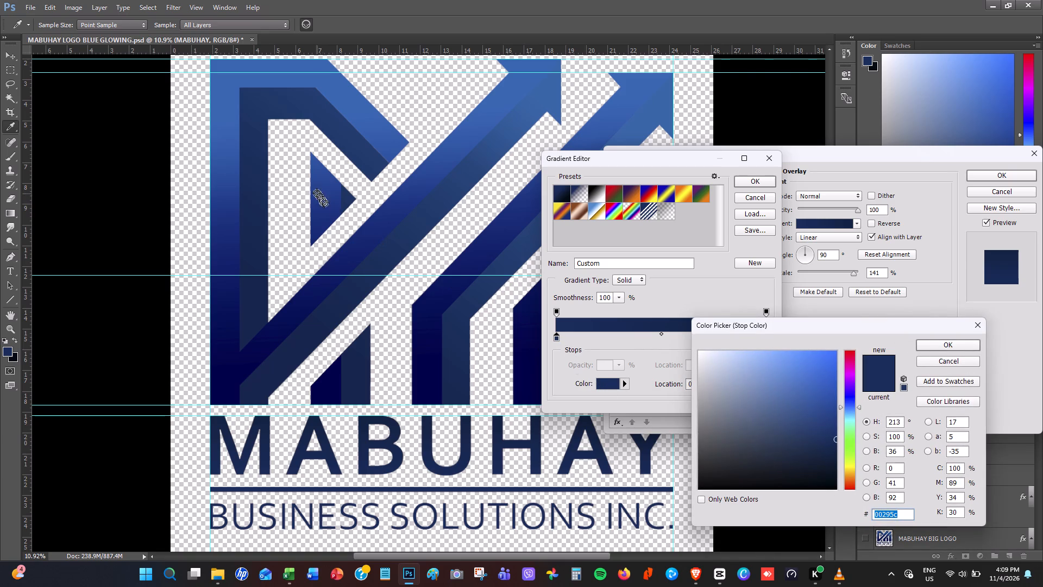
left_click(389, 216)
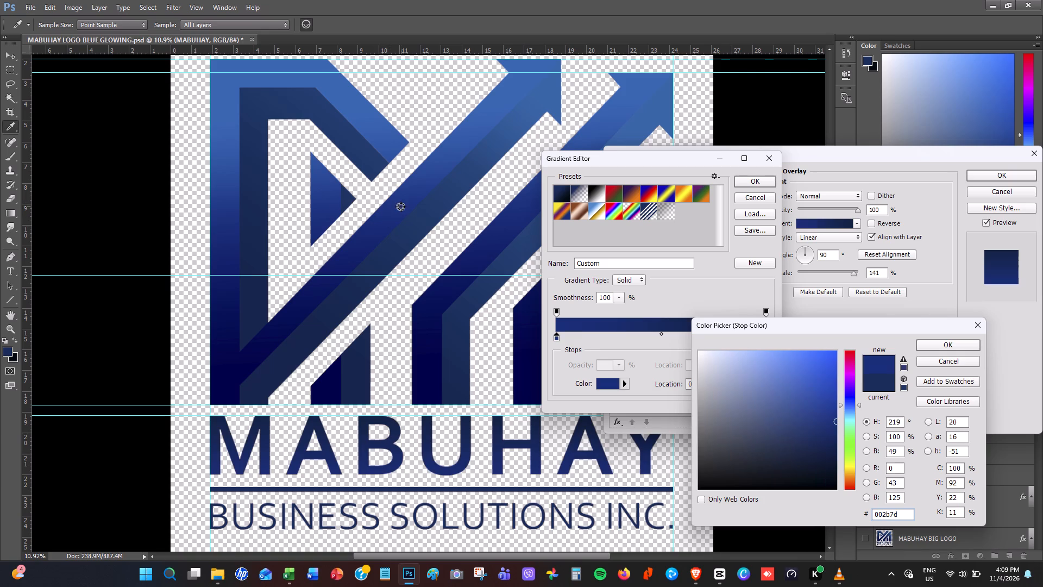
left_click(402, 204)
left_click(945, 345)
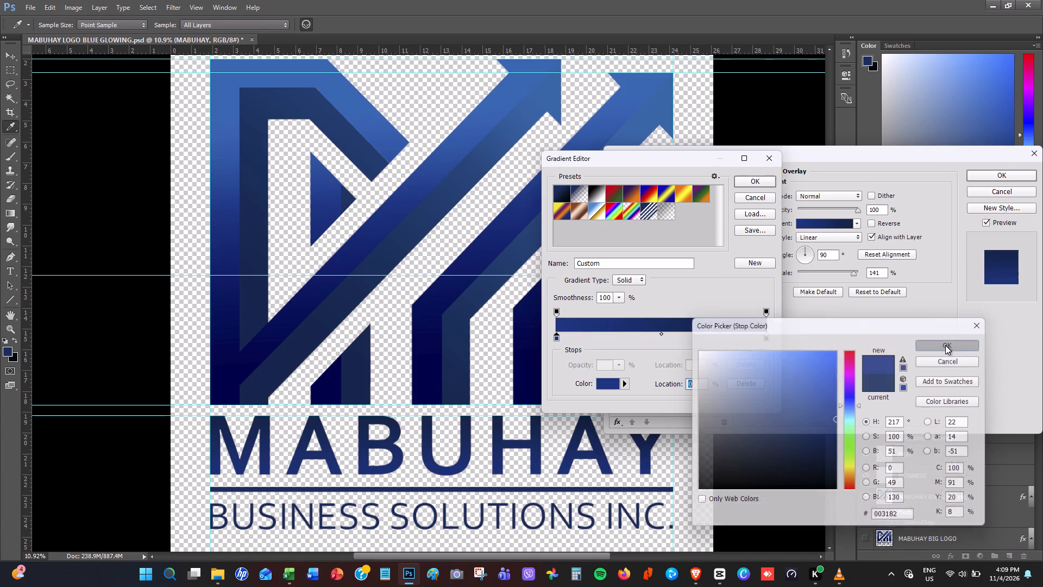
left_click(747, 182)
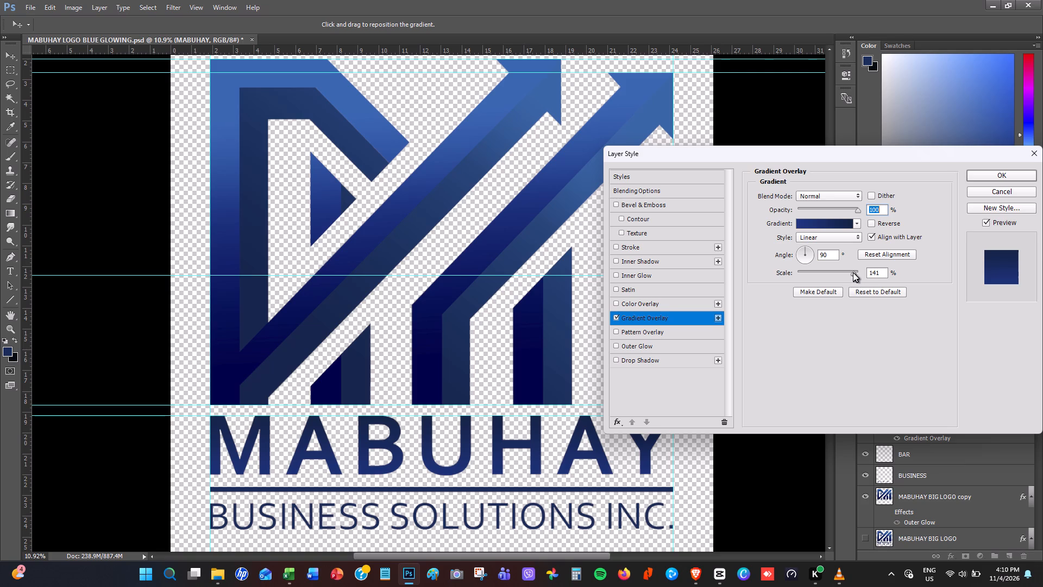
Set the MABUHAY gradient overlay's scale to 101%, reverse its direction, and apply the layer style.
left_click_drag(853, 274, 839, 274)
left_click_drag(839, 274, 822, 278)
left_click_drag(822, 278, 835, 280)
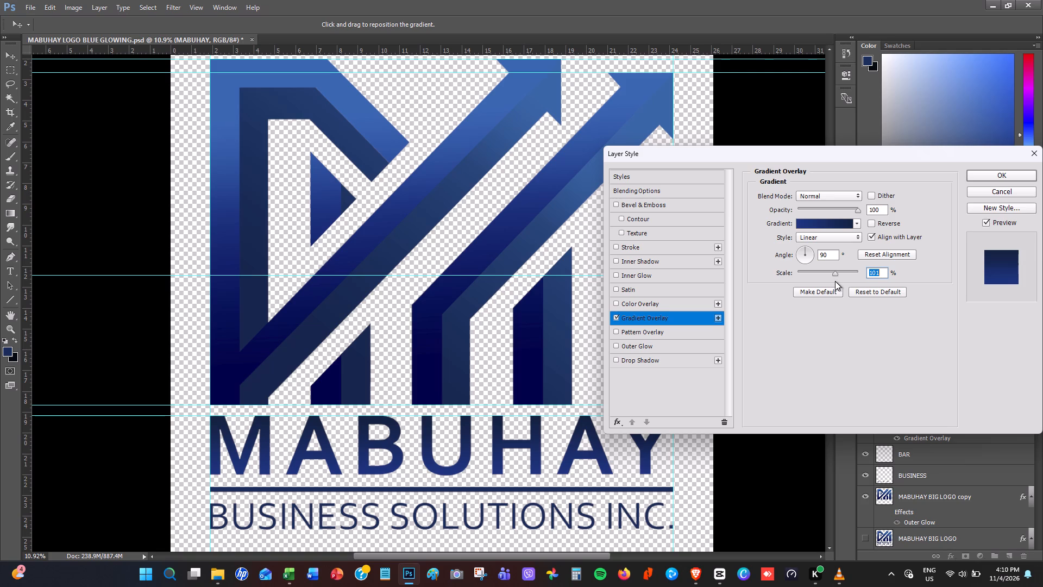
left_click(872, 222)
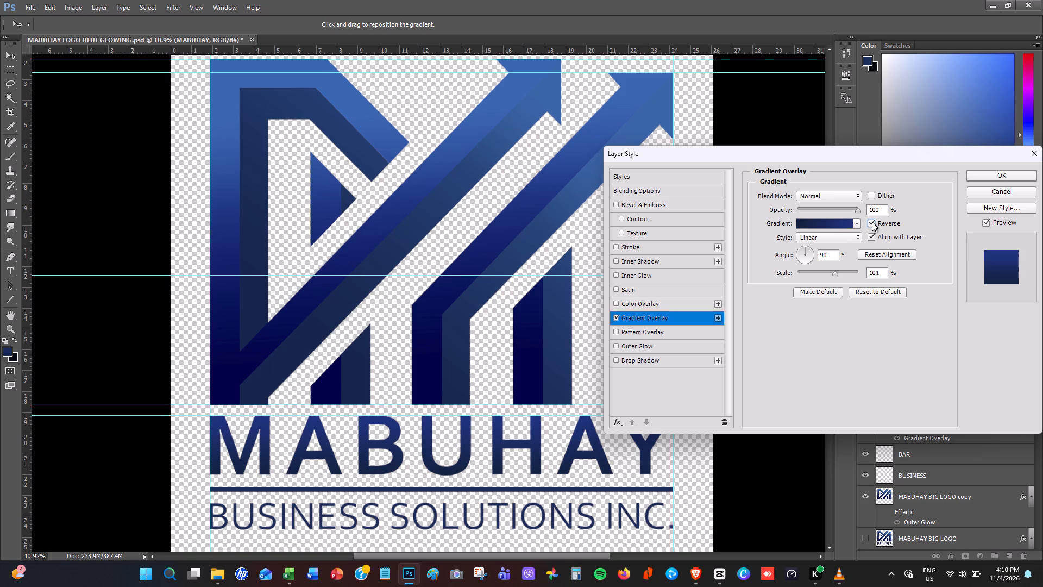
left_click(872, 222)
left_click(872, 222)
left_click(1003, 176)
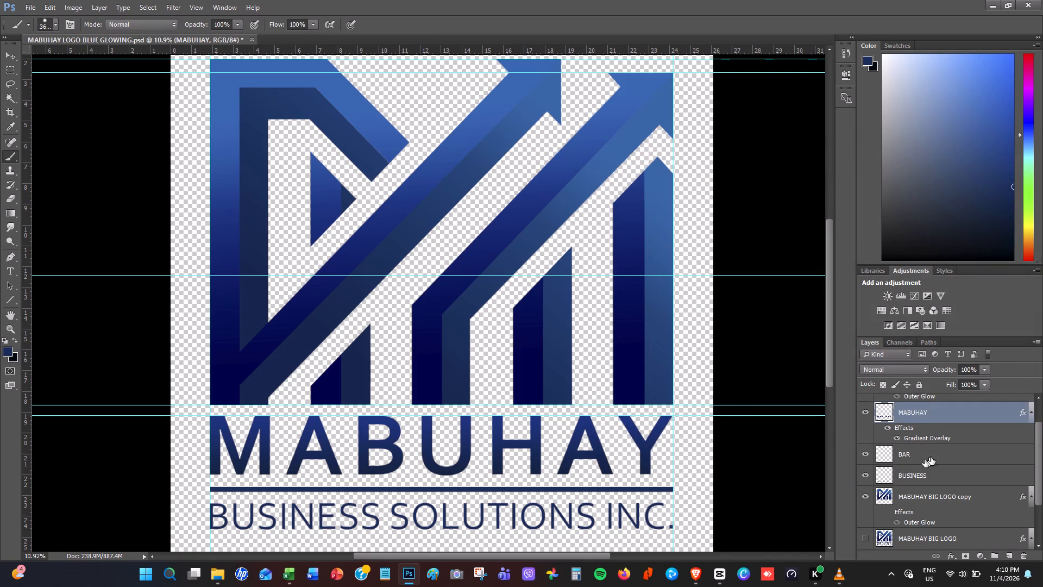
Add the same reversed blue Gradient Overlay to the BUSINESS layer at 130% scale and apply it.
left_click(927, 471)
right_click(888, 474)
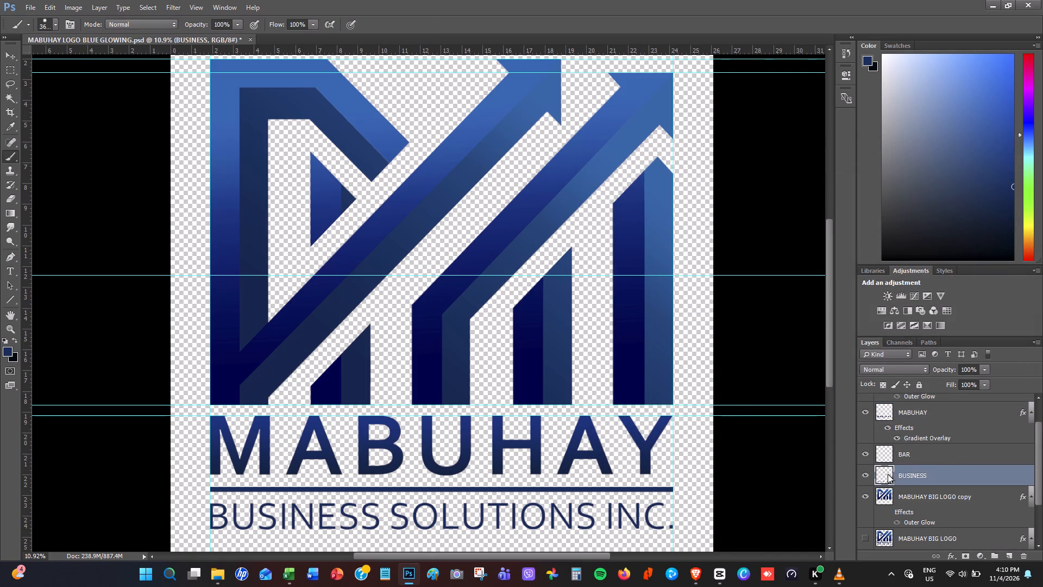
left_click(926, 210)
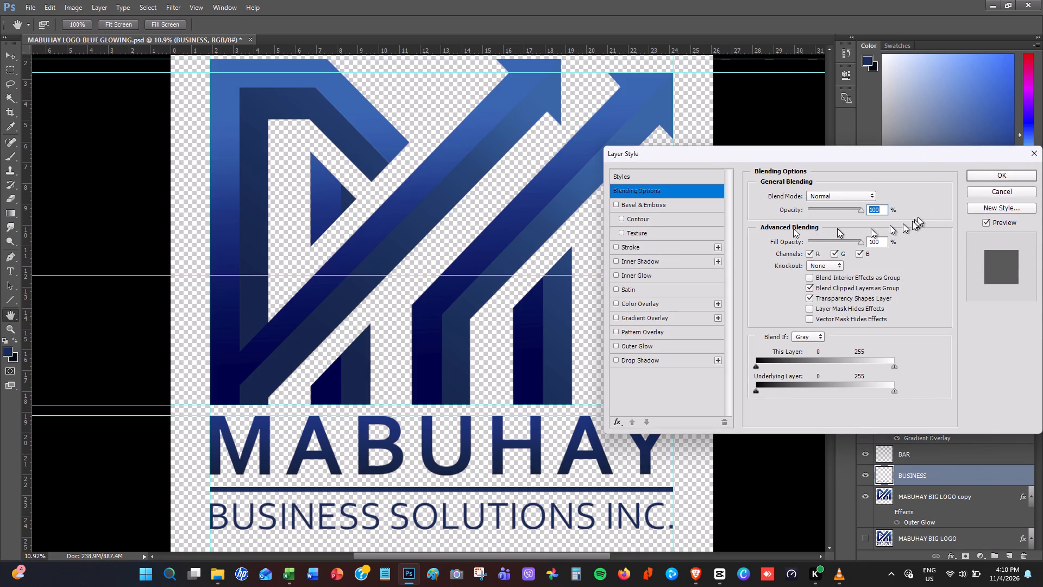
left_click(620, 315)
left_click(645, 315)
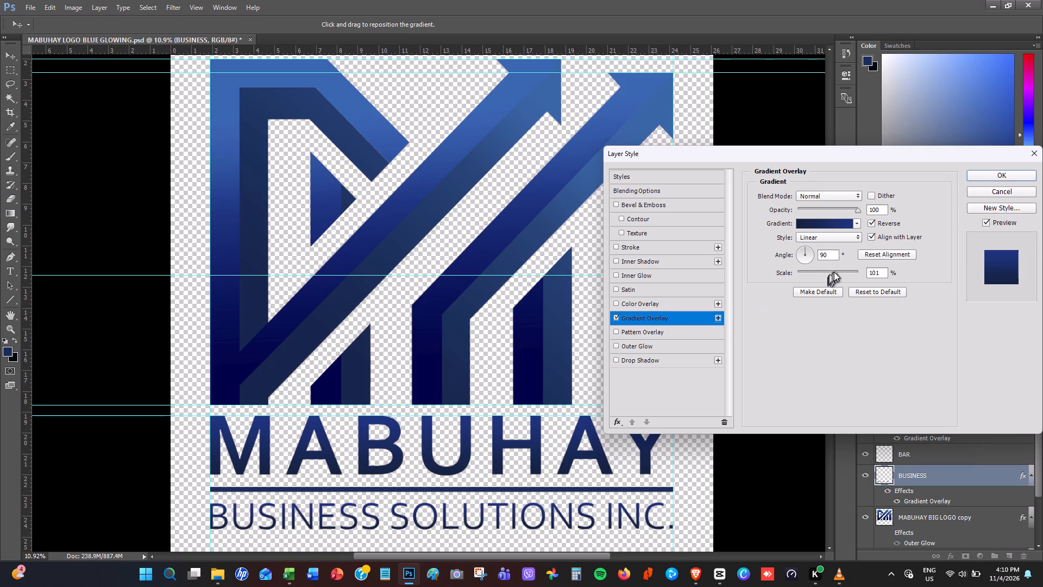
left_click_drag(834, 272, 863, 273)
left_click_drag(863, 273, 844, 283)
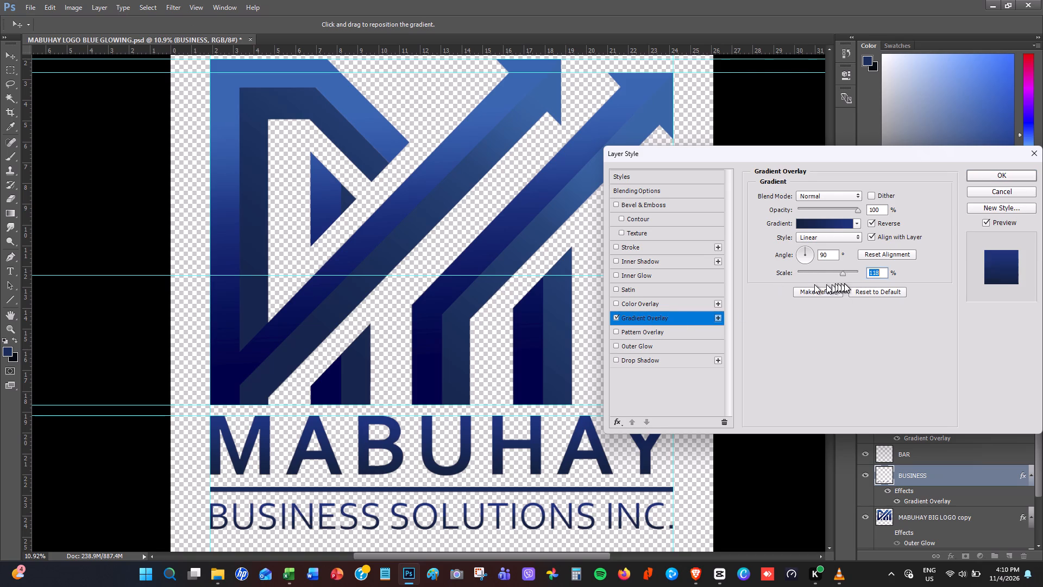
left_click_drag(844, 283, 847, 282)
left_click_drag(847, 282, 849, 282)
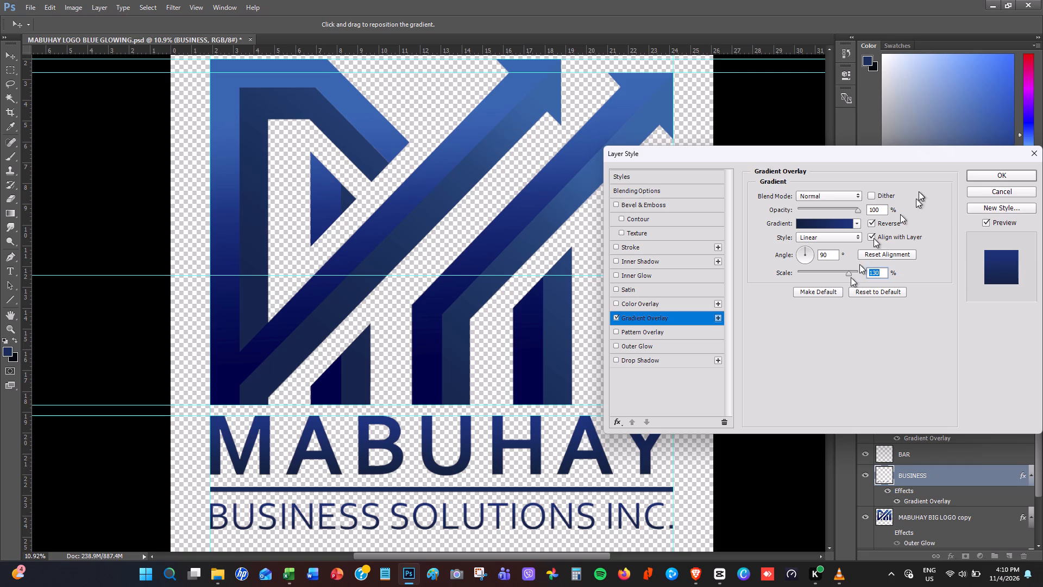
left_click(976, 173)
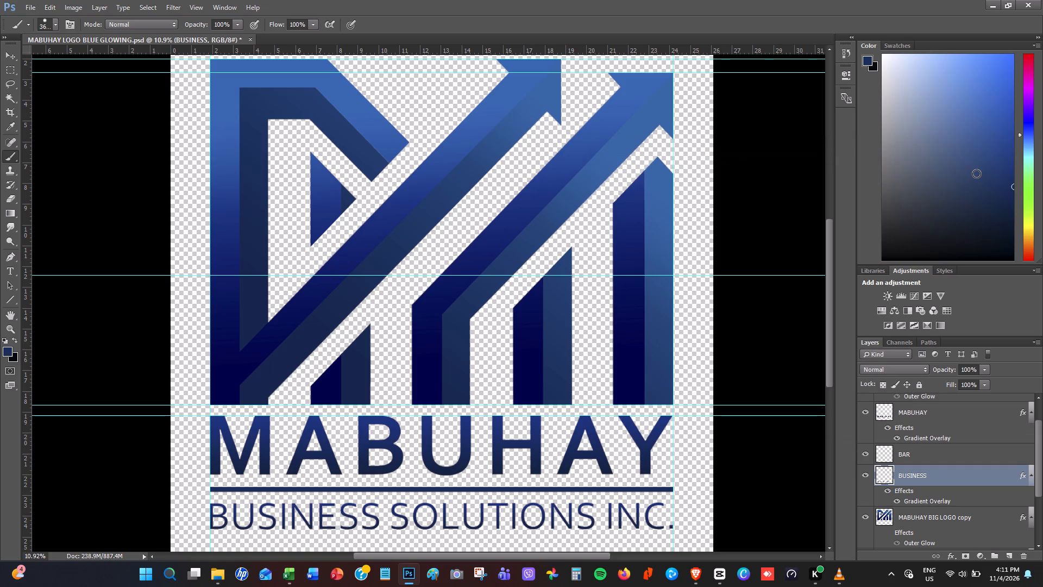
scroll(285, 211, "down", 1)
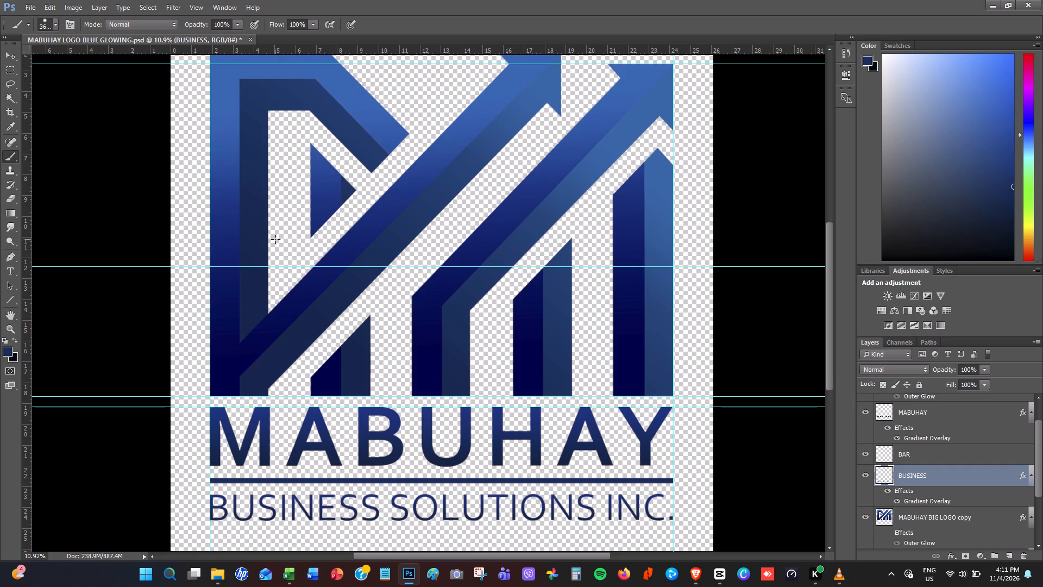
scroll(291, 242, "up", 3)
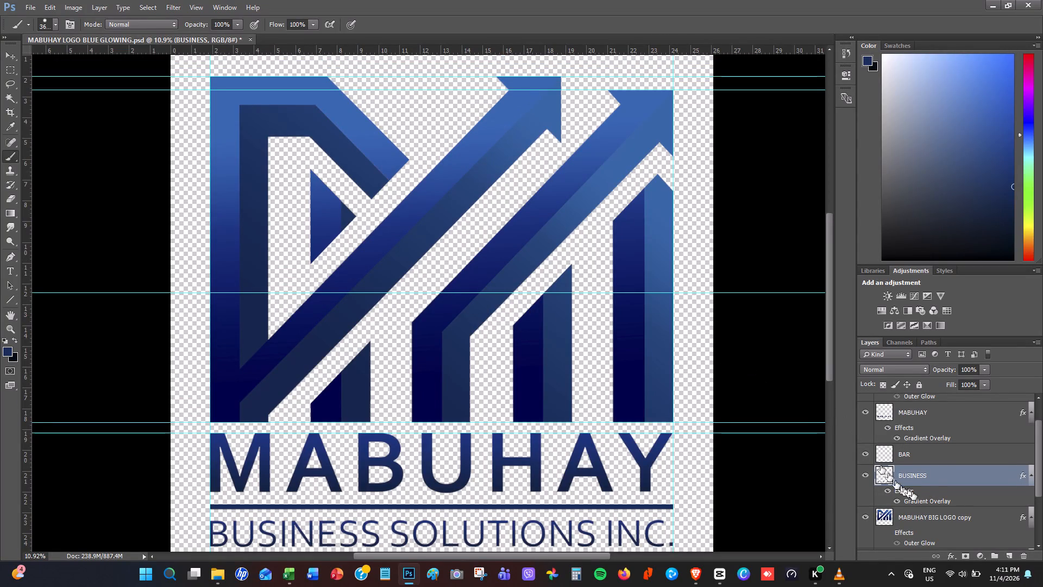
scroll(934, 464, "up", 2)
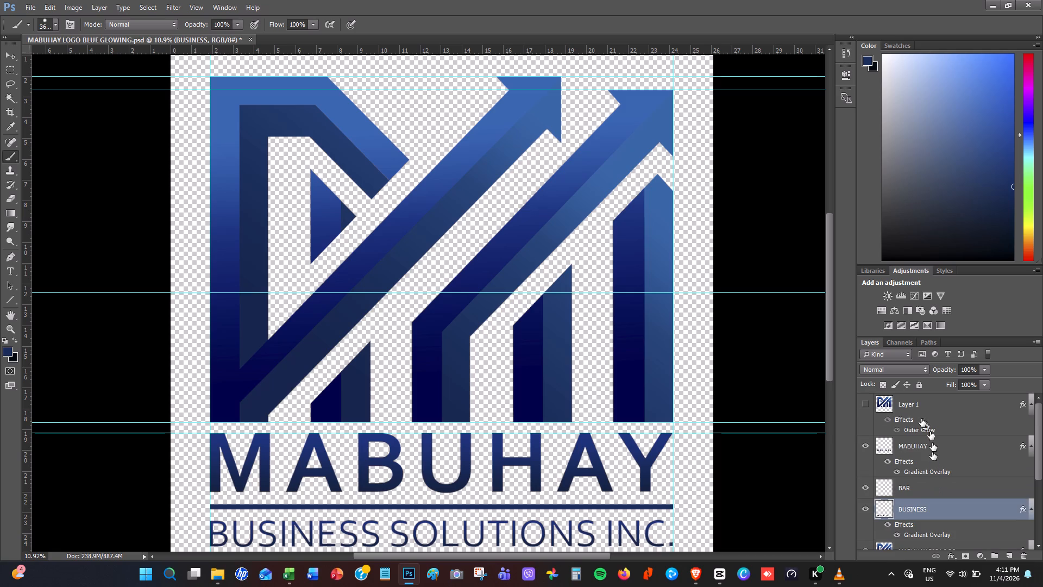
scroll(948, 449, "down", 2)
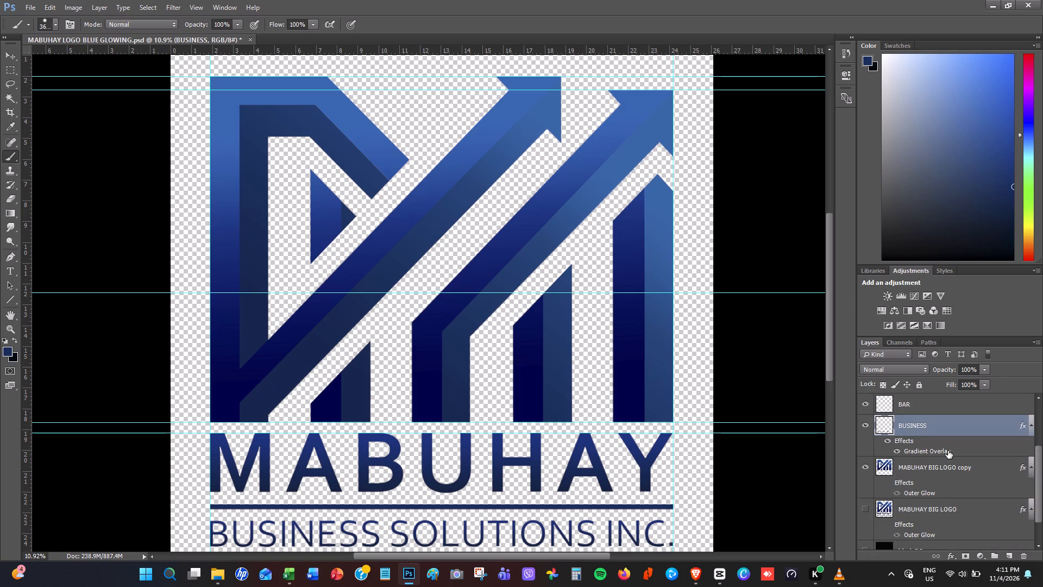
Move the MABUHAY BIG LOGO copy layer up the stack so it sits directly above the MABUHAY layer.
left_click(934, 466)
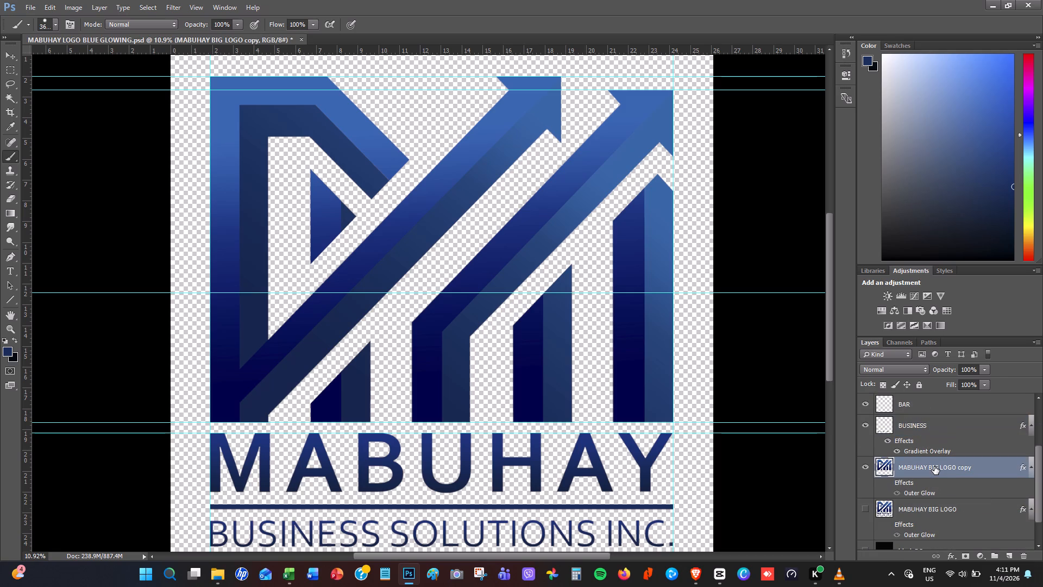
key("ctrl+bracketright")
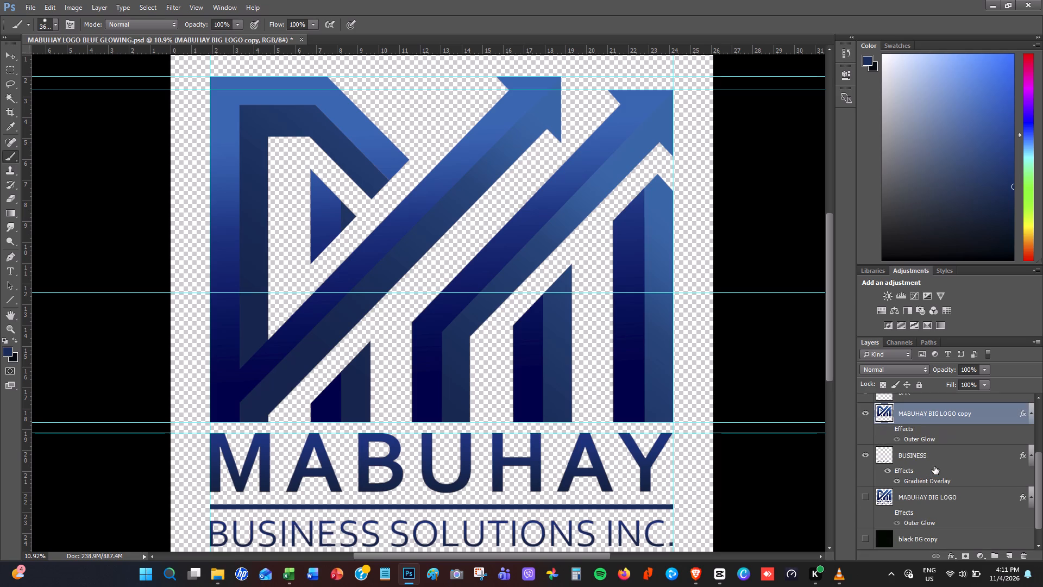
key("ctrl+bracketright")
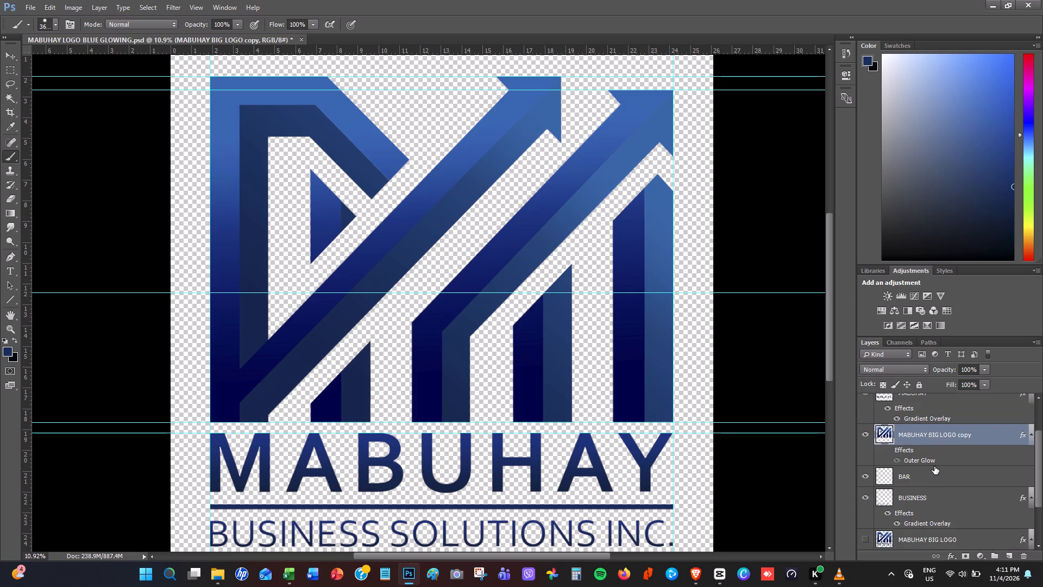
key("ctrl+bracketright")
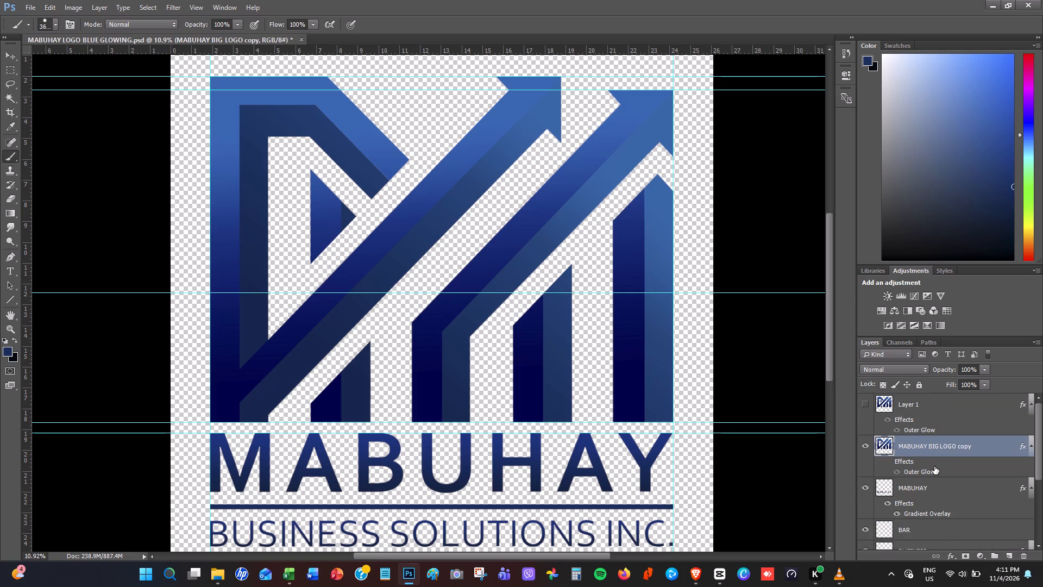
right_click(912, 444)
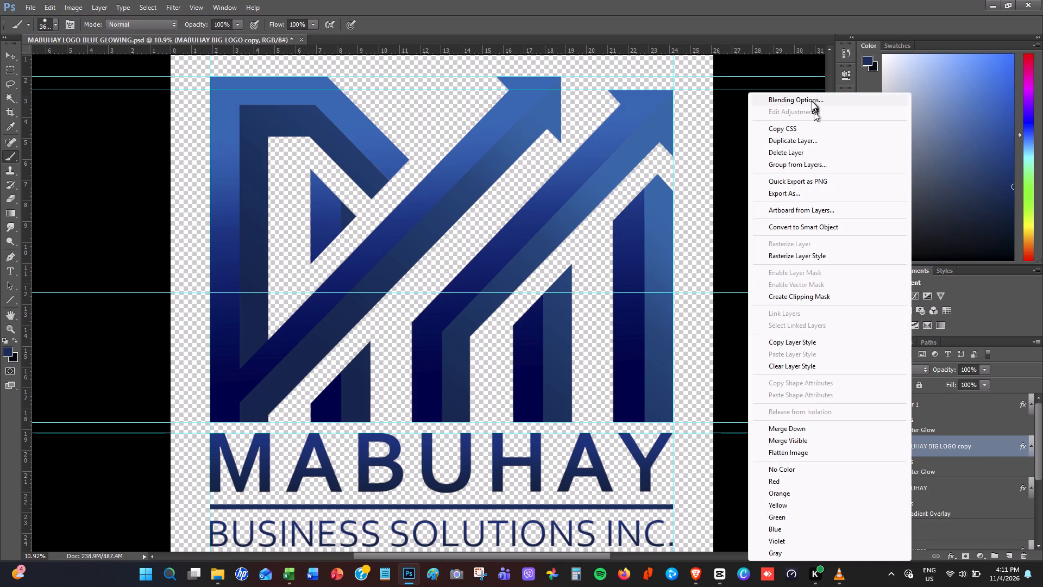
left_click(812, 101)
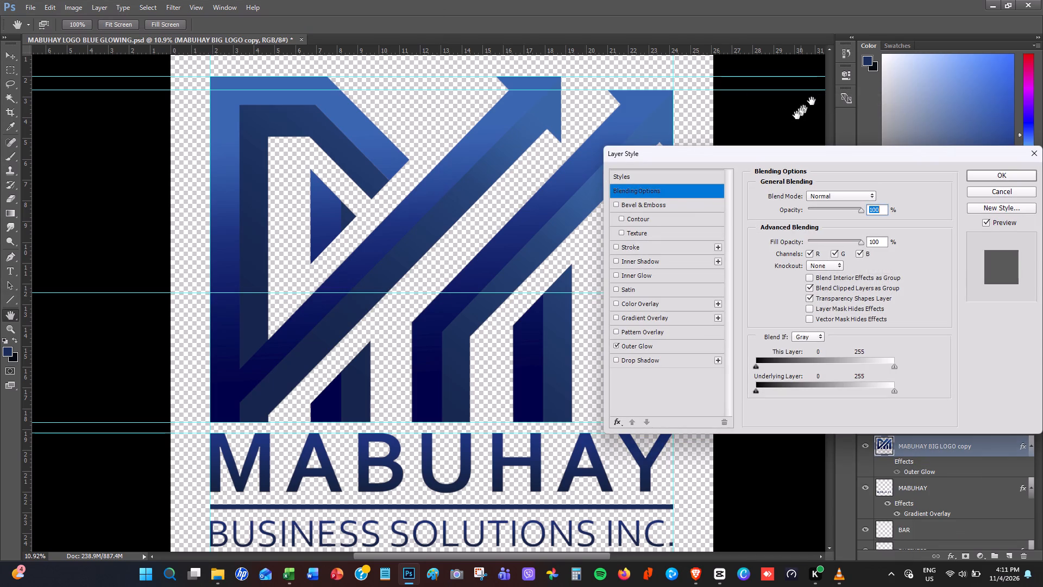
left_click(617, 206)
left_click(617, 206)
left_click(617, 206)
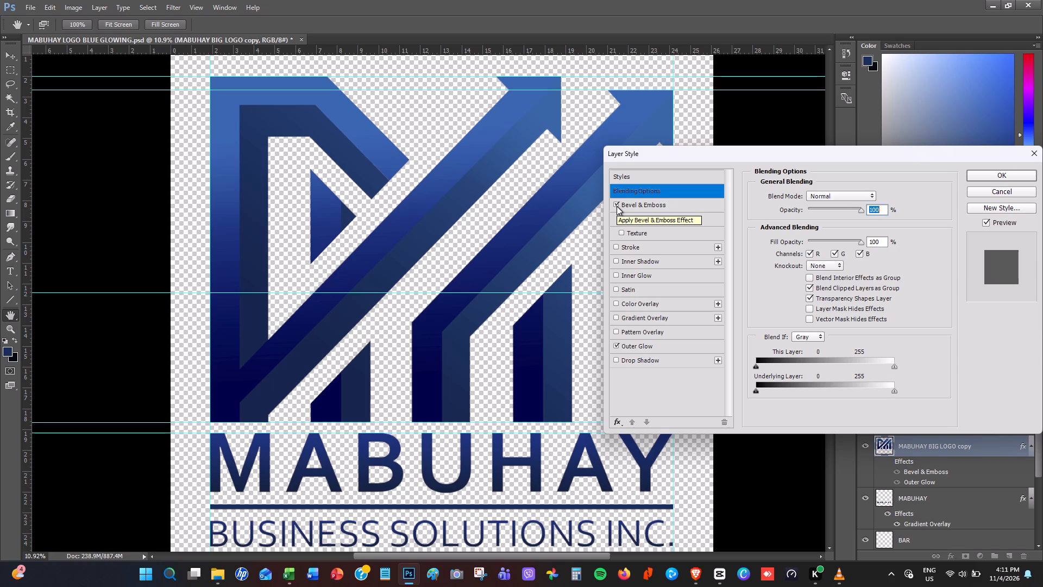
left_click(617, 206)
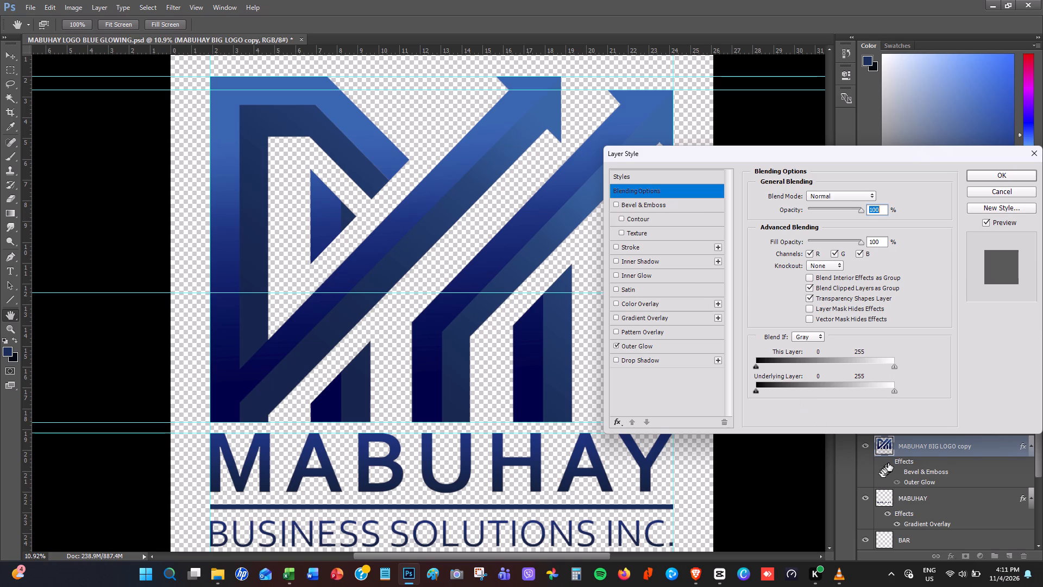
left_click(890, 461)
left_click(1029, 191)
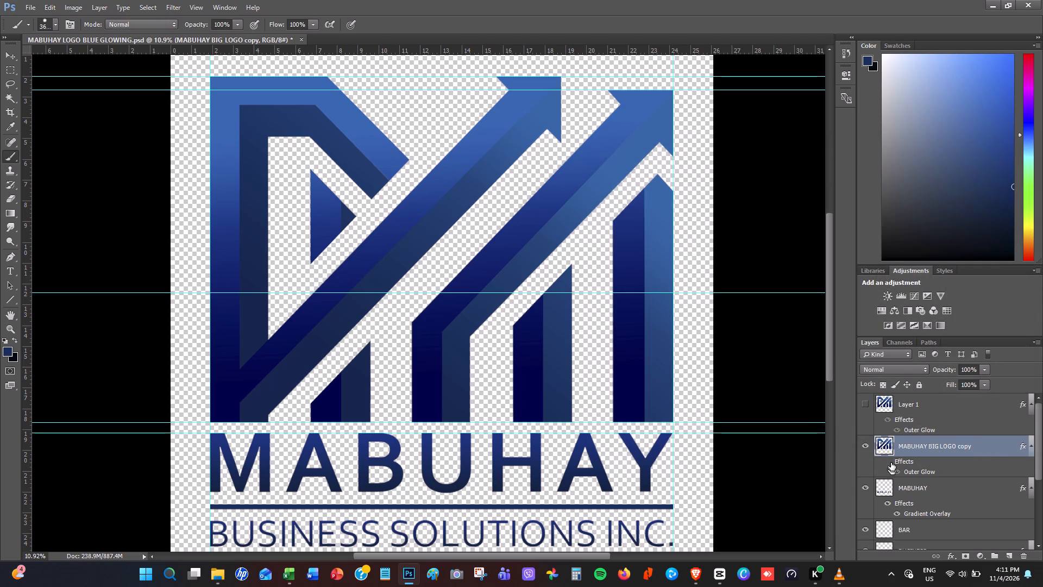
Turn on the effects of the MABUHAY BIG LOGO copy layer and hide its Outer Glow.
left_click(891, 462)
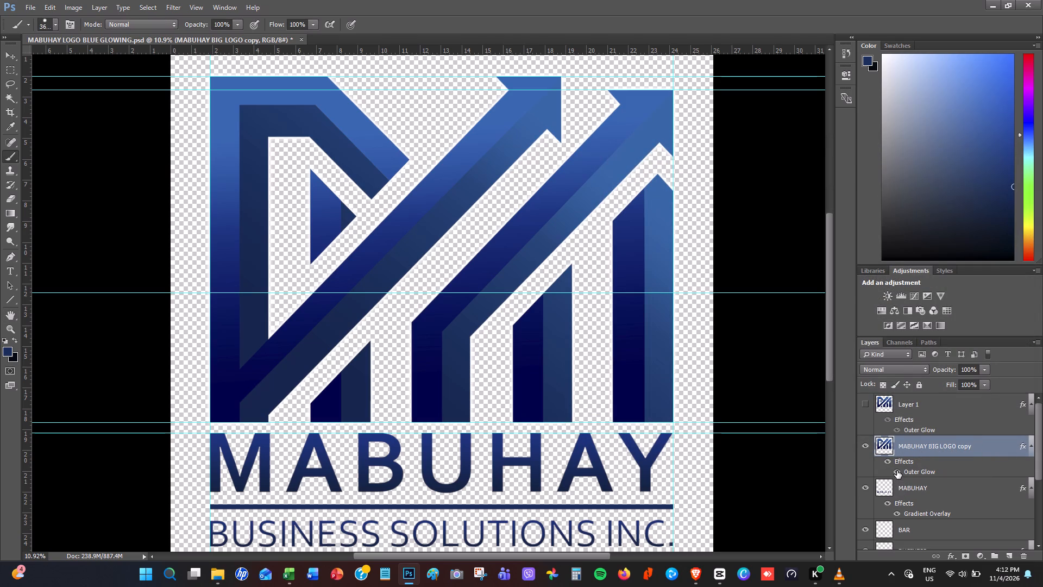
left_click(897, 471)
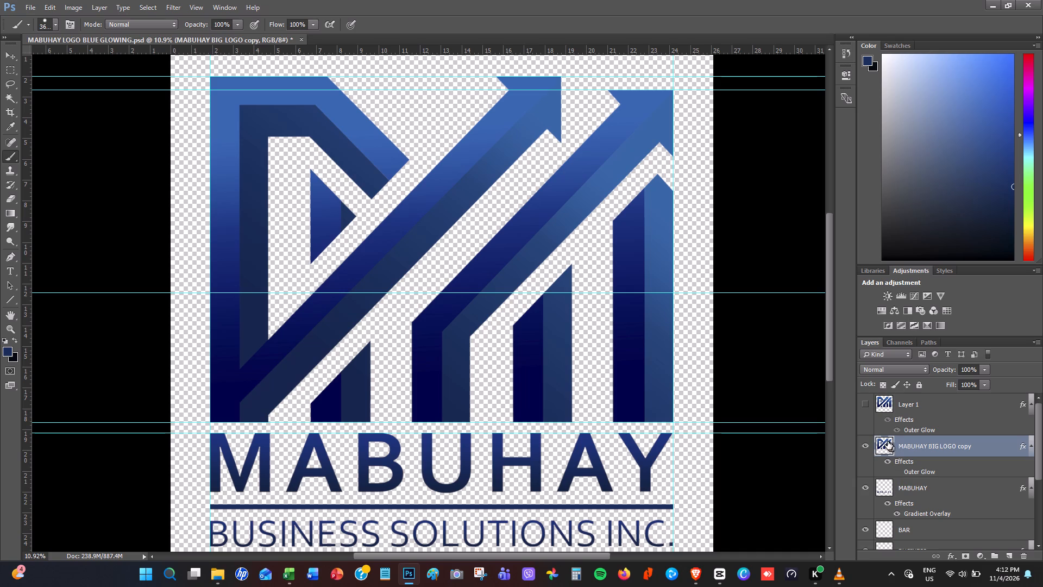
Enable Bevel & Emboss in the MABUHAY BIG LOGO copy layer's style and open its settings.
right_click(882, 441)
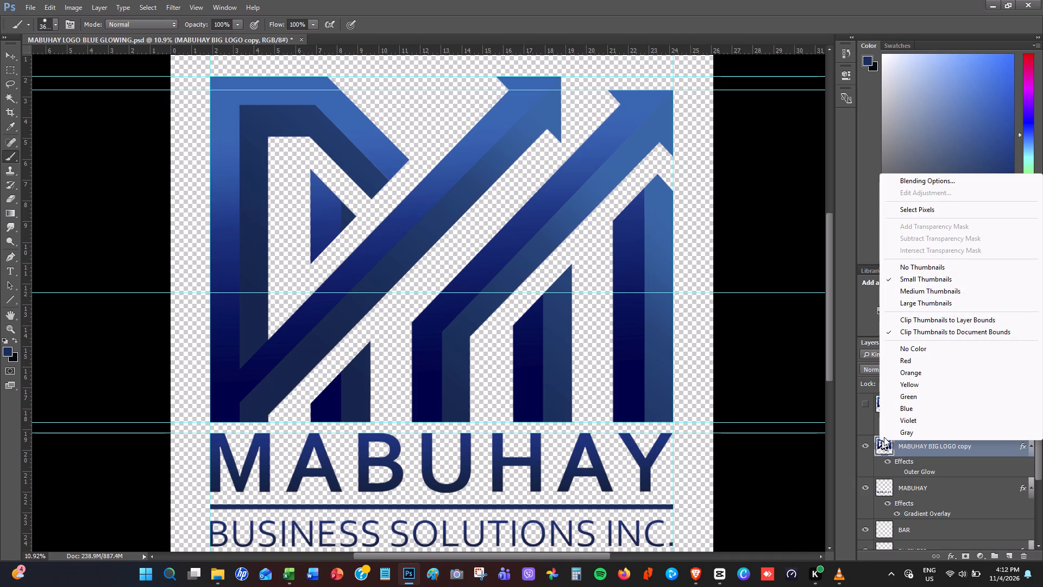
left_click(961, 184)
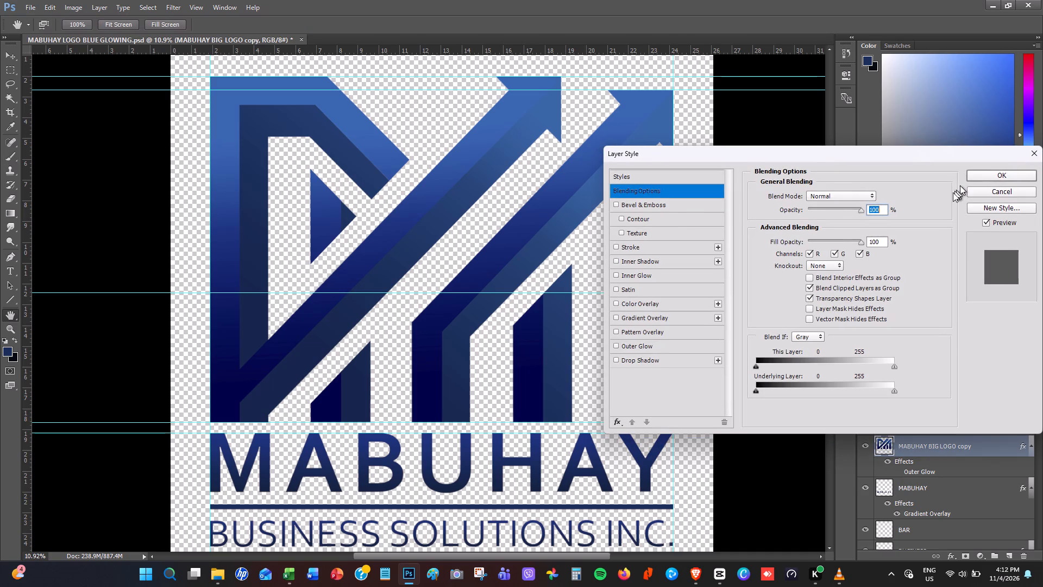
left_click(618, 206)
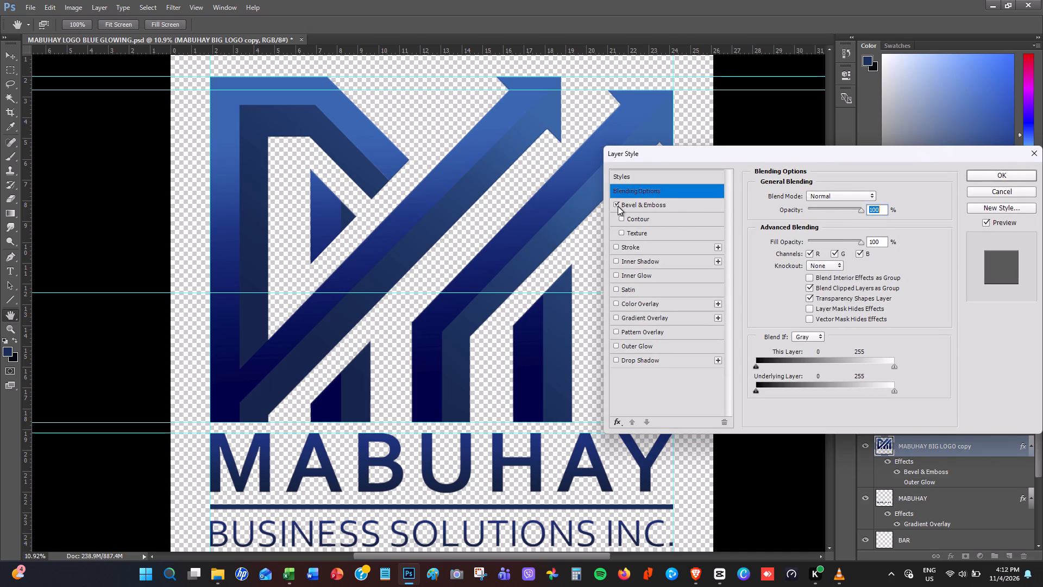
left_click(618, 206)
left_click(618, 206)
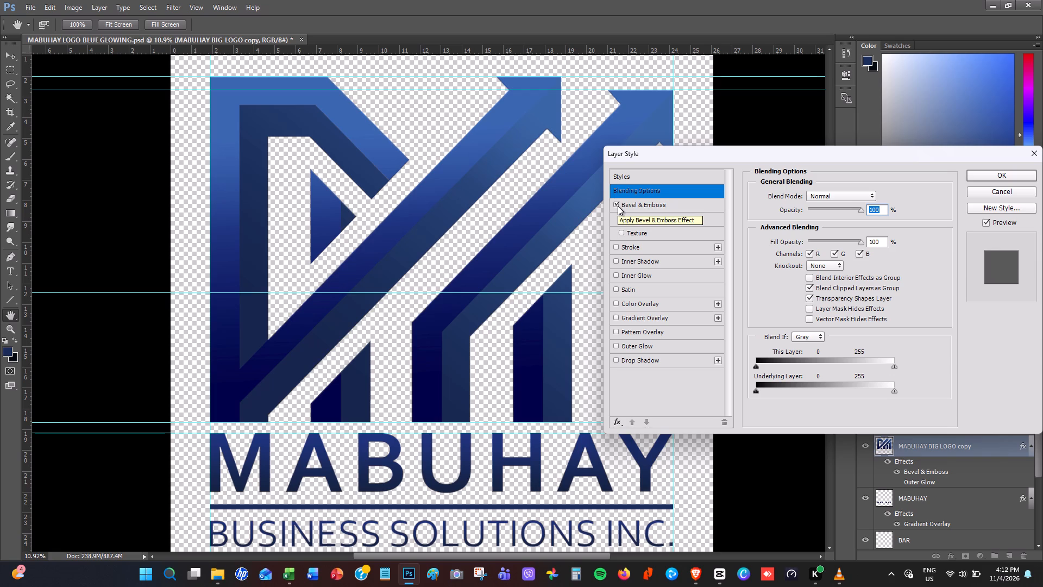
left_click(618, 206)
left_click(618, 206)
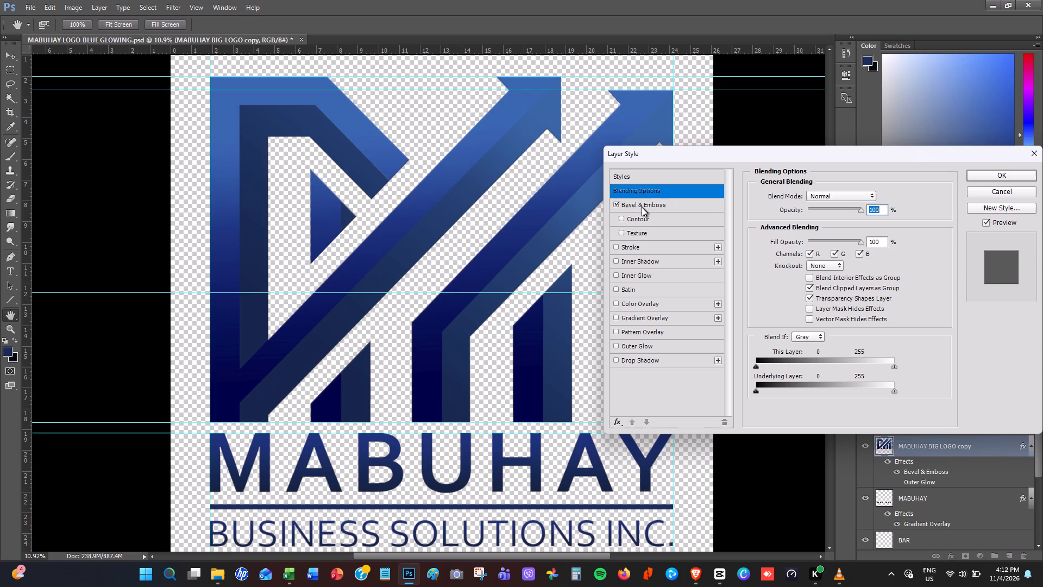
left_click(642, 207)
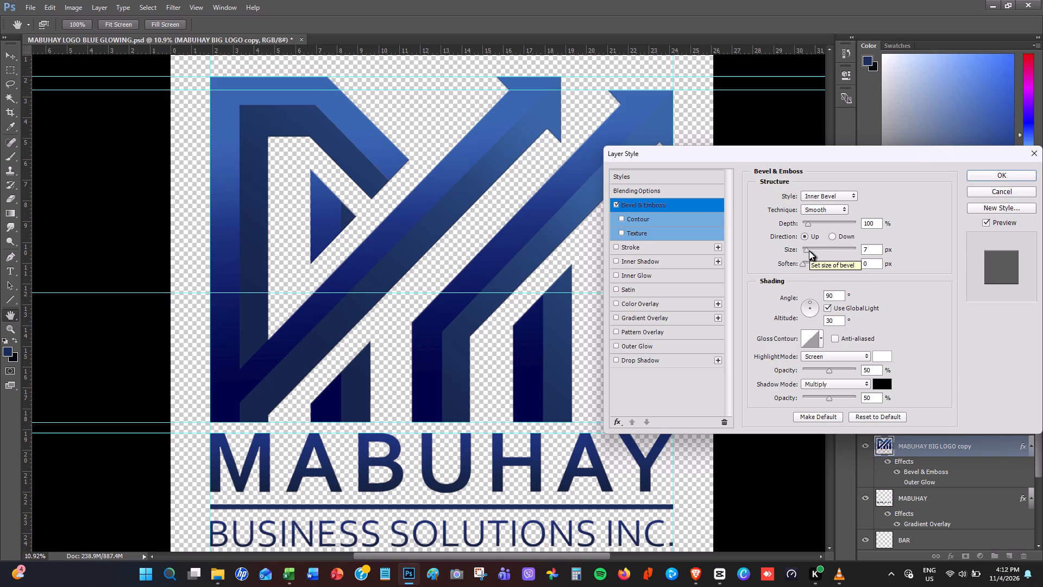
Set the logo's Inner Bevel size to 30 px.
left_click_drag(808, 251, 818, 249)
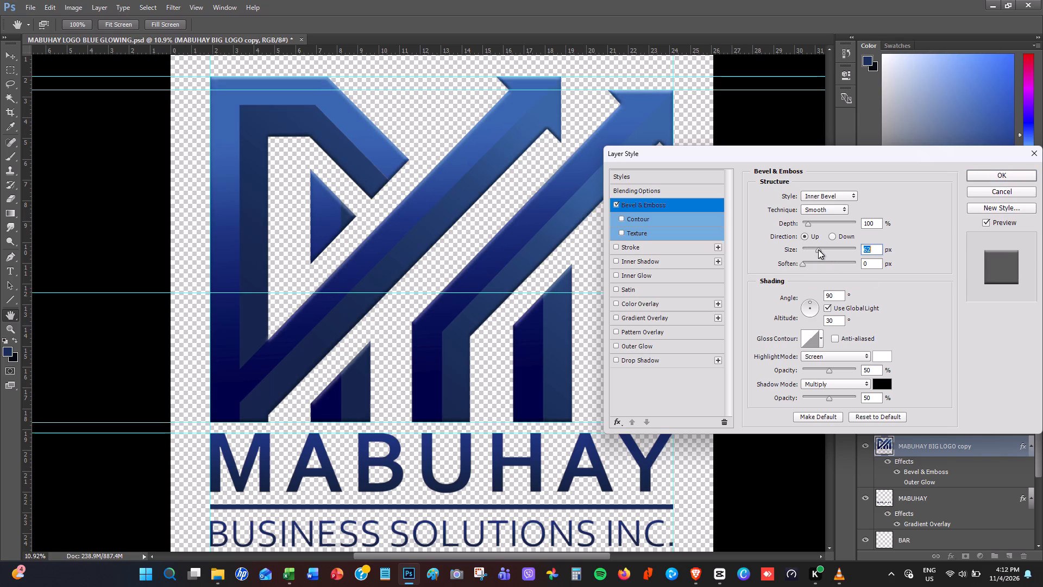
left_click_drag(818, 249, 799, 249)
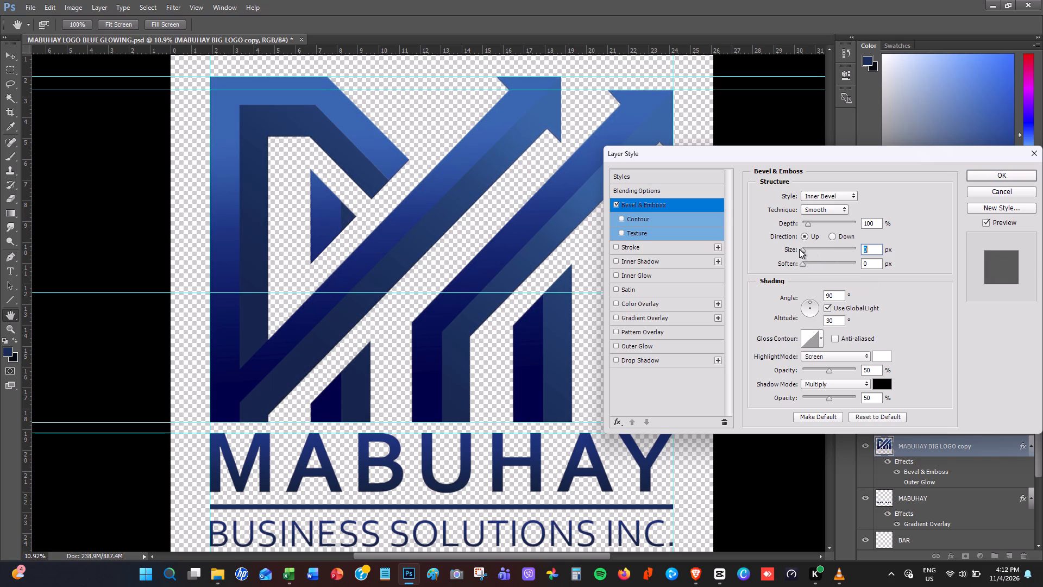
left_click_drag(799, 249, 799, 249)
scroll(898, 252, "up", 17)
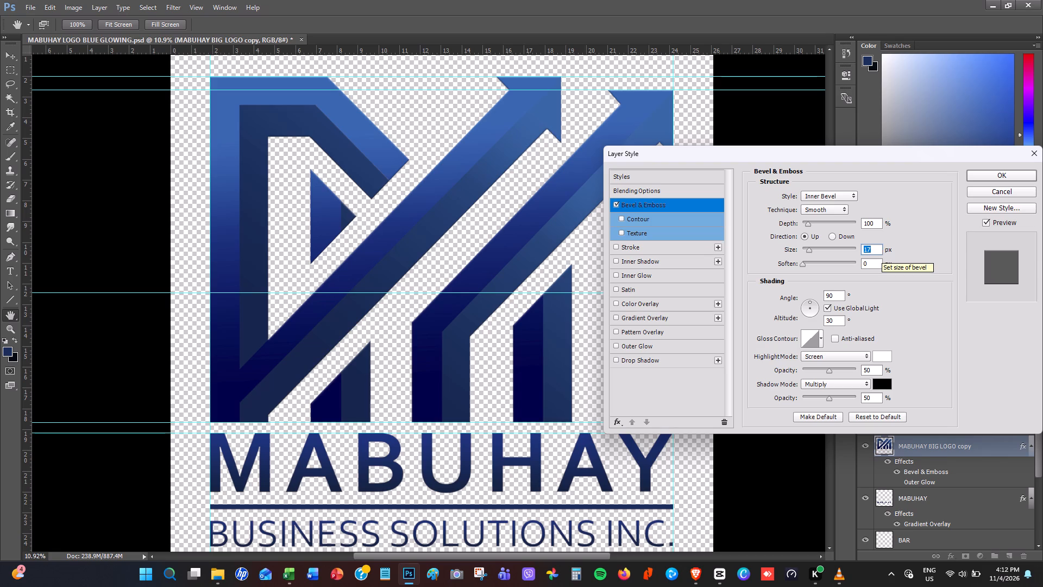
left_click_drag(809, 249, 823, 250)
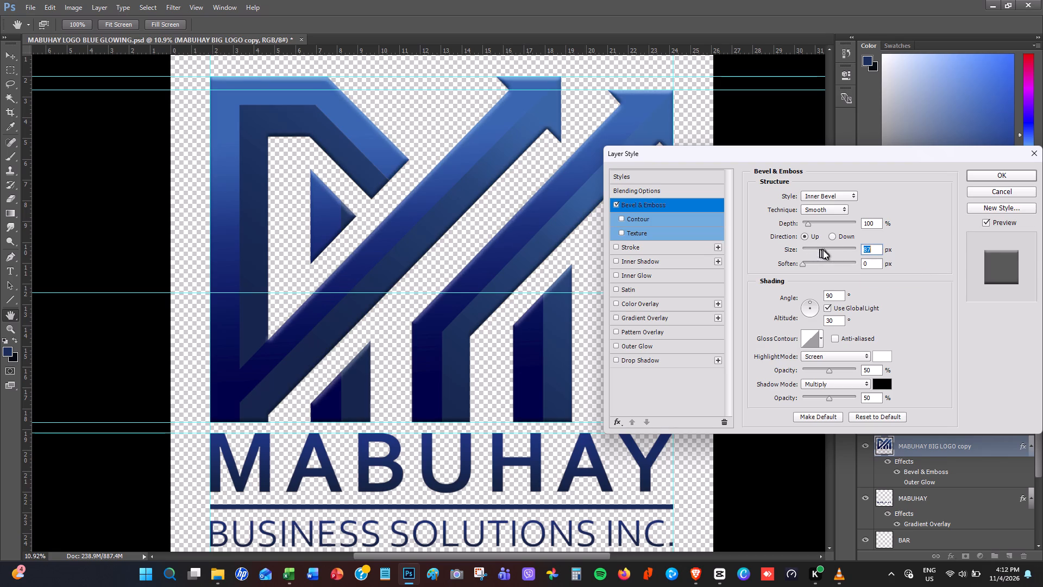
left_click_drag(823, 250, 816, 251)
scroll(860, 255, "down", 5)
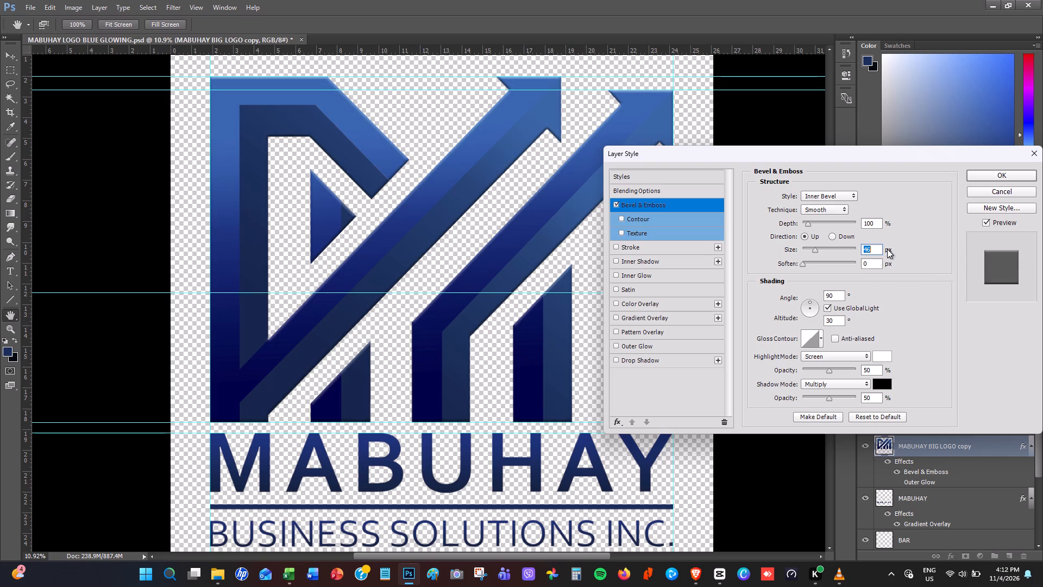
scroll(887, 249, "down", 7)
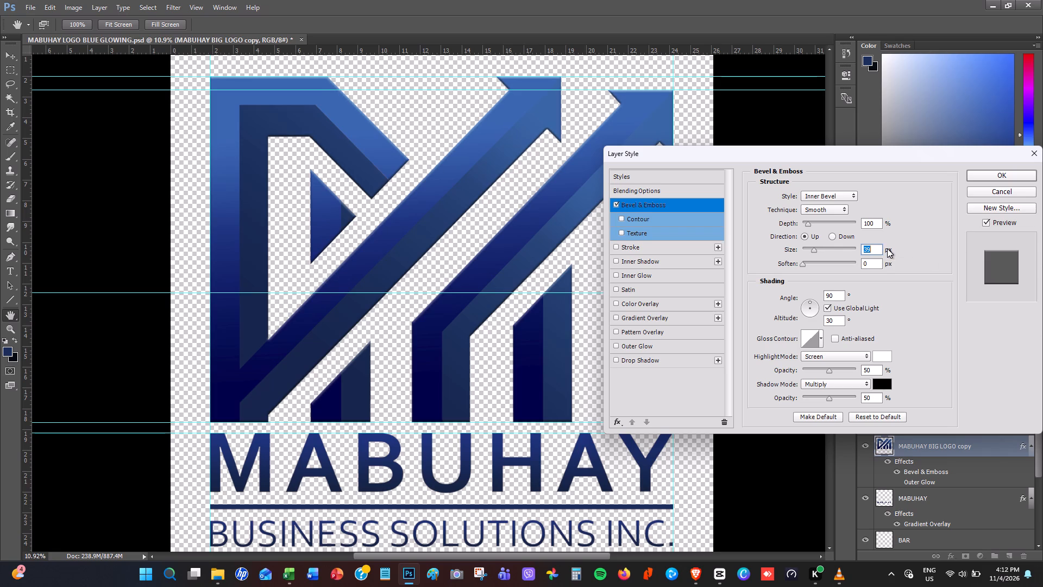
scroll(887, 248, "down", 9)
Compare the logo with and without the Bevel & Emboss effect.
left_click(617, 204)
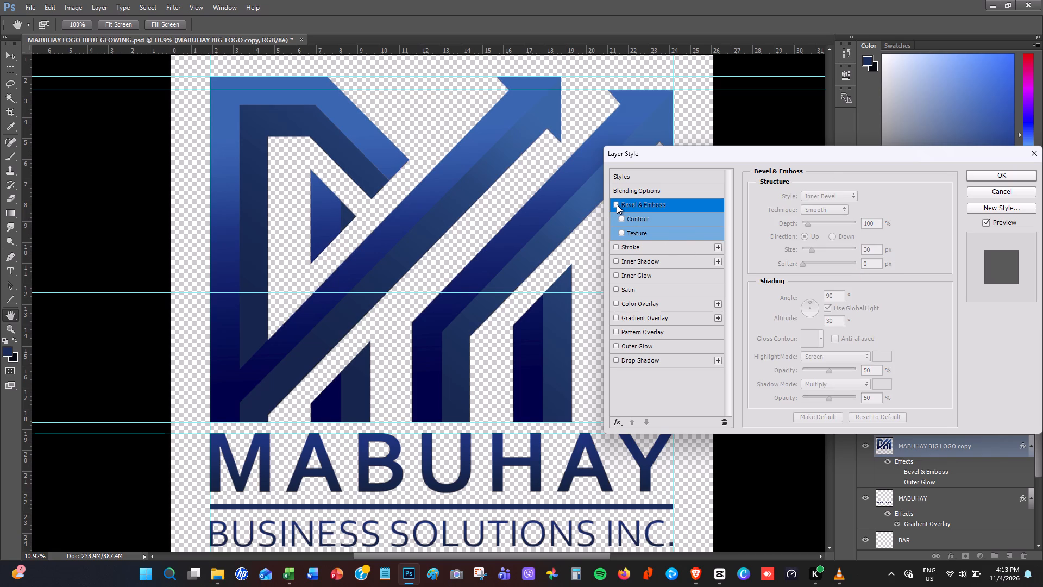
left_click(617, 204)
left_click(617, 204)
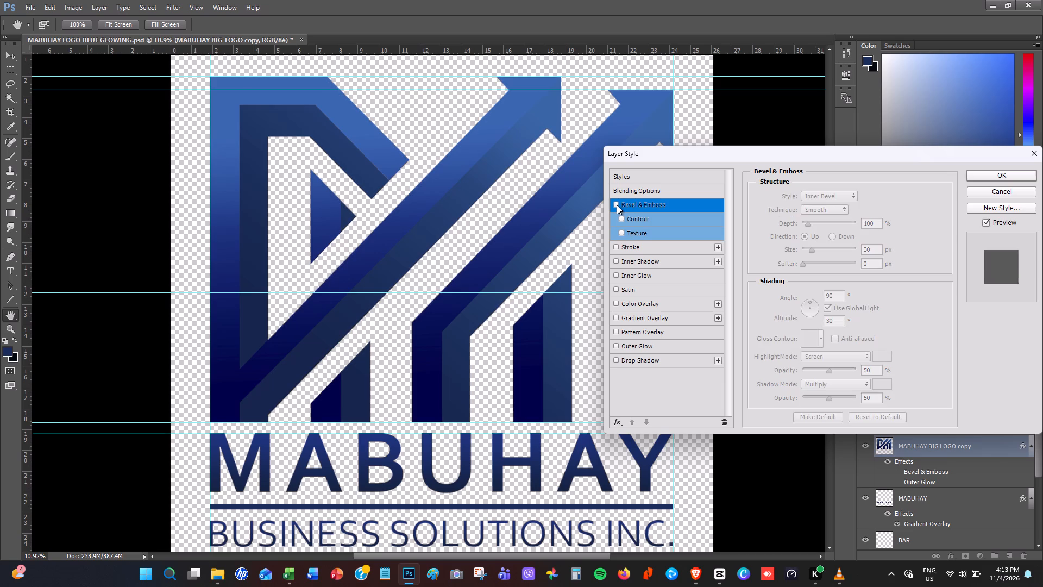
left_click(618, 205)
left_click(618, 205)
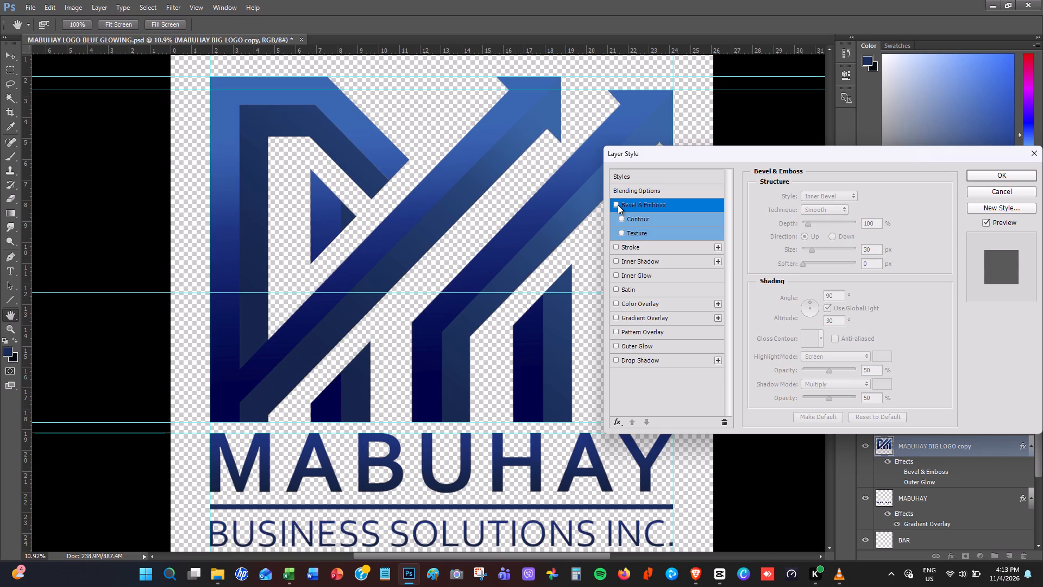
left_click(618, 205)
left_click(618, 205)
left_click(618, 205)
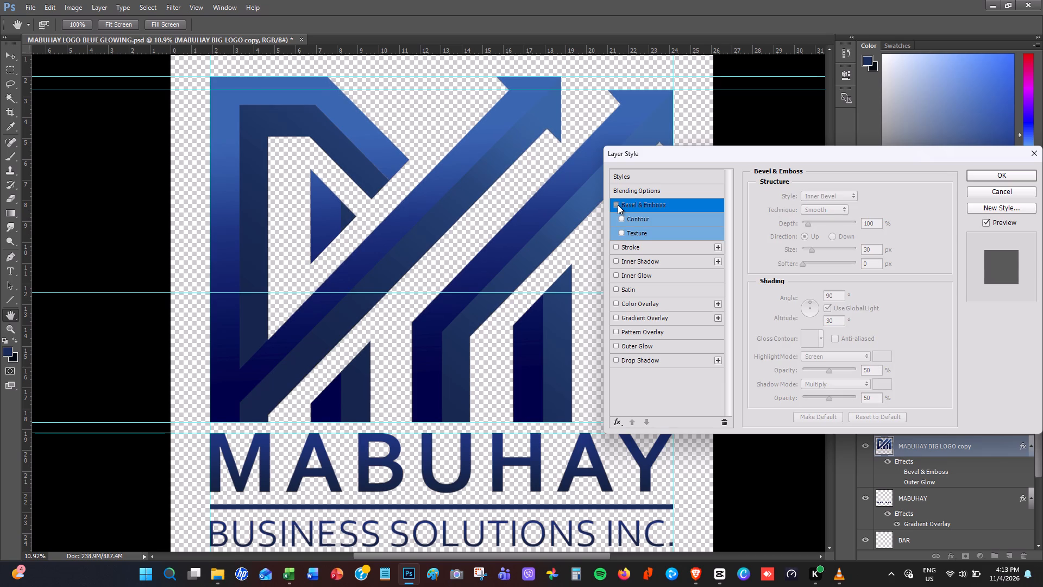
Set the Inner Bevel size of the MABUHAY BIG LOGO copy layer to 20 px and apply the layer style.
left_click(618, 205)
left_click(618, 205)
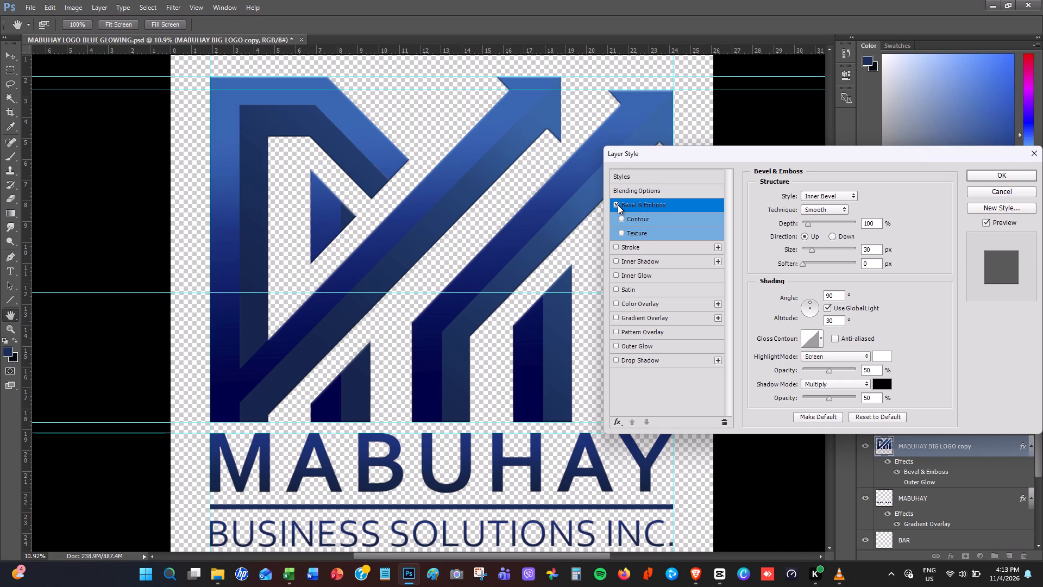
left_click(618, 205)
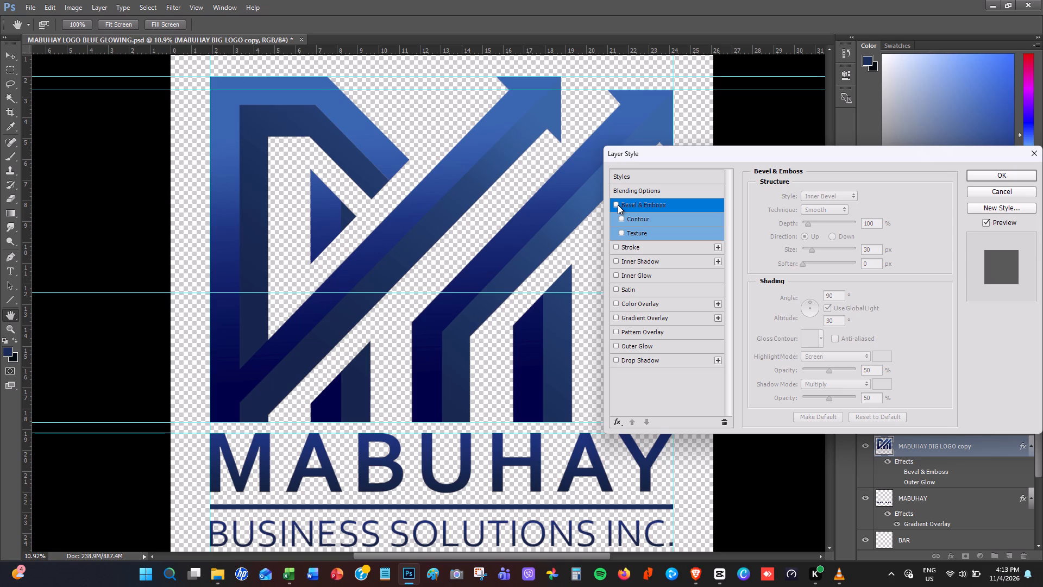
left_click(618, 205)
left_click(876, 249)
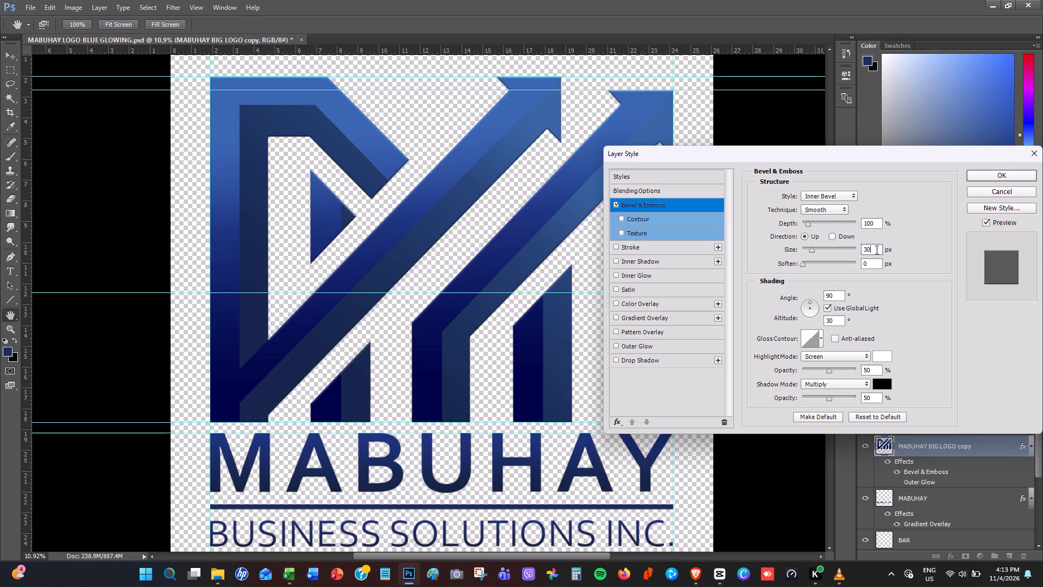
scroll(876, 249, "down", 10)
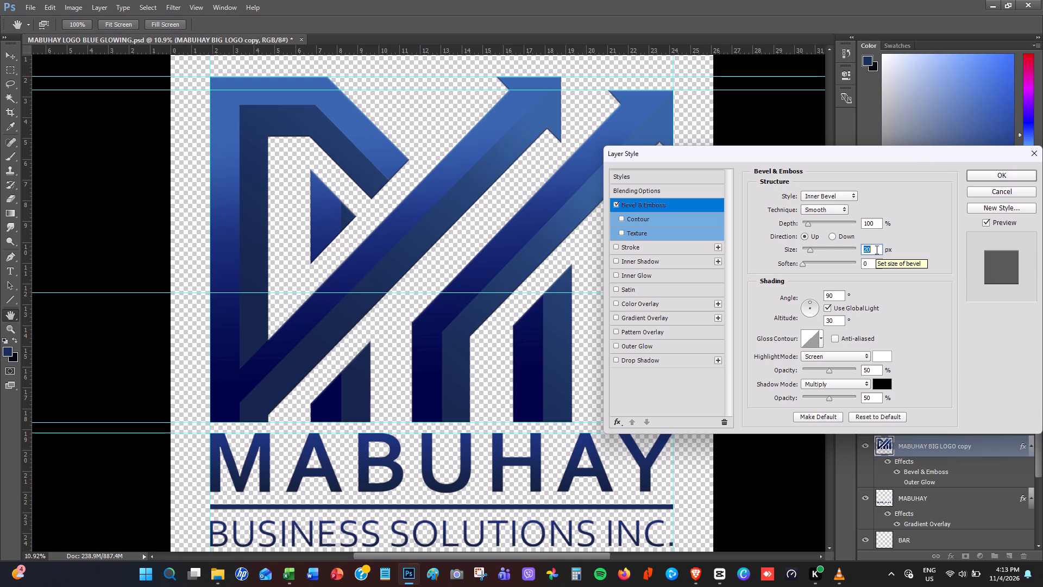
left_click(937, 237)
left_click(1009, 176)
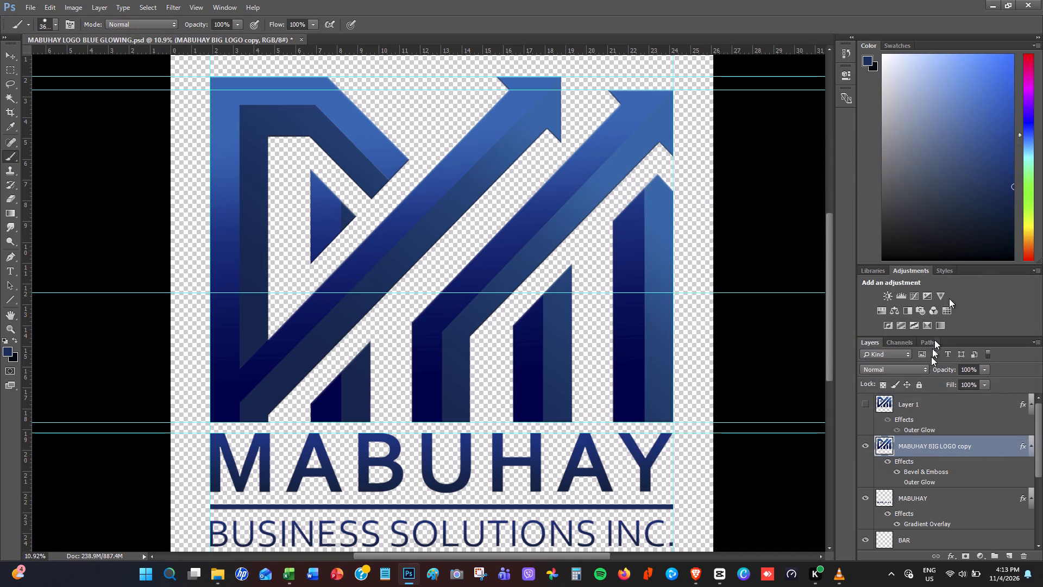
Add a Bevel & Emboss effect with a size of 20 px to the MABUHAY text layer.
left_click(888, 498)
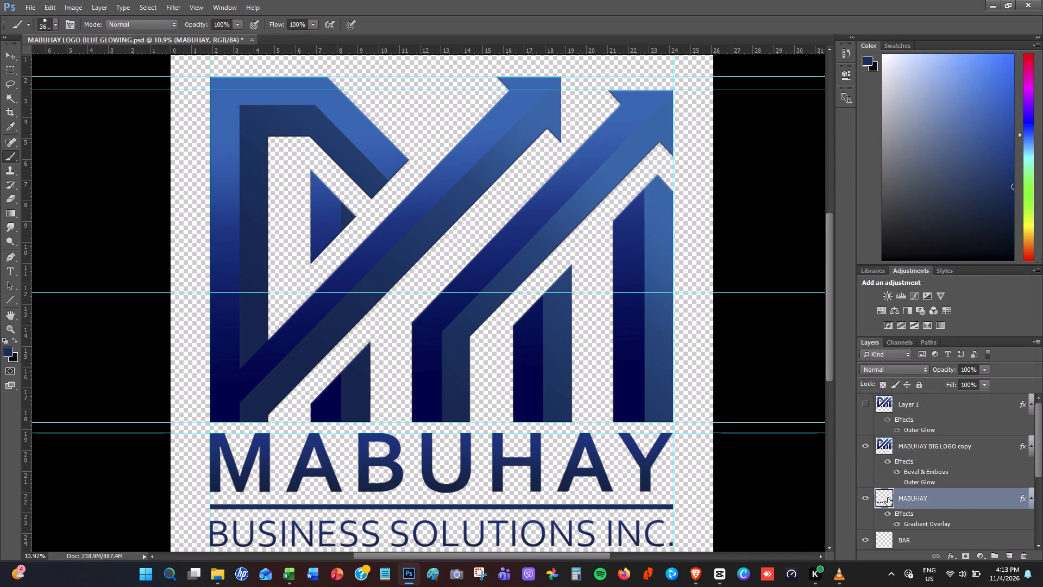
right_click(887, 498)
left_click(912, 240)
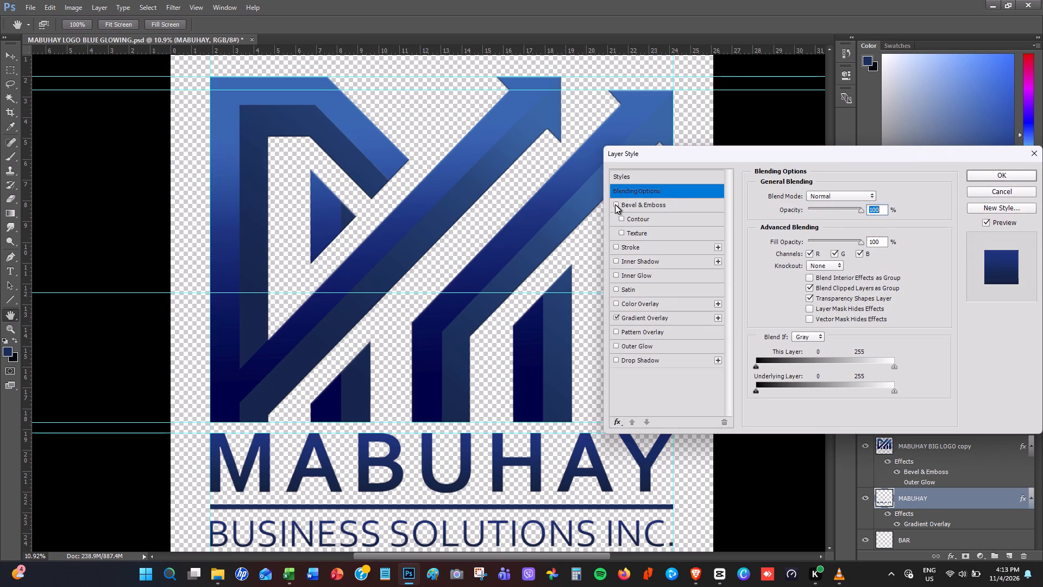
left_click(615, 204)
left_click(650, 207)
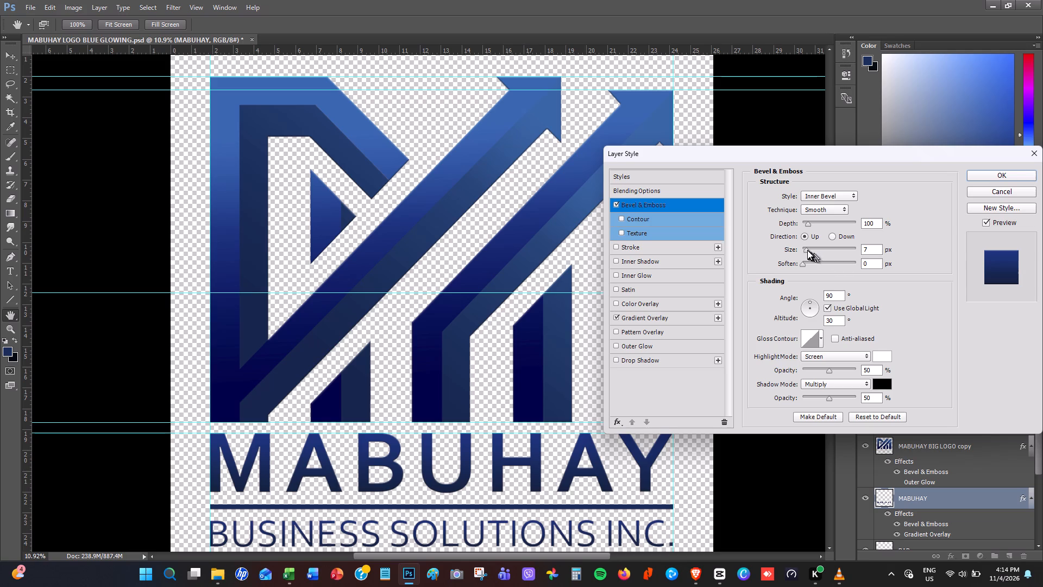
left_click_drag(807, 249, 751, 243)
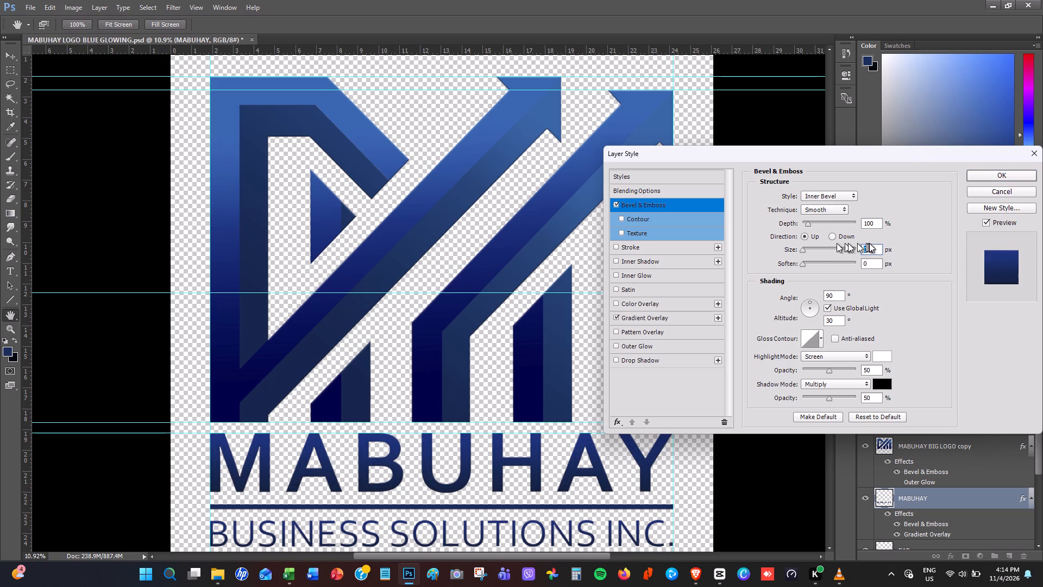
left_click_drag(878, 248, 802, 248)
type("20")
left_click(919, 254)
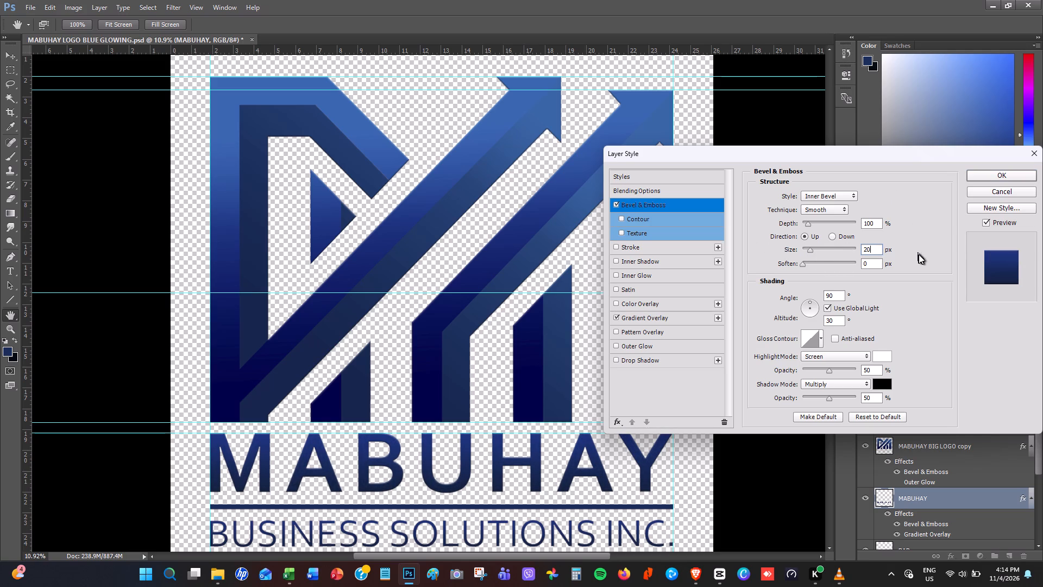
left_click(998, 172)
Add a Bevel & Emboss effect with a 20 px Inner Bevel to the BAR layer.
scroll(888, 461, "down", 1)
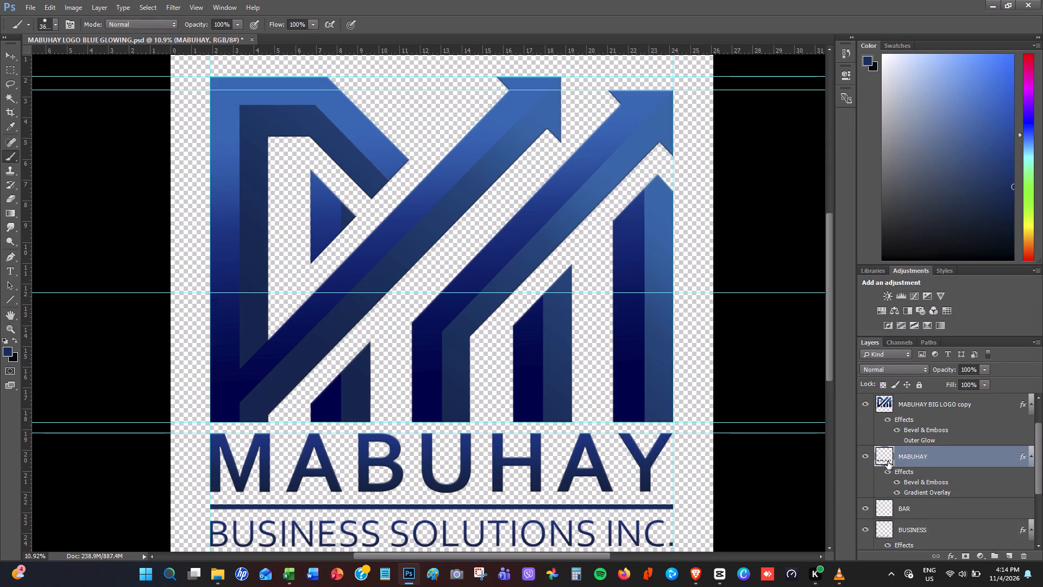
scroll(922, 502, "down", 1)
left_click(888, 463)
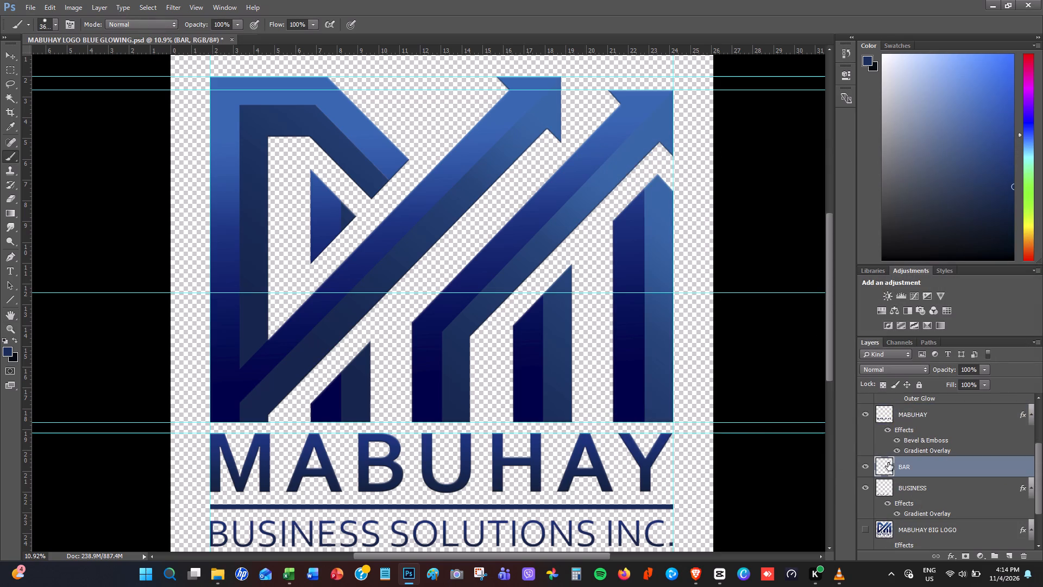
right_click(888, 463)
left_click(904, 200)
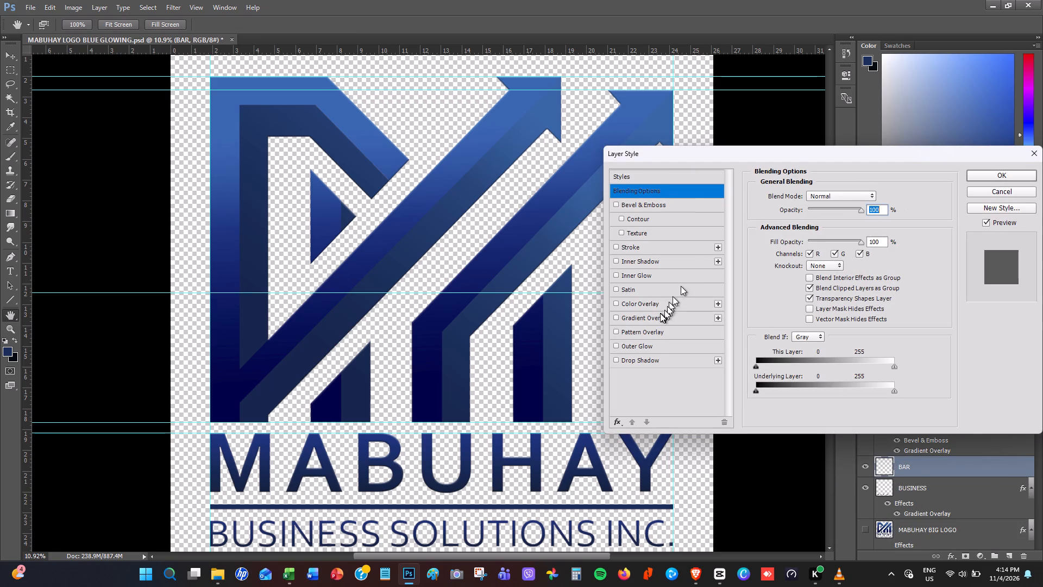
left_click(618, 203)
left_click(679, 209)
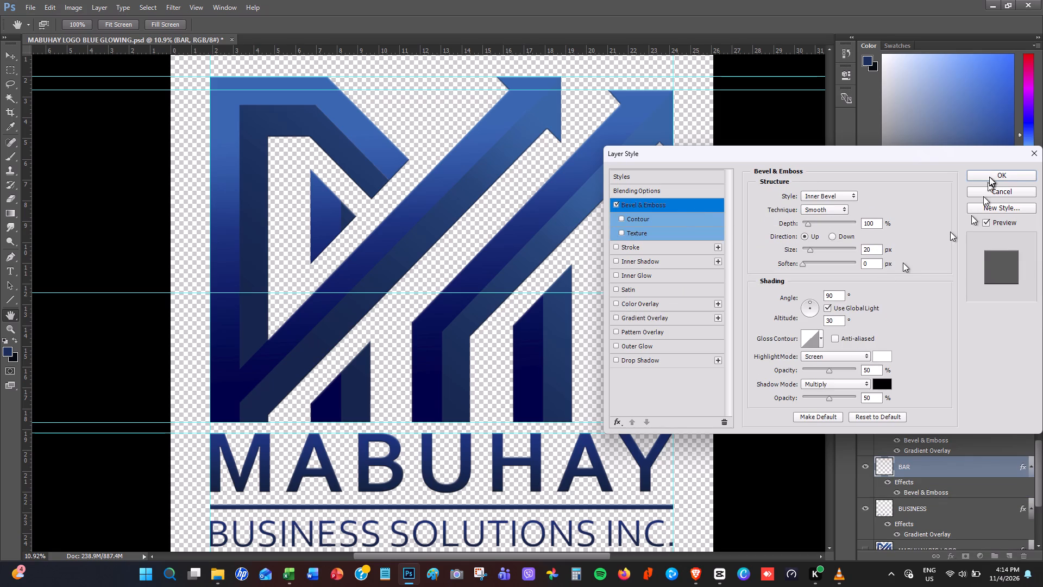
left_click(1004, 175)
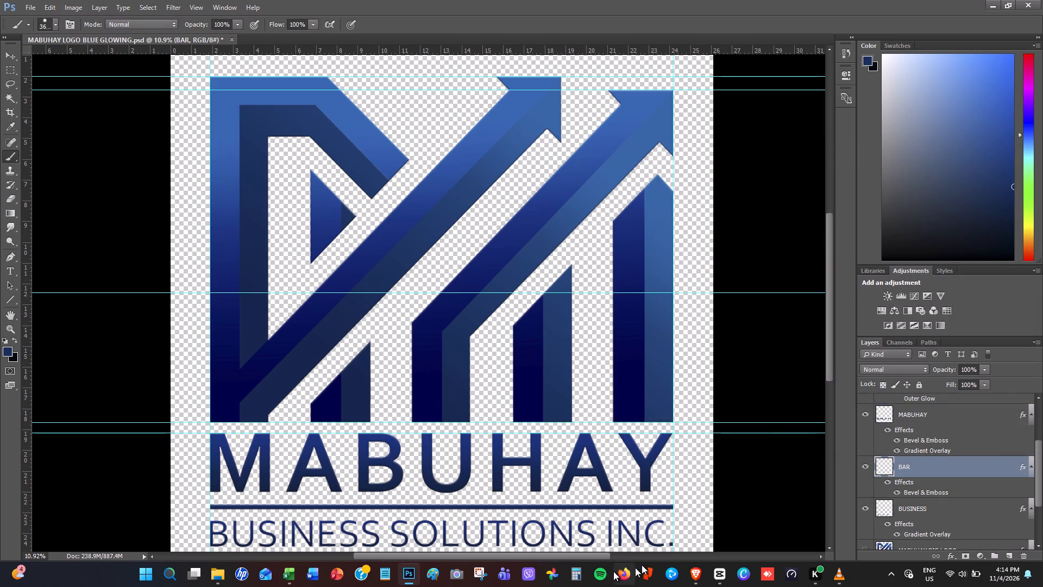
Add a Bevel & Emboss effect with a size of 20 px to the BUSINESS text layer.
left_click(883, 513)
right_click(883, 511)
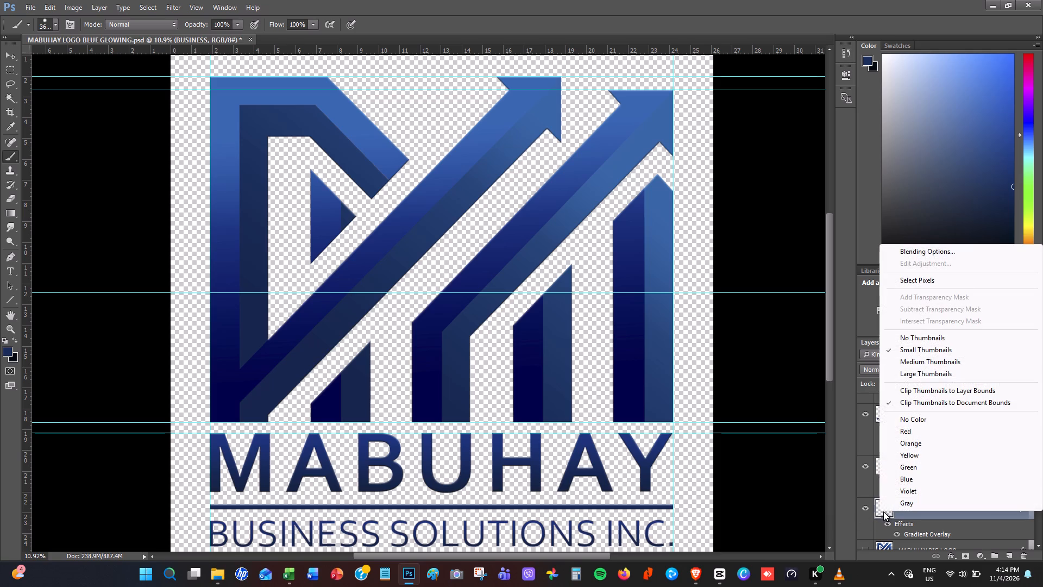
left_click(904, 248)
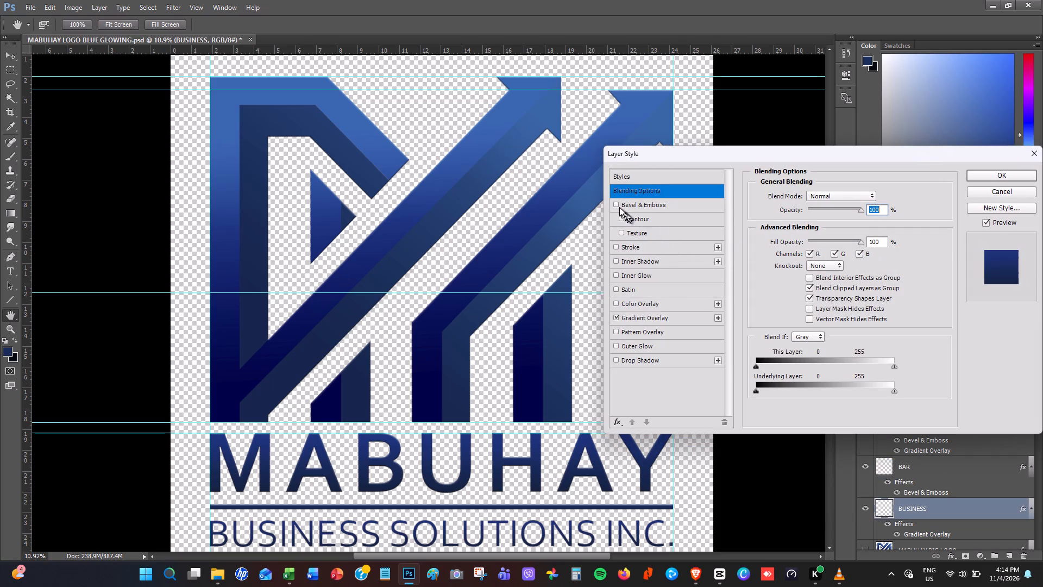
left_click(619, 206)
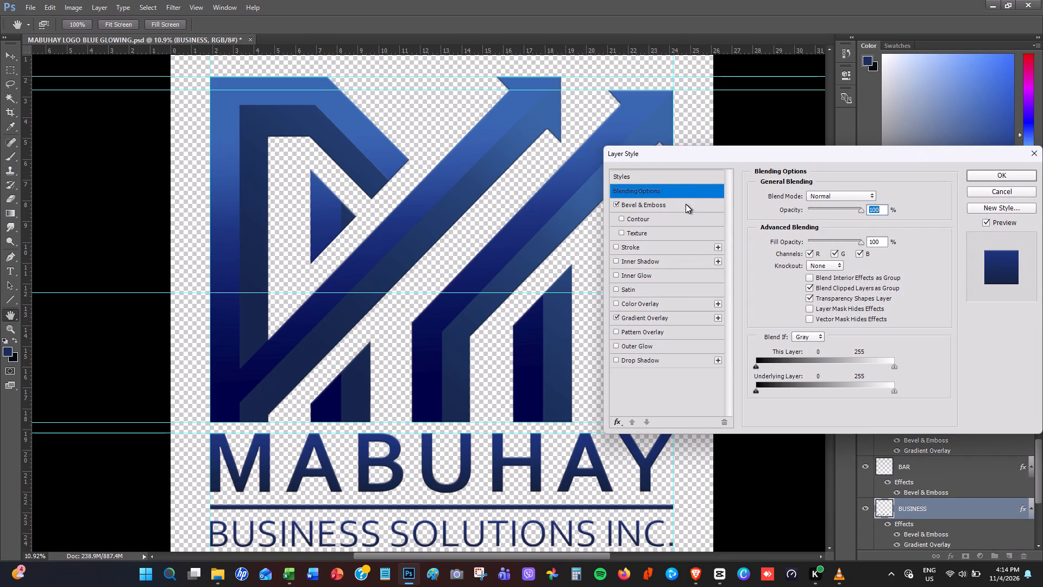
left_click(686, 204)
left_click_drag(877, 250, 856, 260)
key("2")
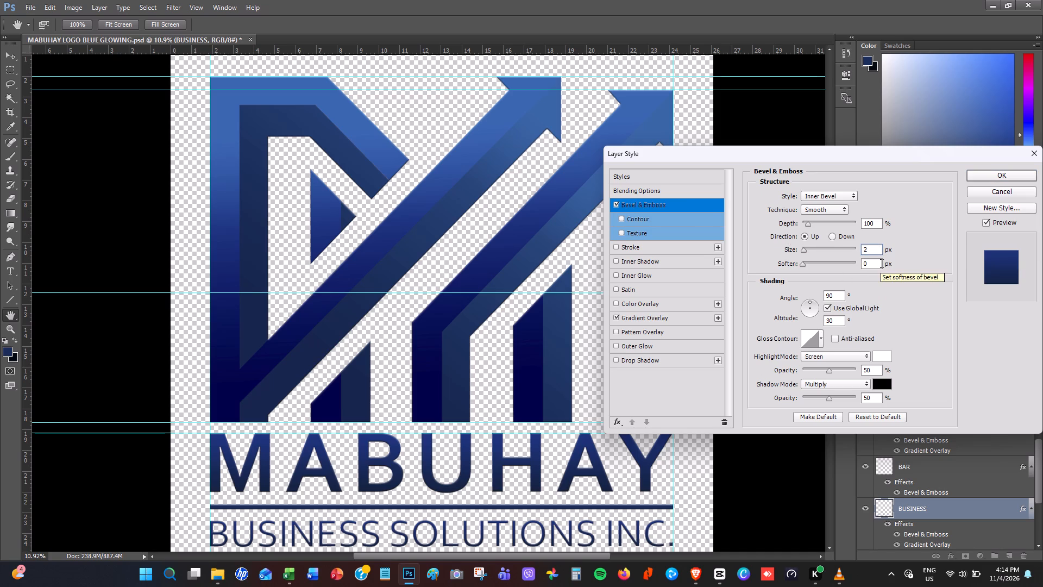
key("0")
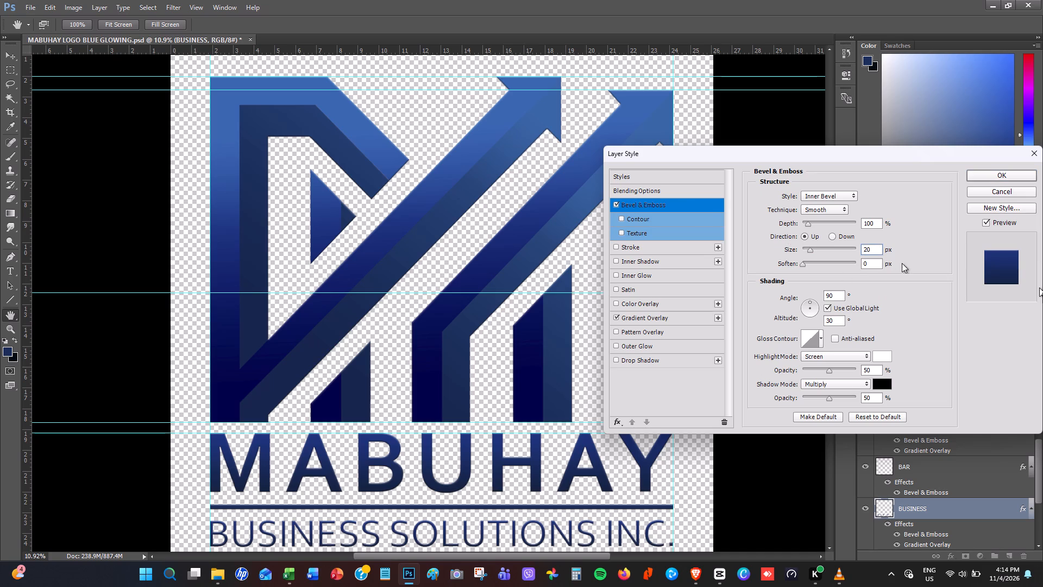
left_click(1015, 174)
Start saving the document as a new Photoshop file, entering the name MABUHAY LOGO BLUE GLOWING V3.
scroll(702, 362, "down", 3)
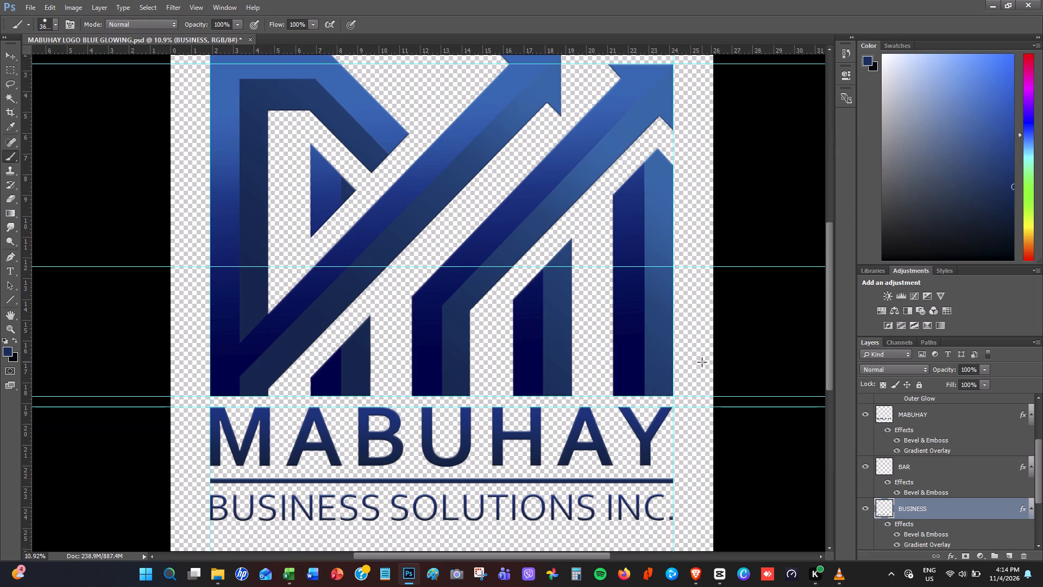
scroll(702, 362, "up", 1)
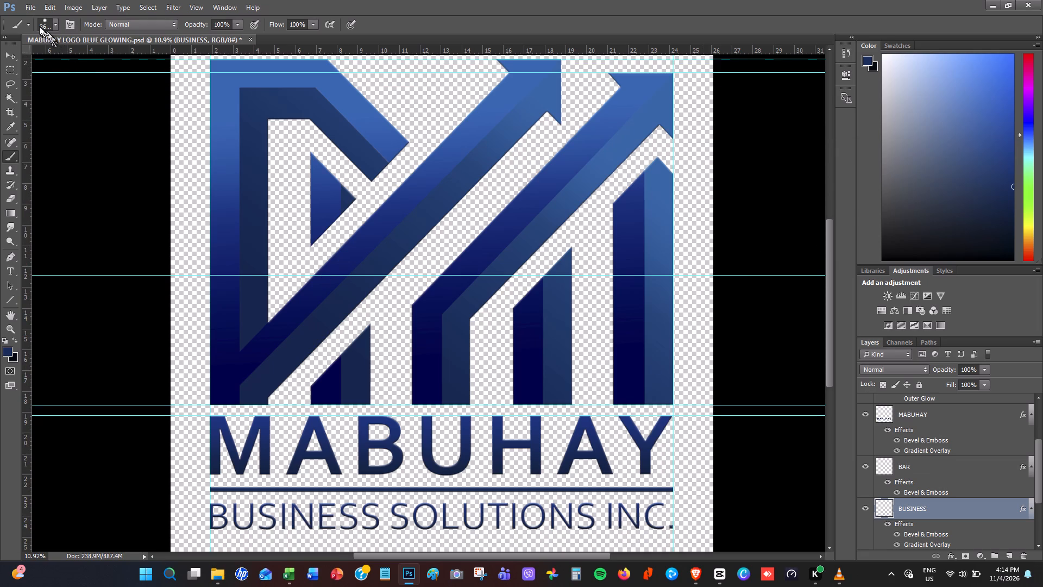
left_click(30, 5)
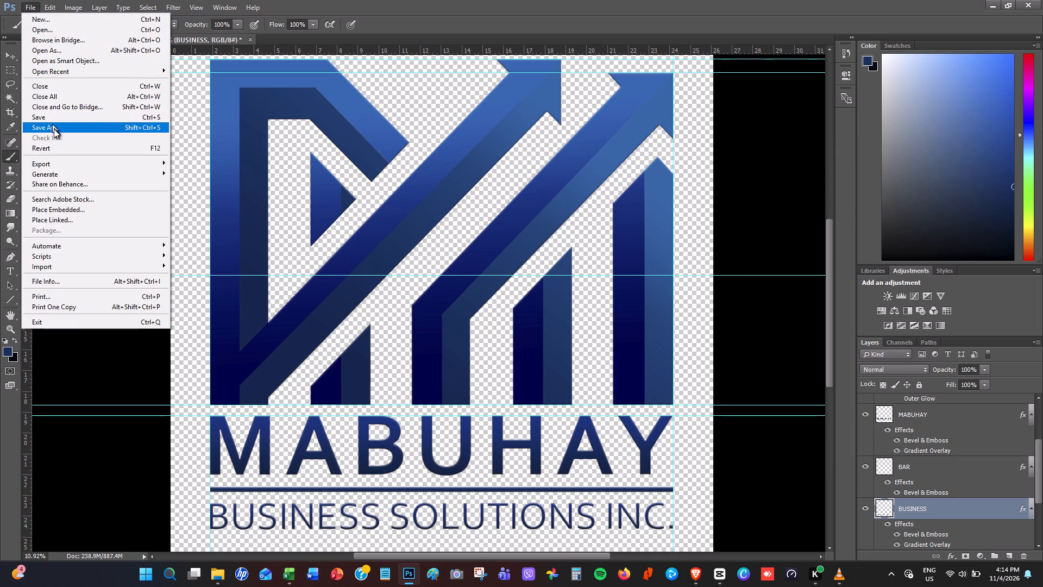
left_click(54, 129)
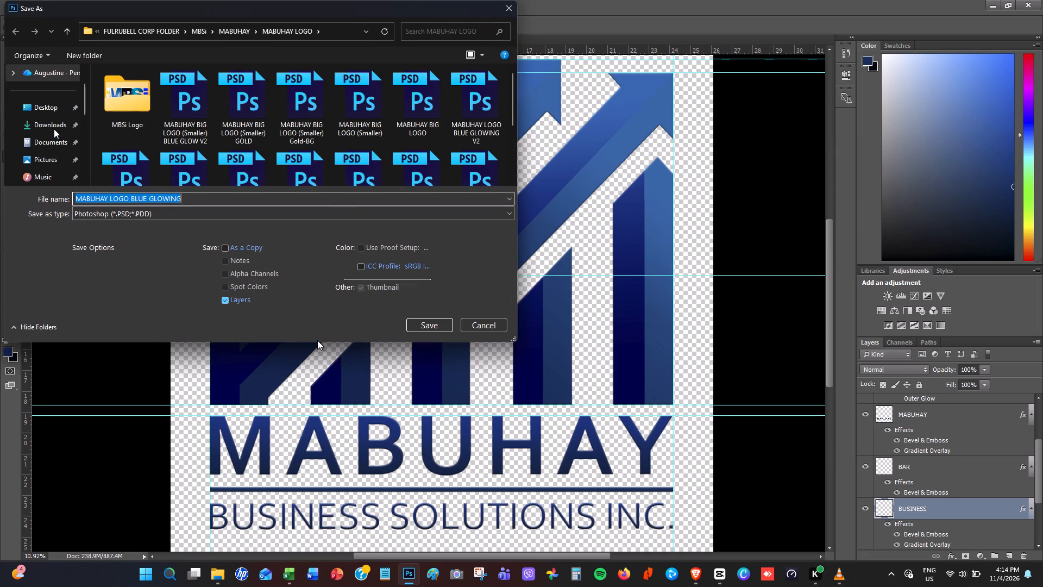
left_click(197, 199)
key("space")
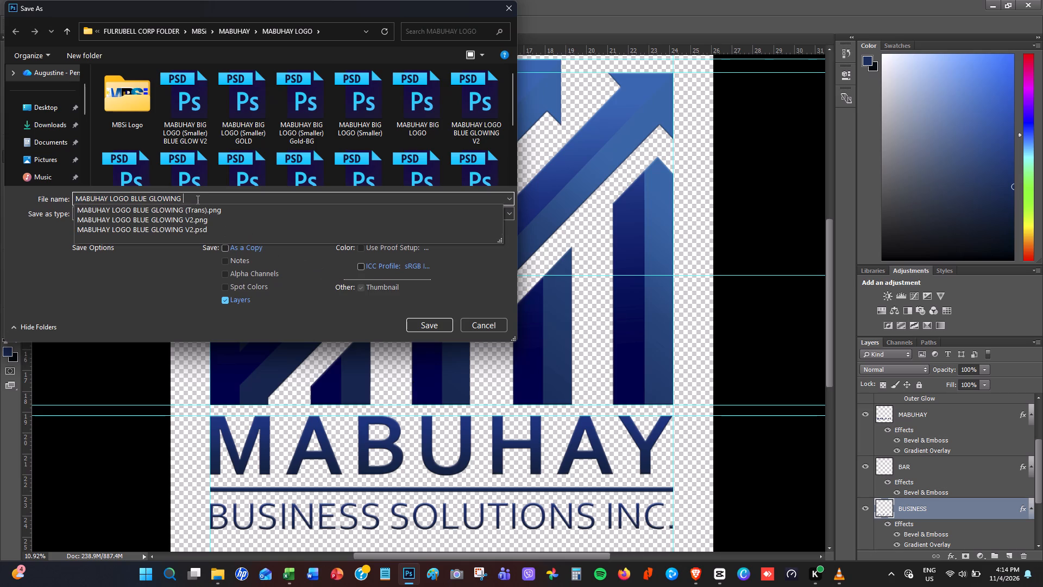
type("V")
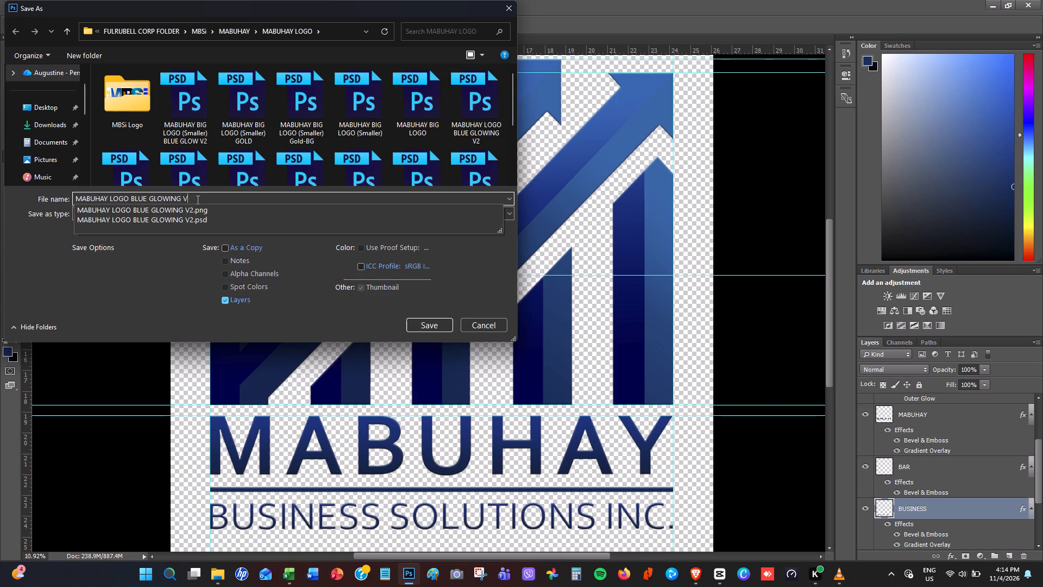
key("3")
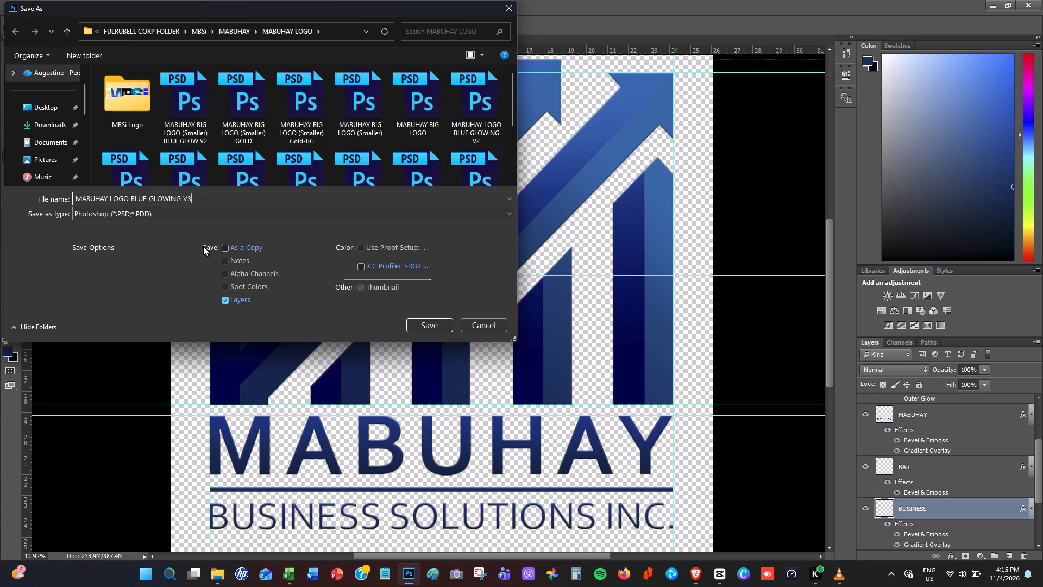
Change the file name to MABUHAY LOGO BLUE (Trans) and save the Photoshop document with Maximize Compatibility on.
left_click(180, 198)
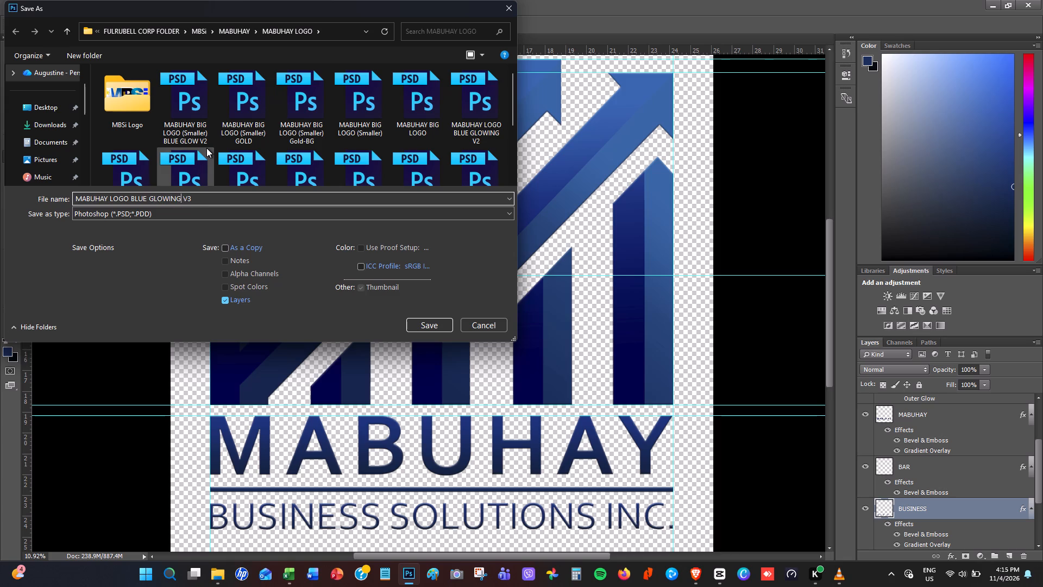
key("BackSpace")
key("BackSpace")
key("BackSpace")
key("BackSpace")
key("BackSpace")
key("BackSpace")
key("BackSpace")
key("BackSpace")
key("Right")
key("Right")
key("Right")
key("BackSpace")
key("BackSpace")
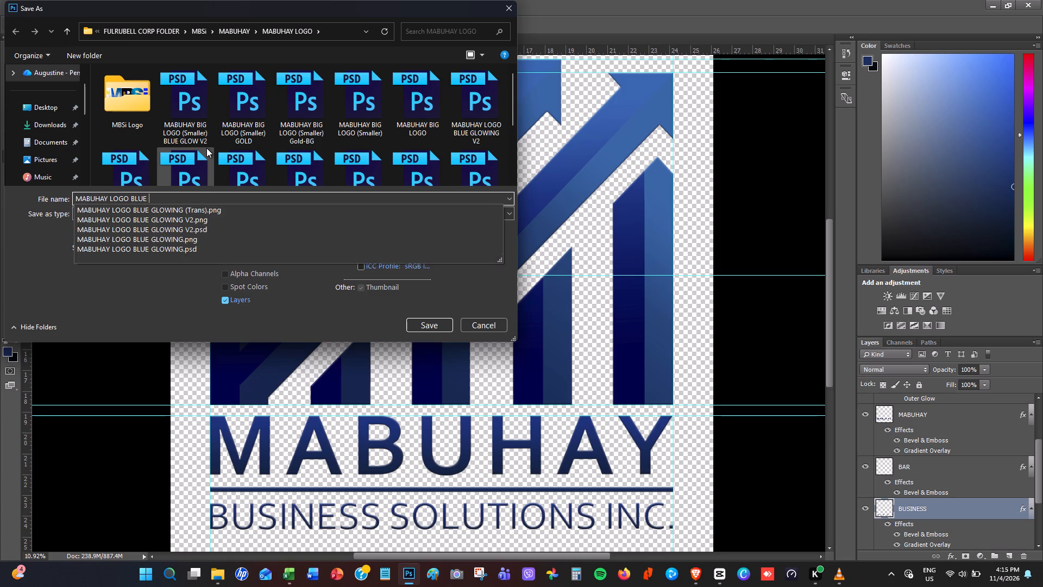
key("BackSpace")
key("space")
type("(tRANS")
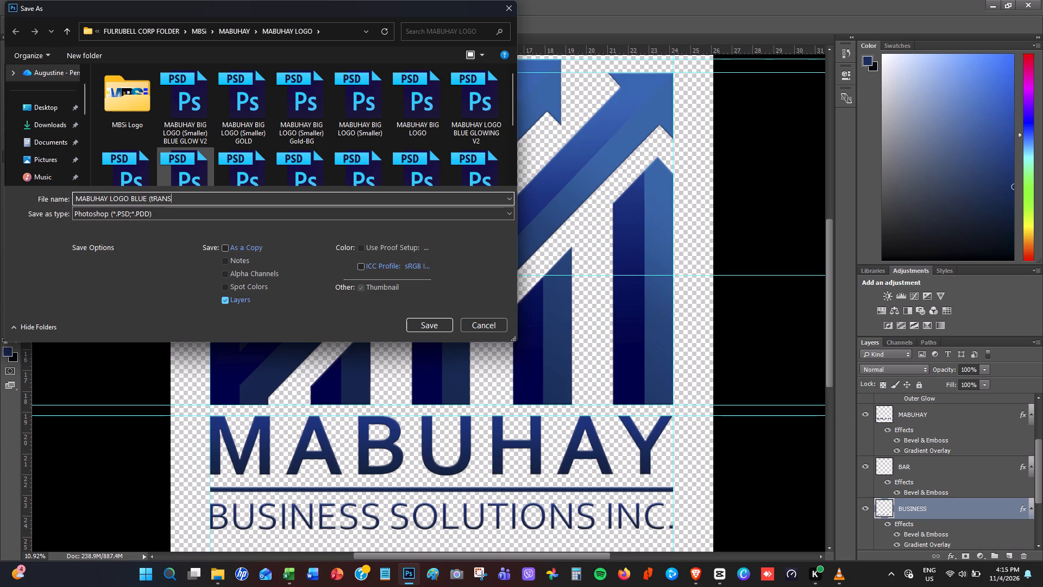
key("BackSpace")
key("BackSpace")
key("BackSpace")
key("BackSpace")
key("BackSpace")
type("Trans")
key("shift+parenright")
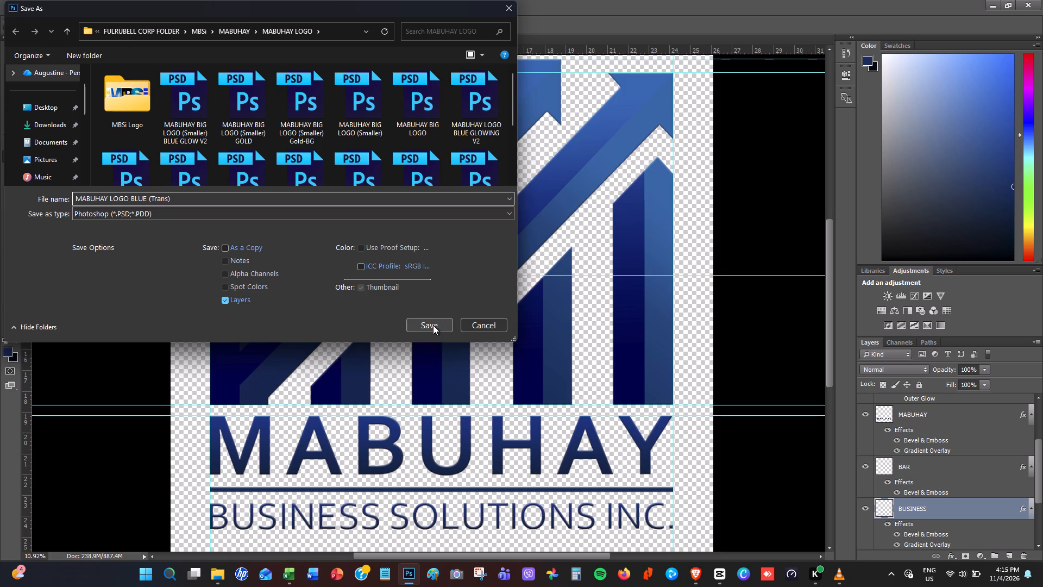
left_click(203, 199)
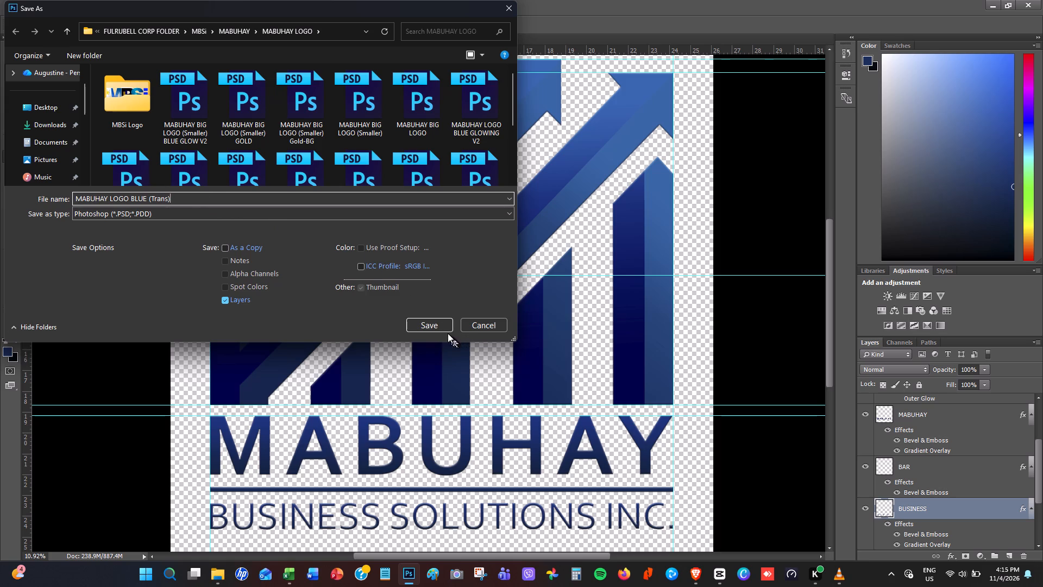
left_click(438, 325)
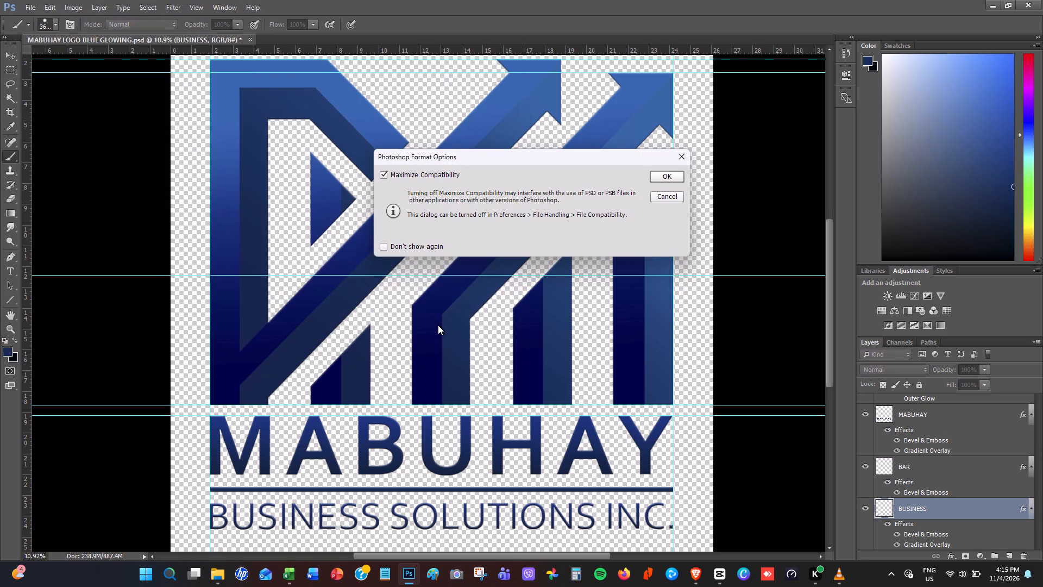
left_click(669, 177)
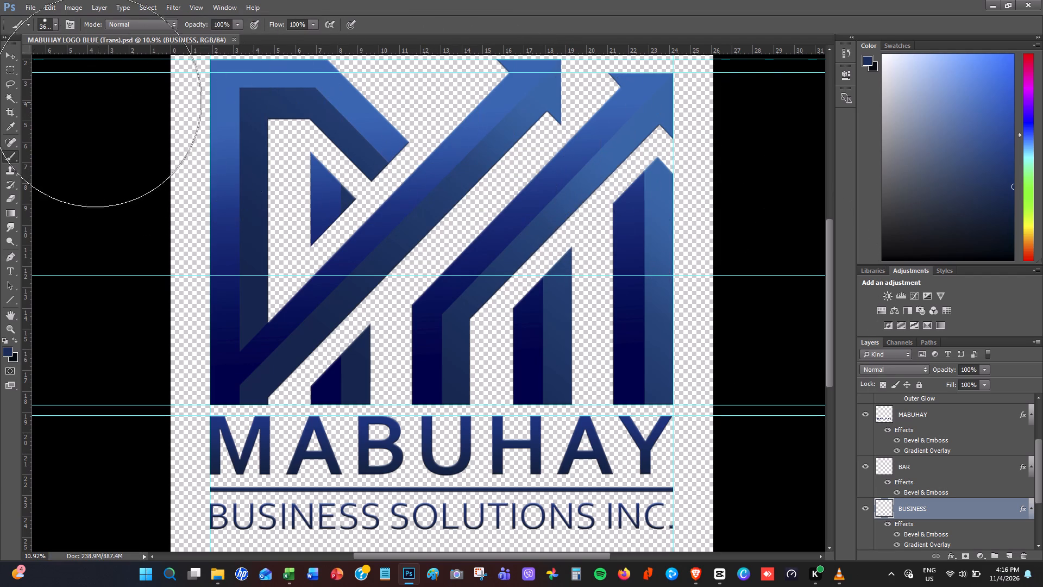
Start saving a copy of the logo in PNG format under the name MABUHAY LOGO BLUE (Trans).
left_click(29, 7)
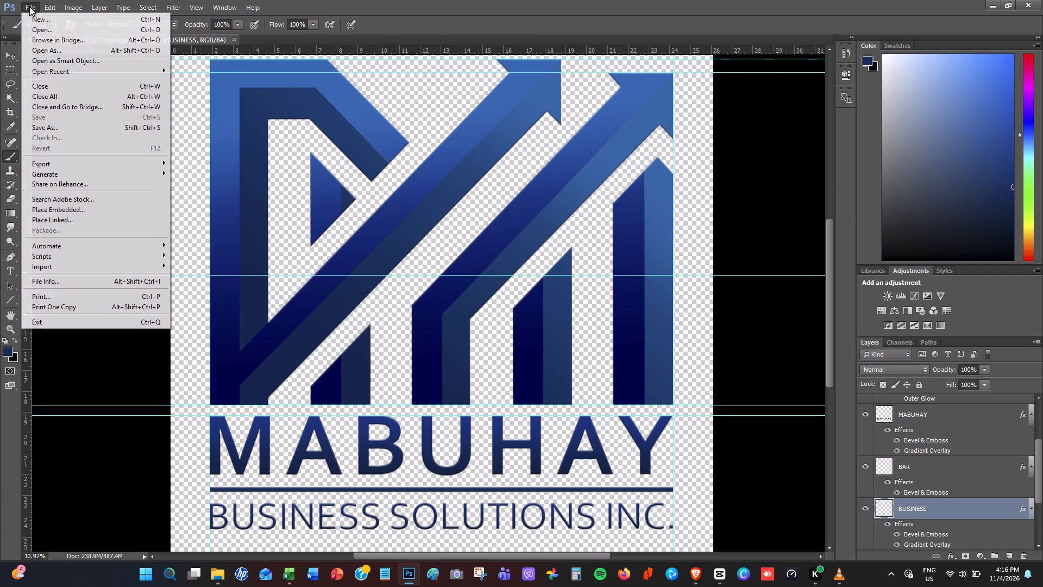
left_click(64, 129)
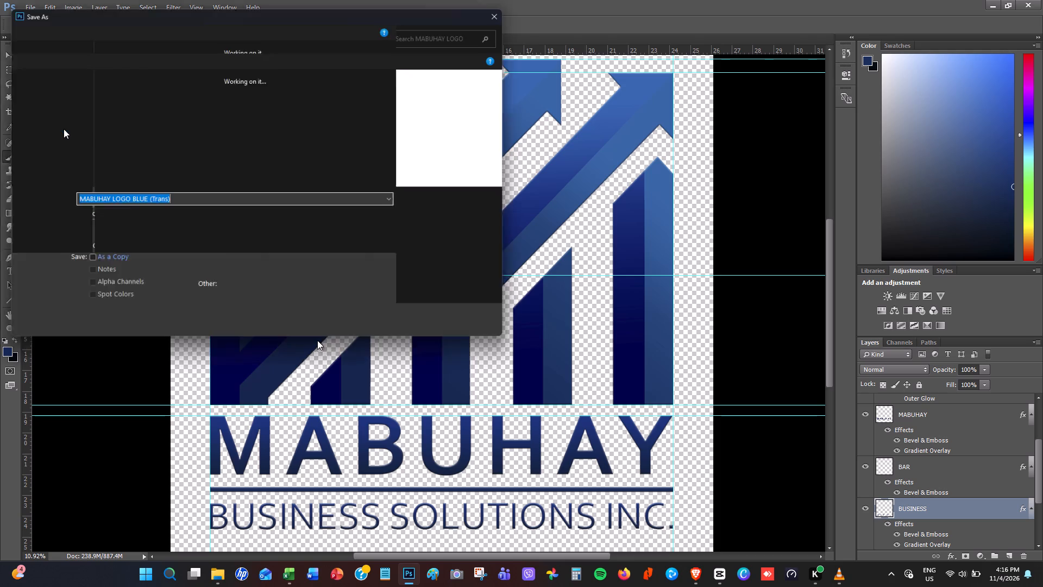
left_click(175, 216)
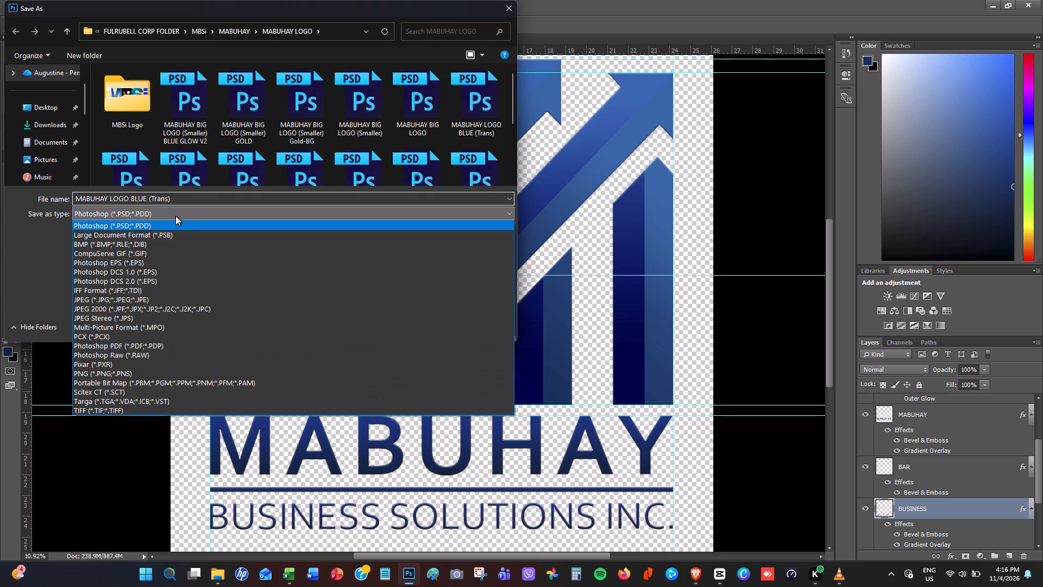
left_click(164, 372)
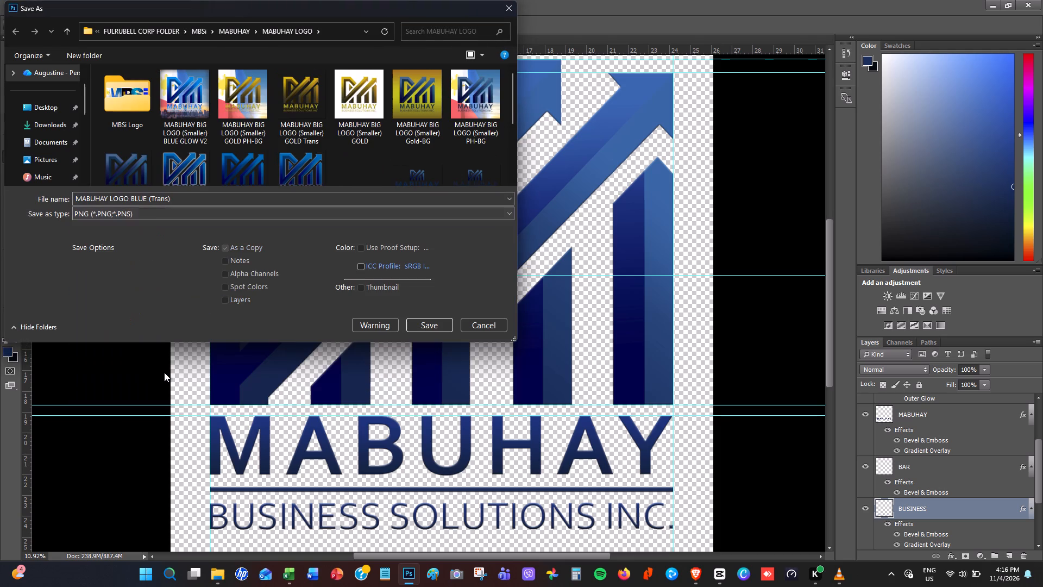
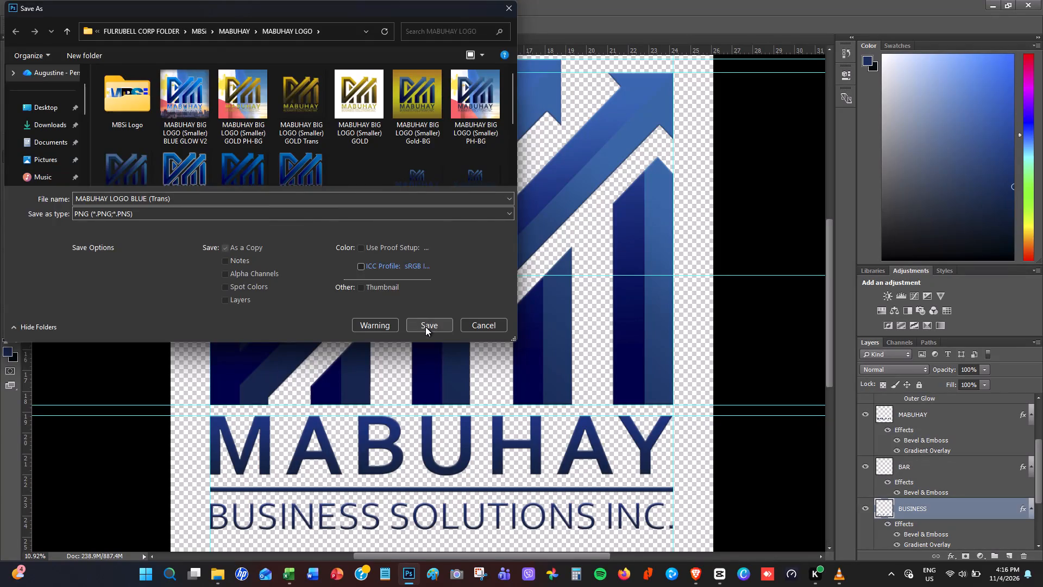
Confirm the file name and PNG format for the MABUHAY LOGO BLUE (Trans) copy in the MABUHAY LOGO folder.
left_click(425, 327)
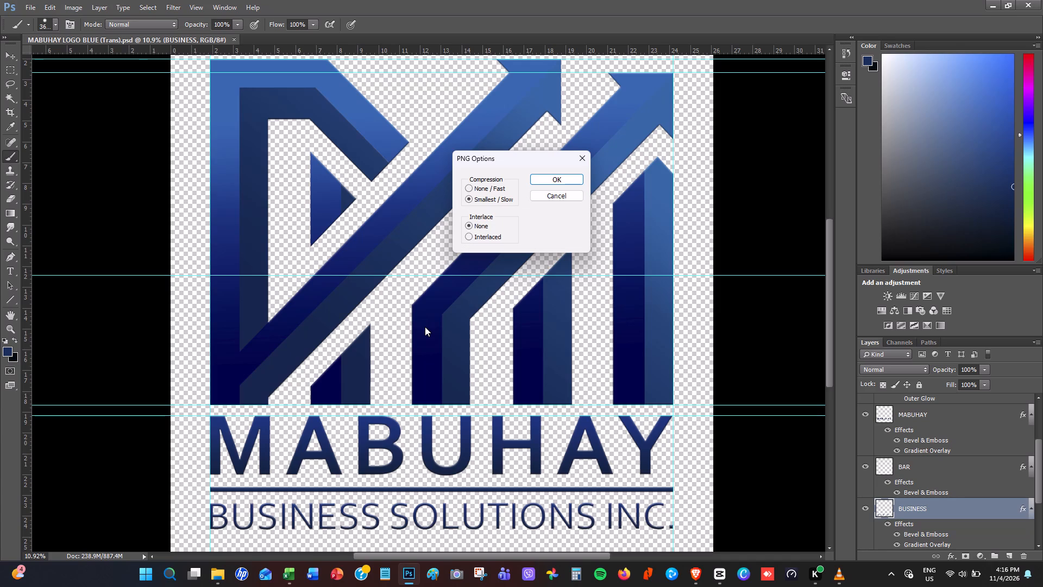
Switch to VLC media player and close the 11.2026.mp4 video window.
left_click(839, 578)
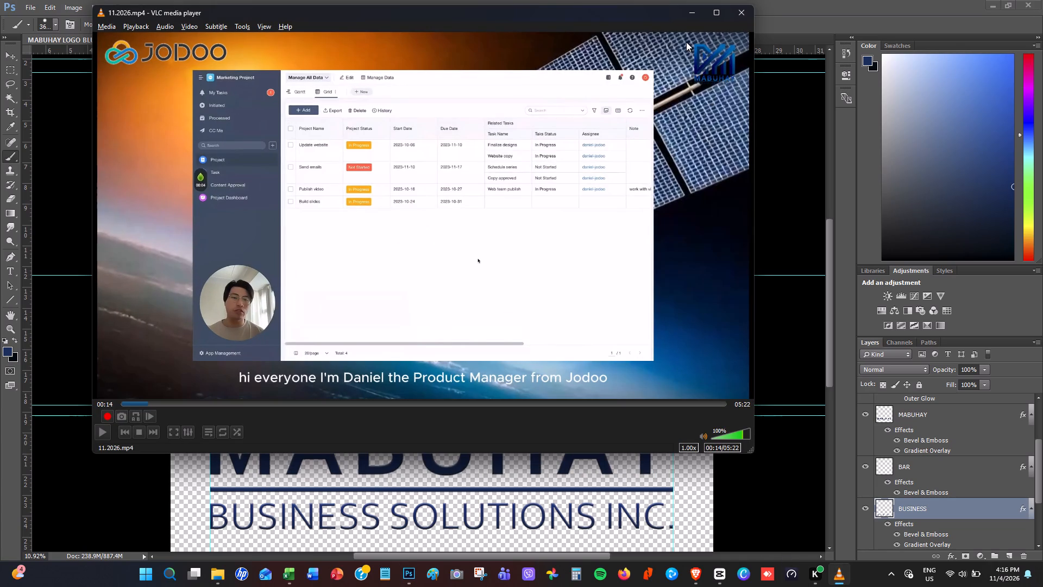
left_click(742, 16)
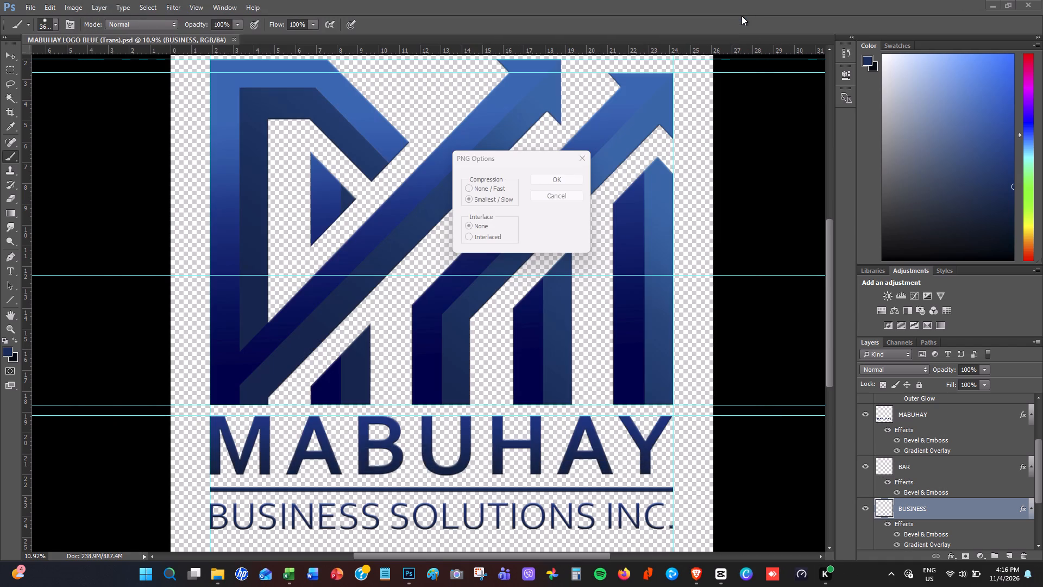
Back in Photoshop, finish saving the PNG copy with Smallest / Slow compression and no interlacing.
left_click(543, 164)
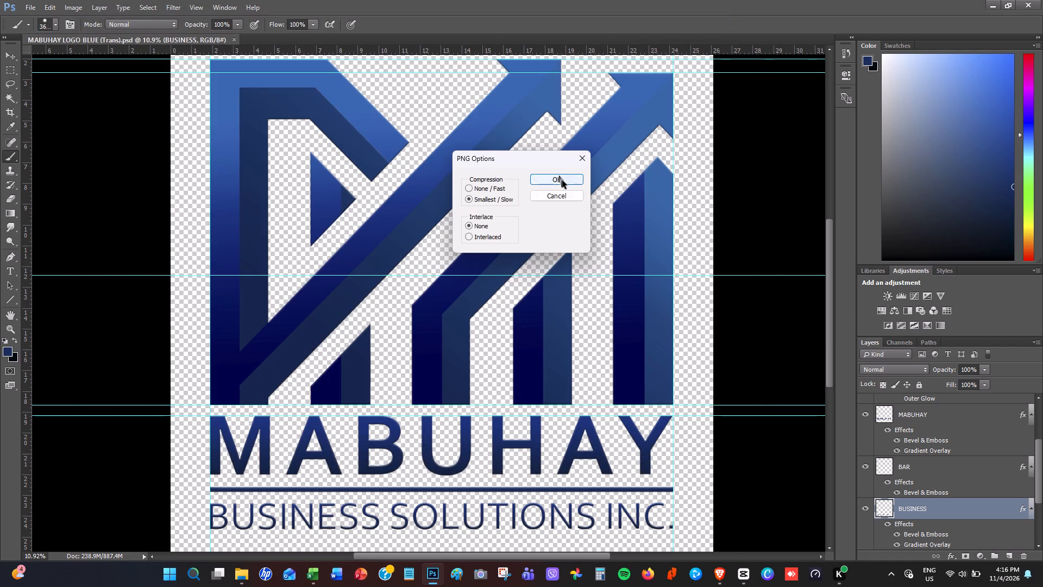
left_click(562, 180)
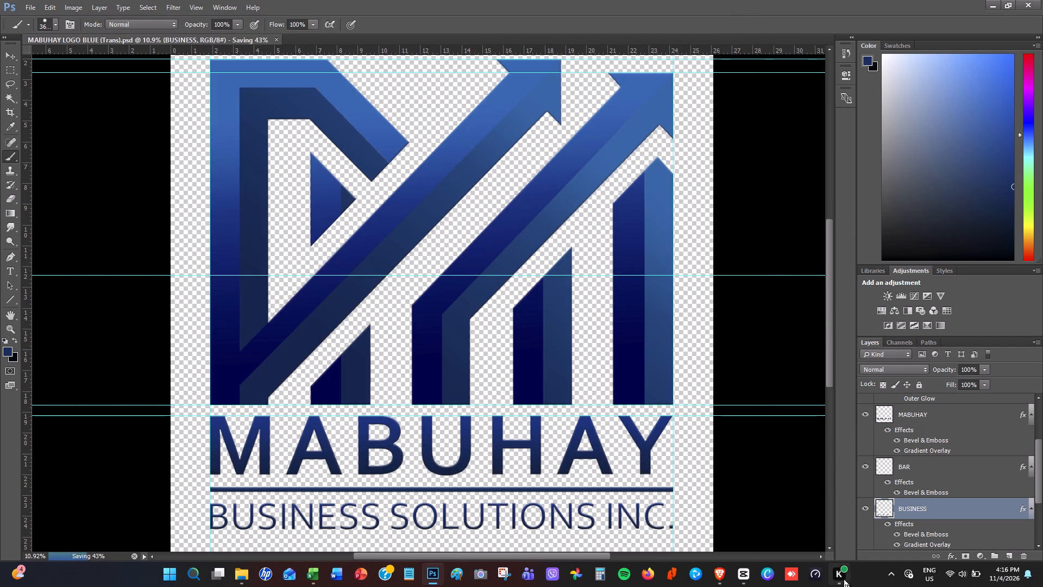
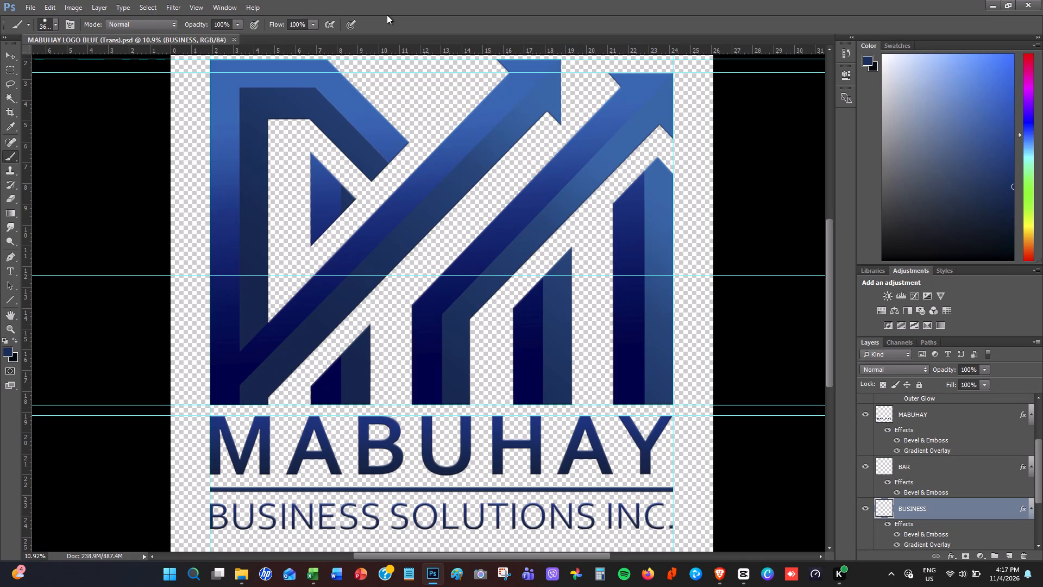
Save the transparent logo document as MABUHAY LOGO BLUE (Trans) in Photoshop PSD format, with layers, to the Desktop folder.
scroll(488, 181, "down", 5)
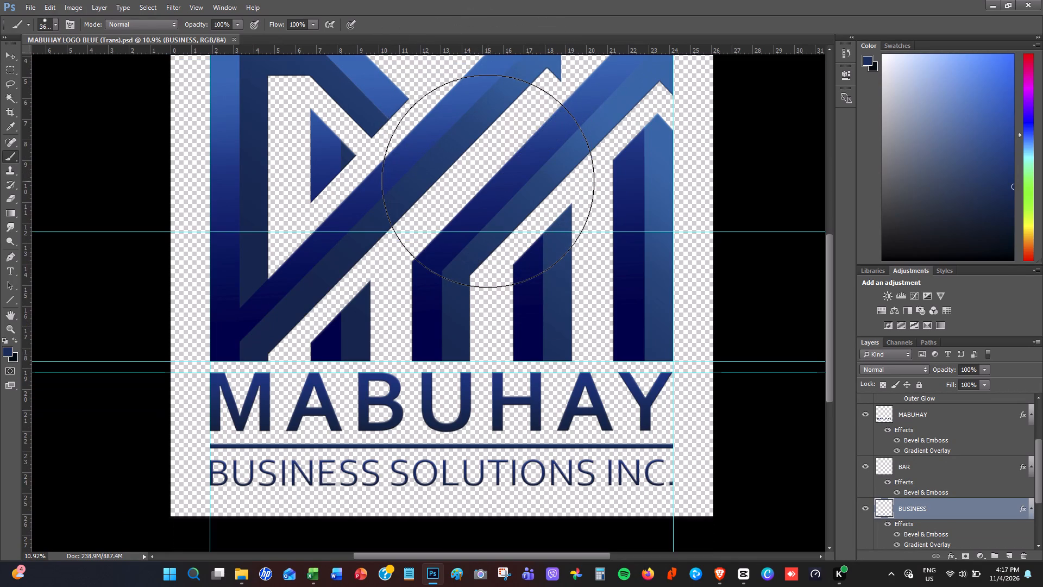
scroll(488, 181, "down", 1)
scroll(488, 181, "up", 8)
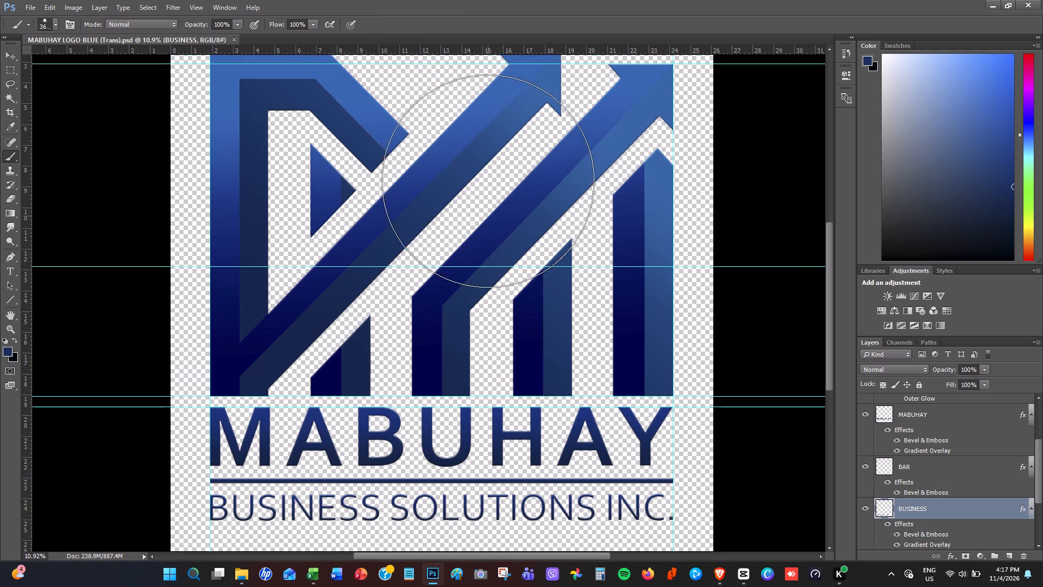
scroll(488, 181, "up", 4)
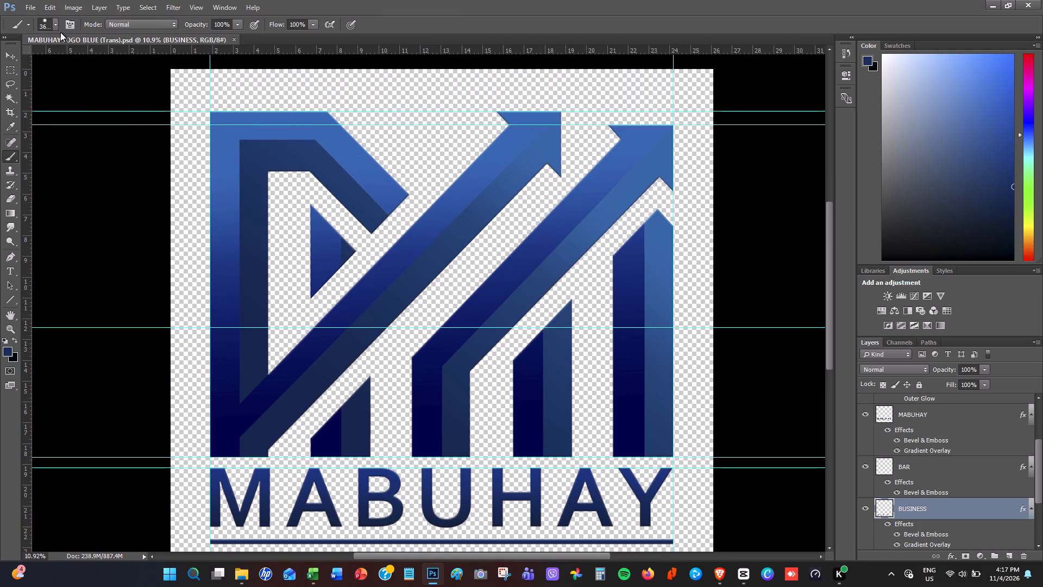
left_click(30, 9)
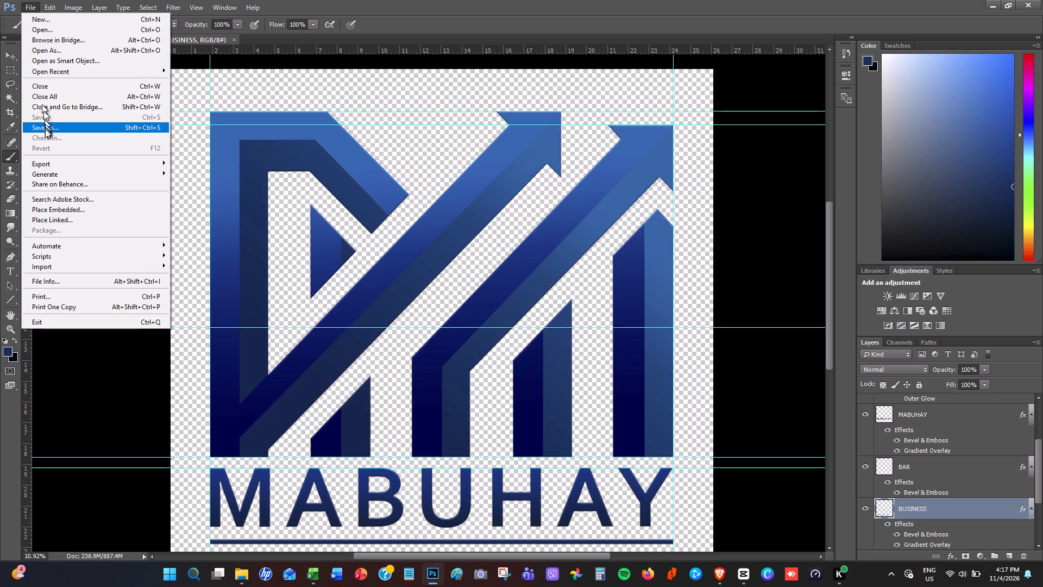
left_click(46, 130)
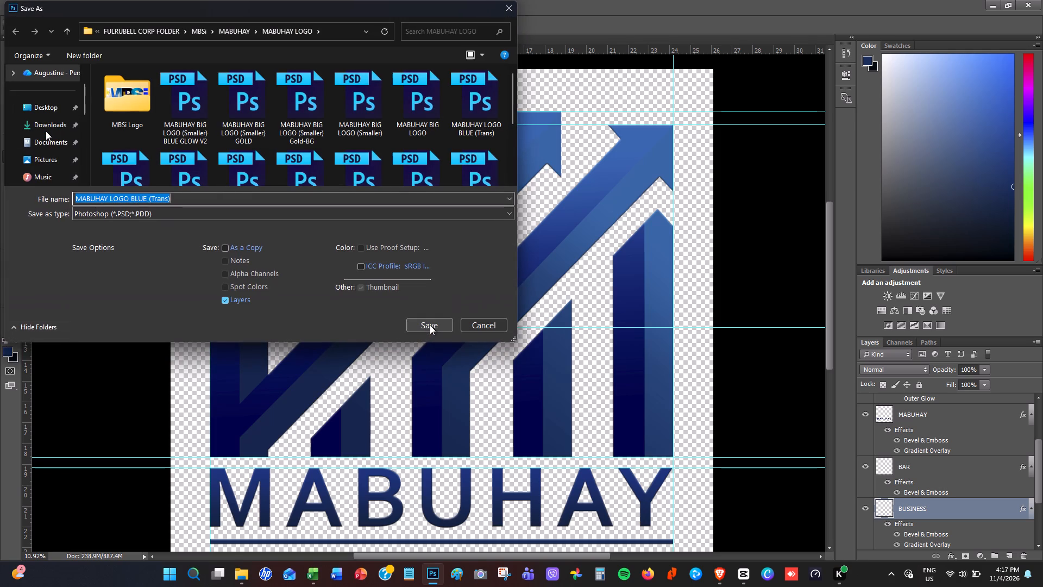
left_click(55, 105)
left_click(424, 325)
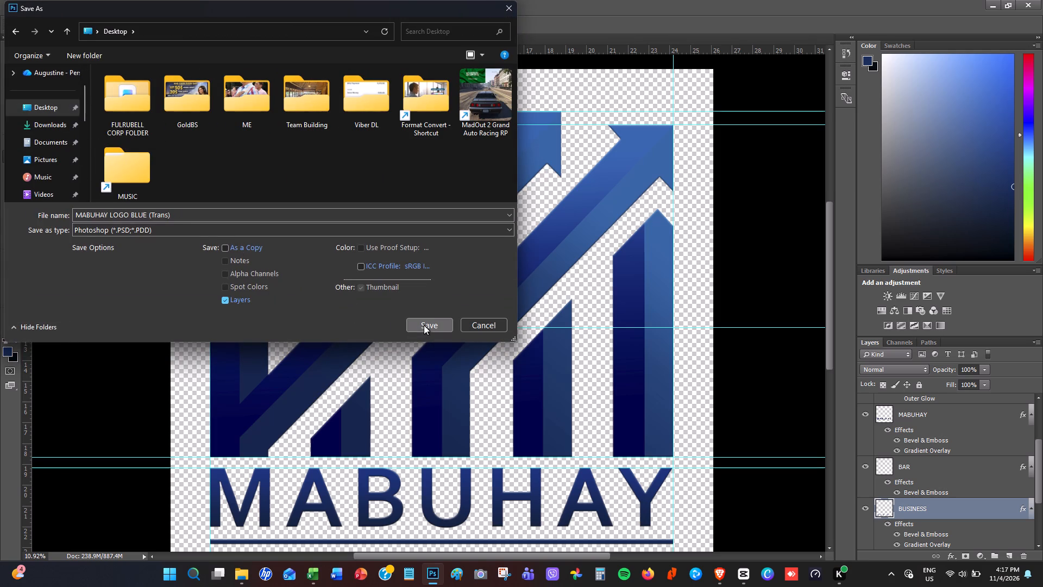
left_click(669, 176)
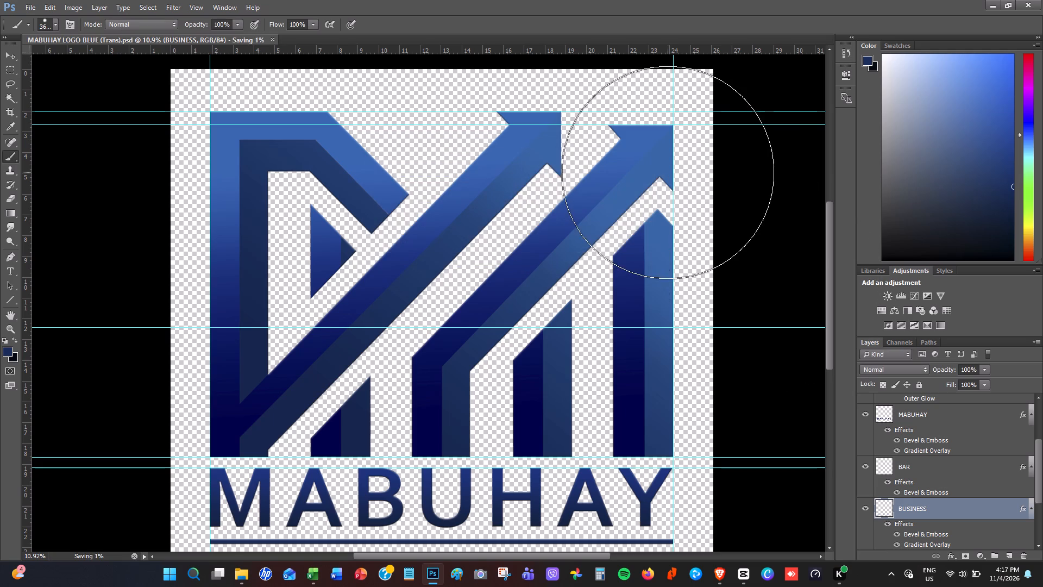
Restore the Photoshop window to a smaller size, move it aside, and close the MABUHAY LOGO folder window in File Explorer.
left_click(1009, 6)
left_click_drag(496, 36, 681, 164)
left_click_drag(571, 84, 598, 77)
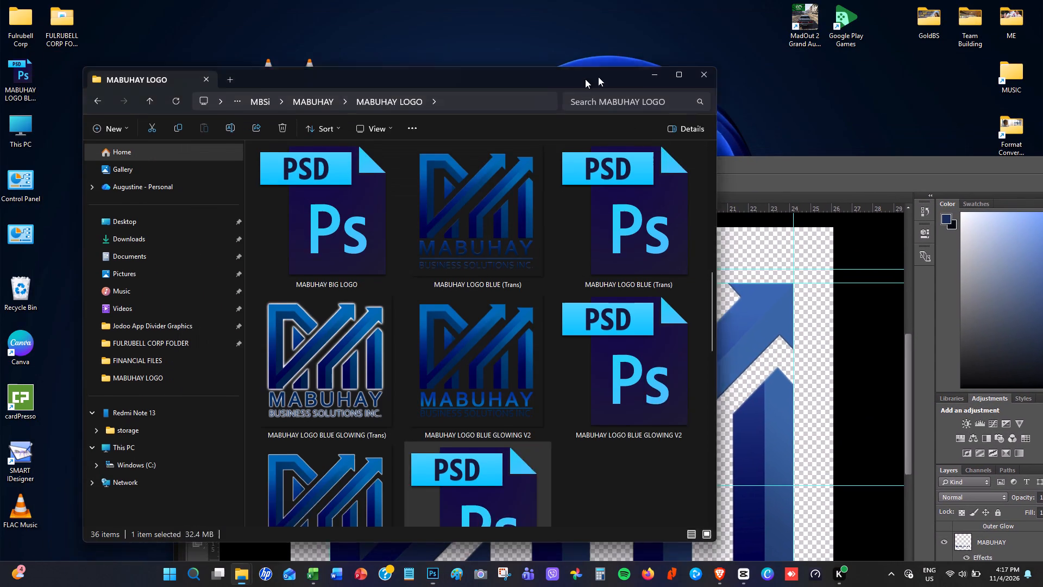
left_click_drag(598, 77, 630, 65)
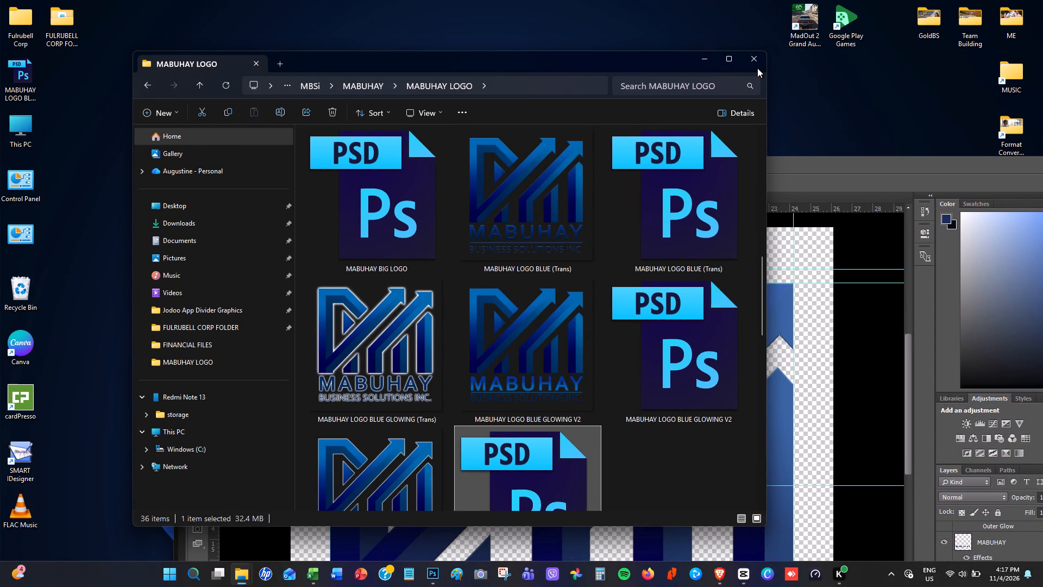
left_click(757, 59)
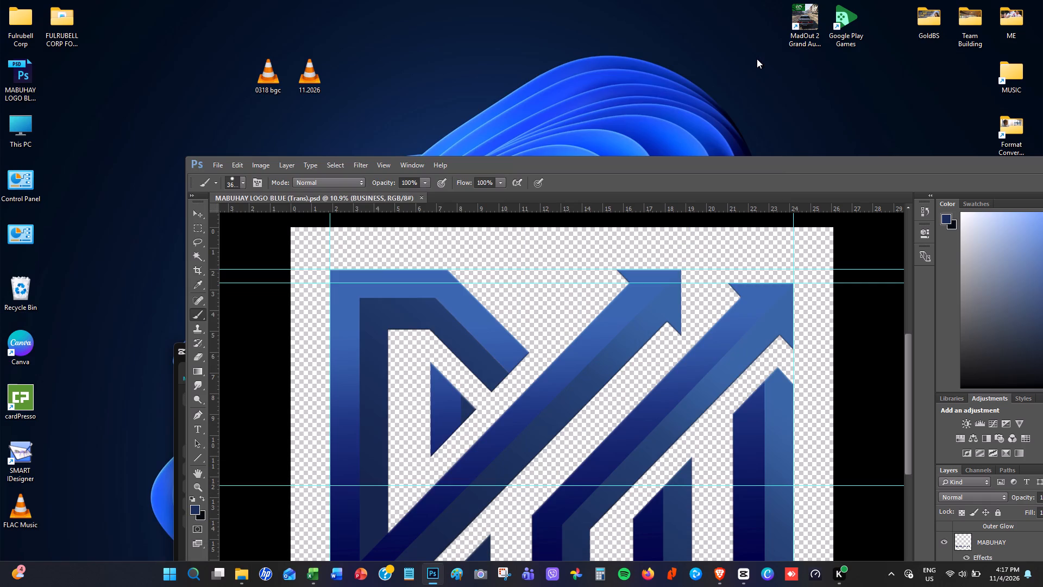
Reposition the MABUHAY LOGO BLUE (Trans) PSD icon to an empty desktop spot beside This PC, and move the Photoshop window back up.
left_click_drag(21, 75, 98, 124)
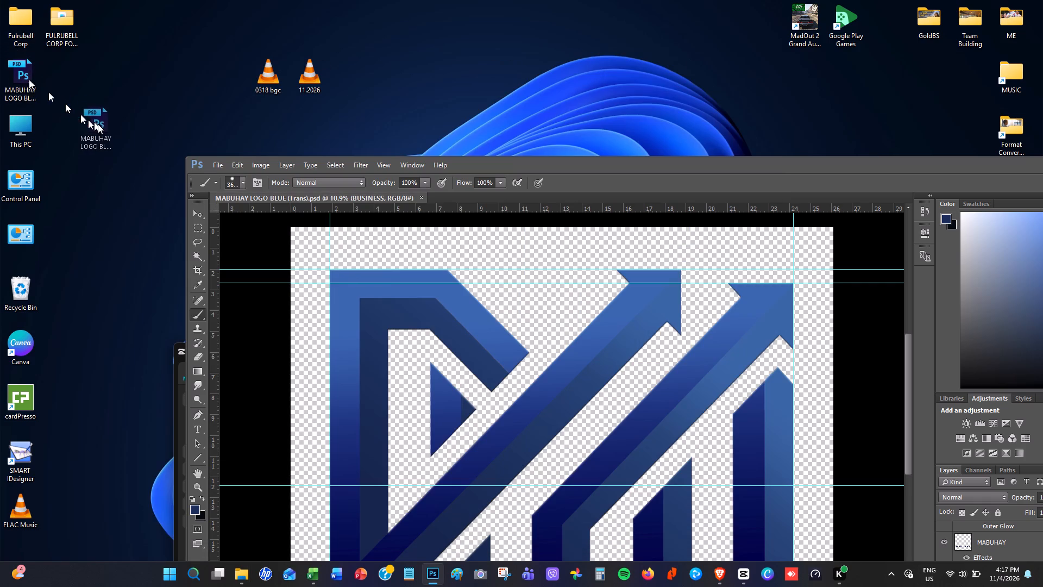
left_click_drag(98, 124, 93, 128)
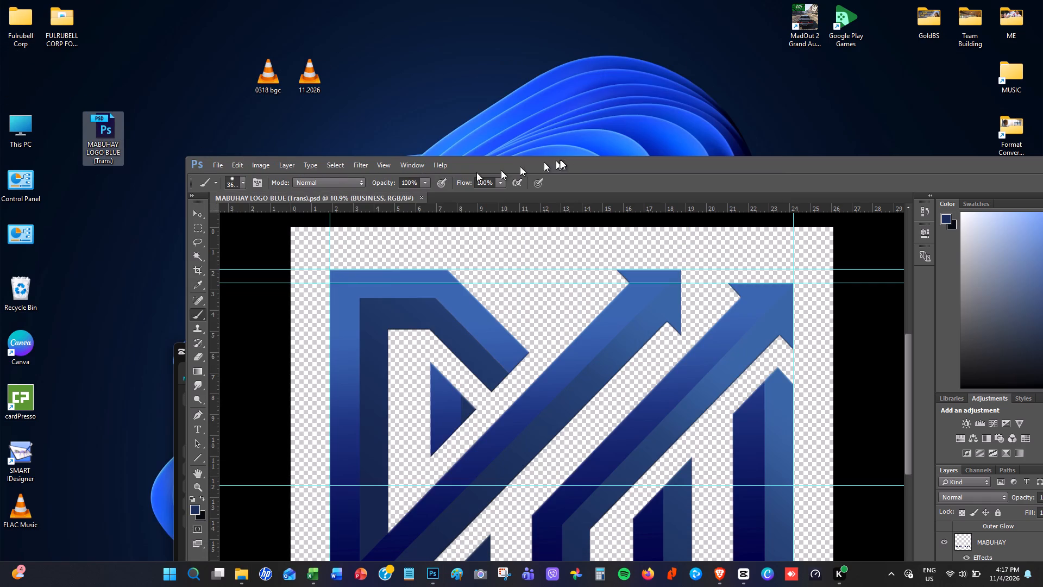
left_click_drag(580, 168, 409, 21)
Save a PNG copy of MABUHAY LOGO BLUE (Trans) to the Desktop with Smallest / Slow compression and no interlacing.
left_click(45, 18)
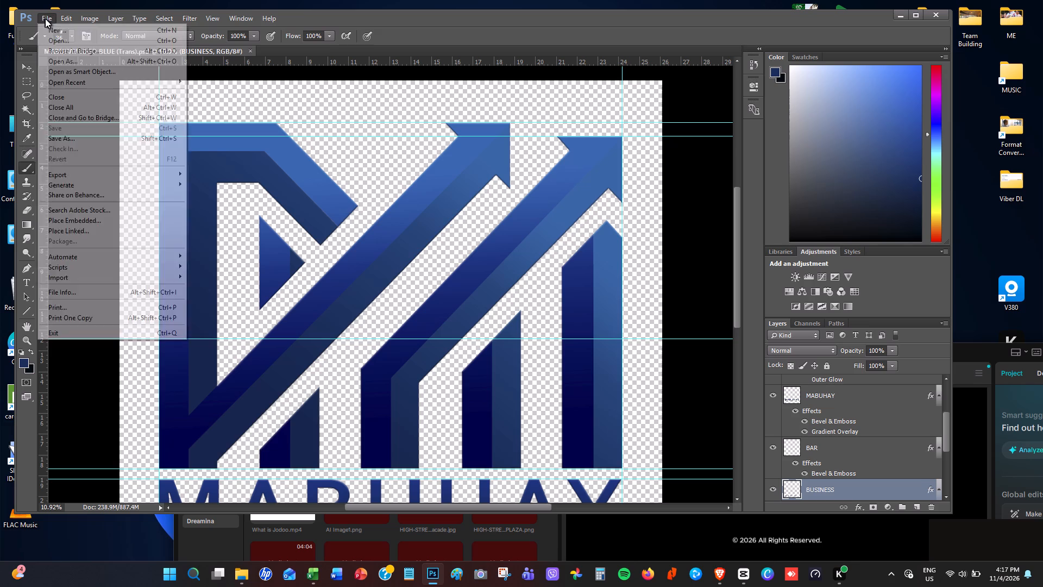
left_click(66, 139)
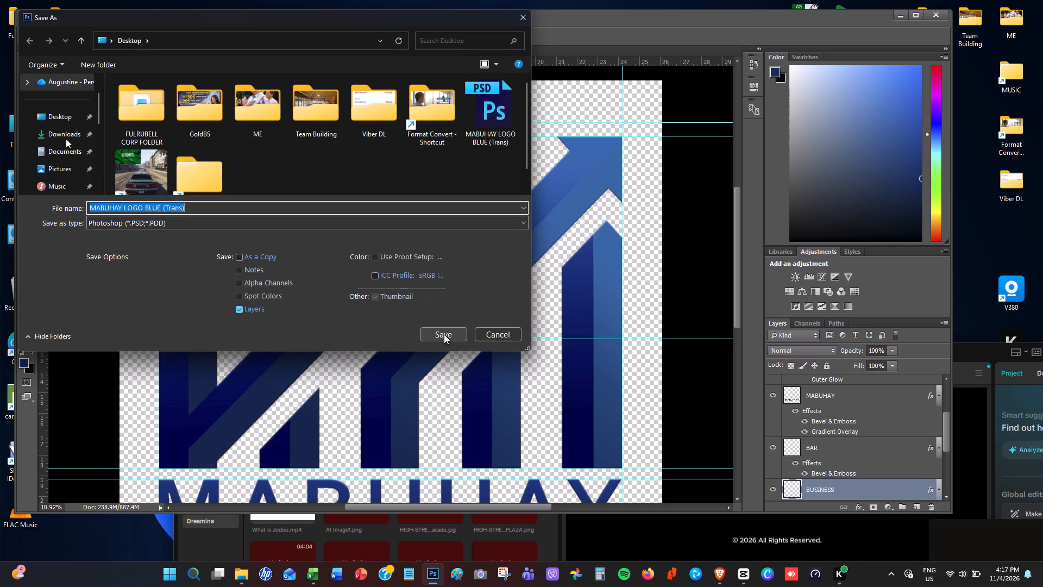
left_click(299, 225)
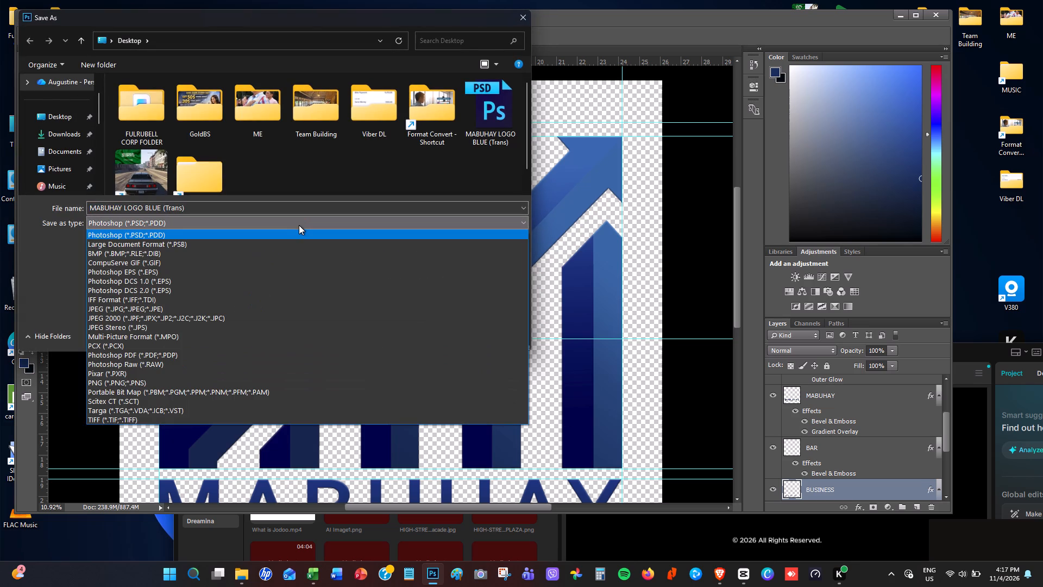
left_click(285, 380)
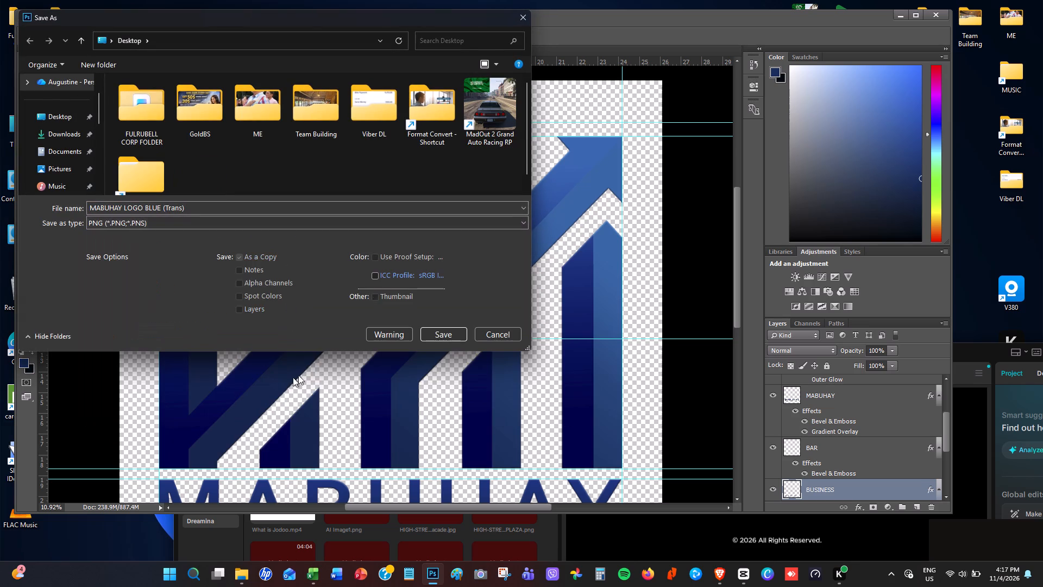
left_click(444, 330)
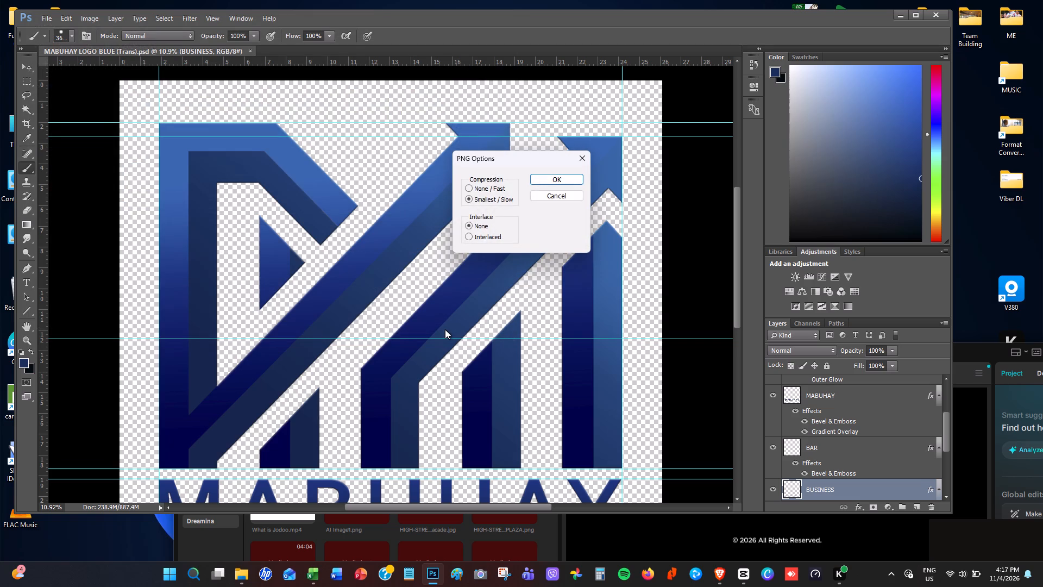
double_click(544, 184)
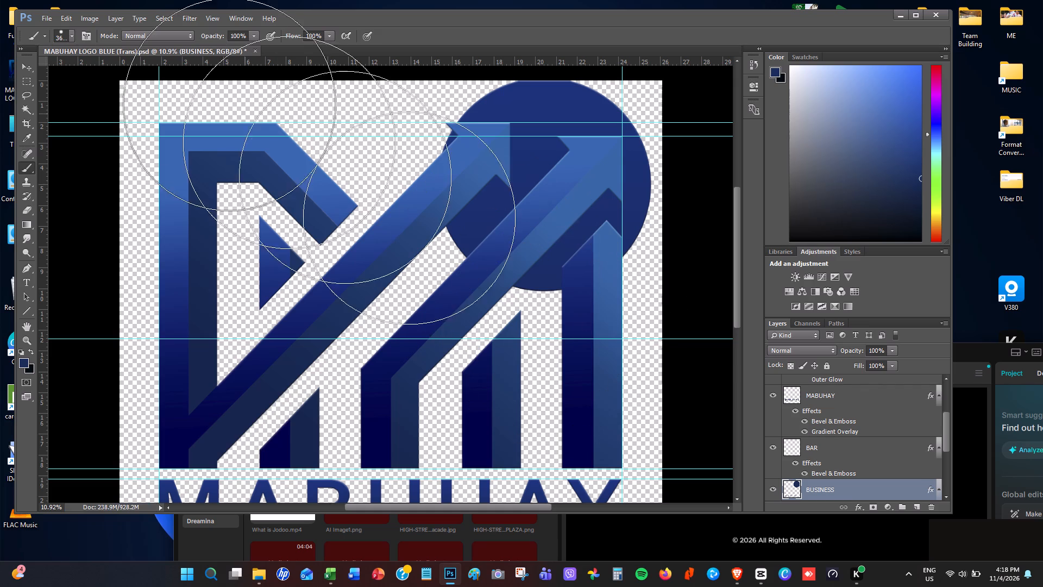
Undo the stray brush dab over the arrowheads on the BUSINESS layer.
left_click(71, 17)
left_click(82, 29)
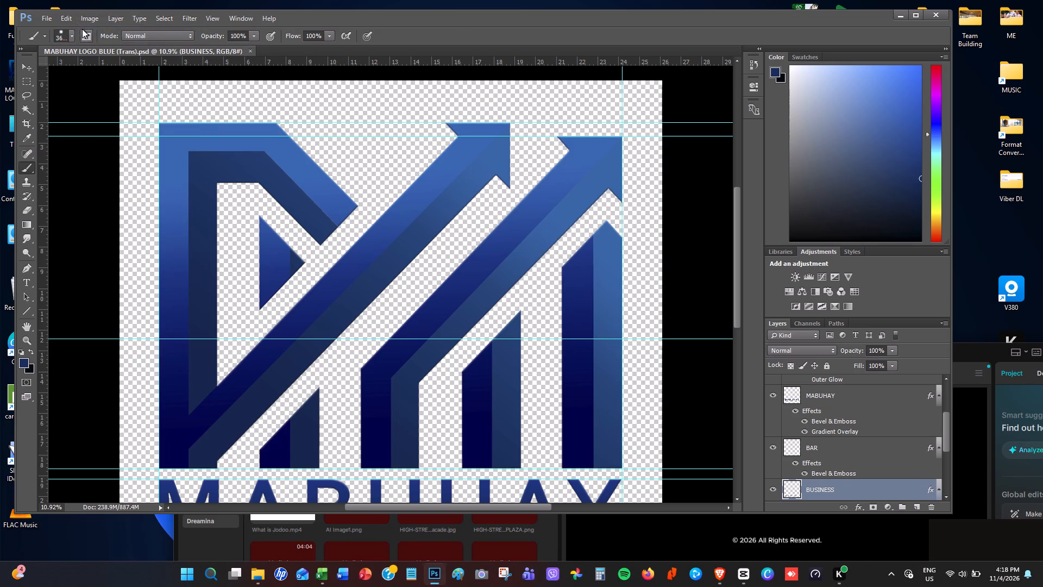
Save the PNG copy to the Desktop again, replacing the existing file, with Smallest / Slow compression and no interlacing.
left_click(48, 21)
left_click(54, 136)
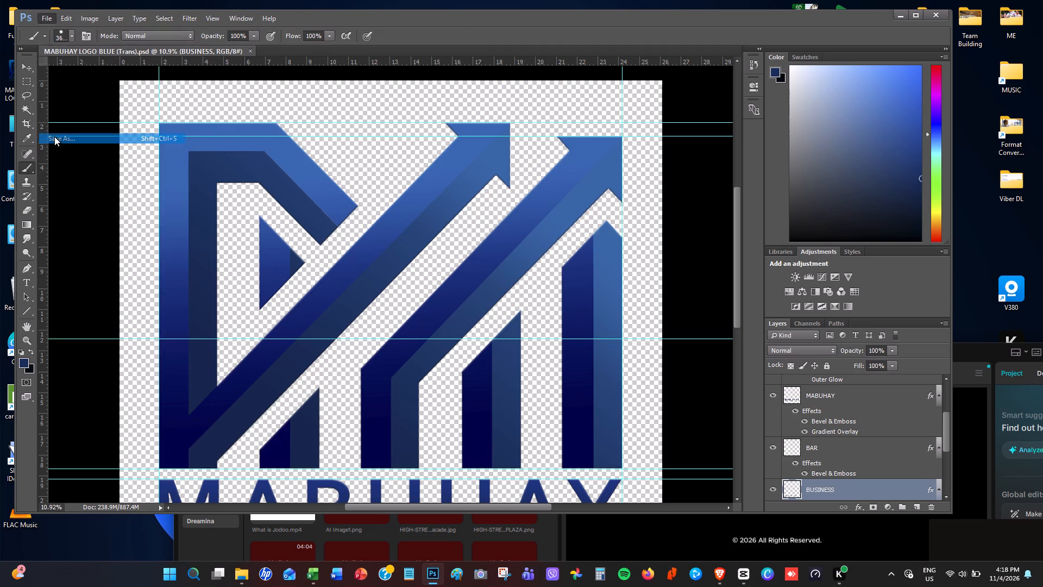
left_click(191, 227)
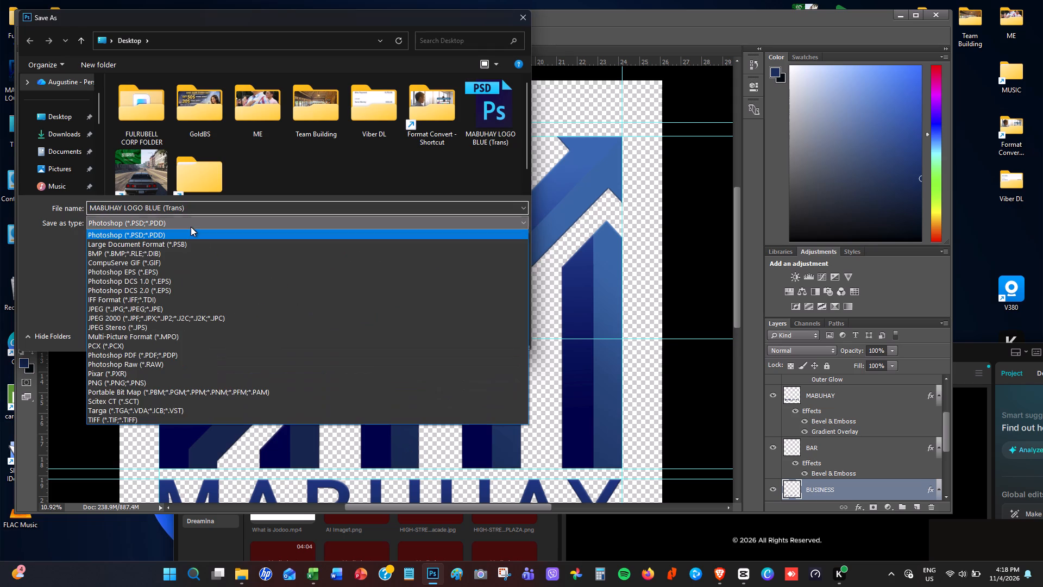
left_click(180, 383)
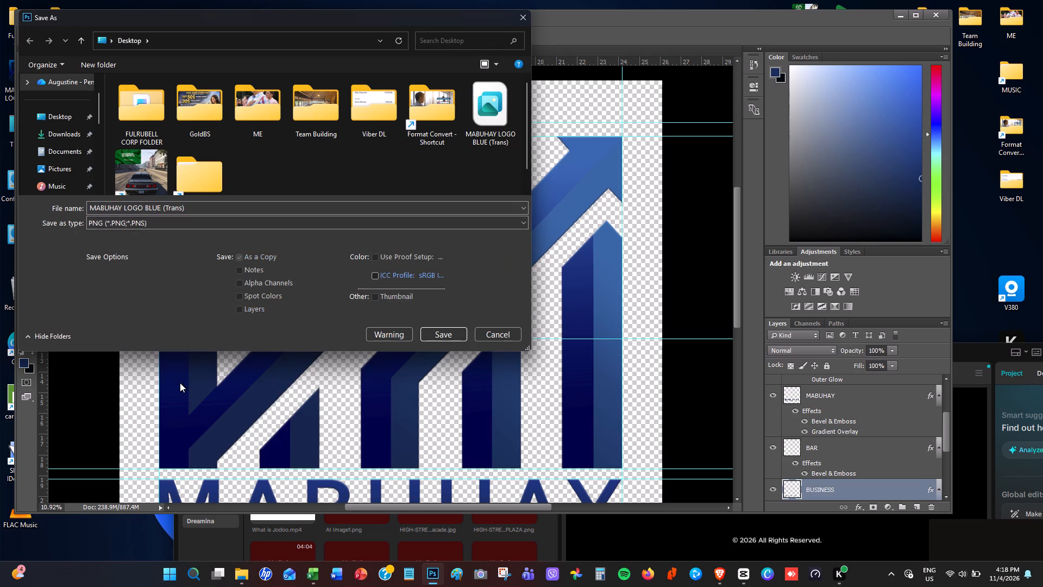
left_click(435, 331)
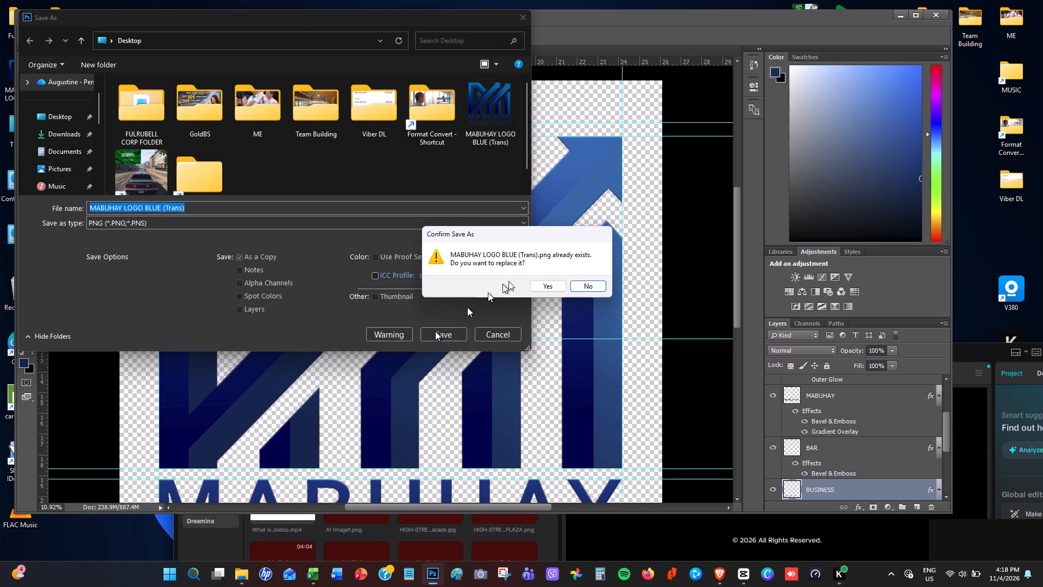
left_click(553, 285)
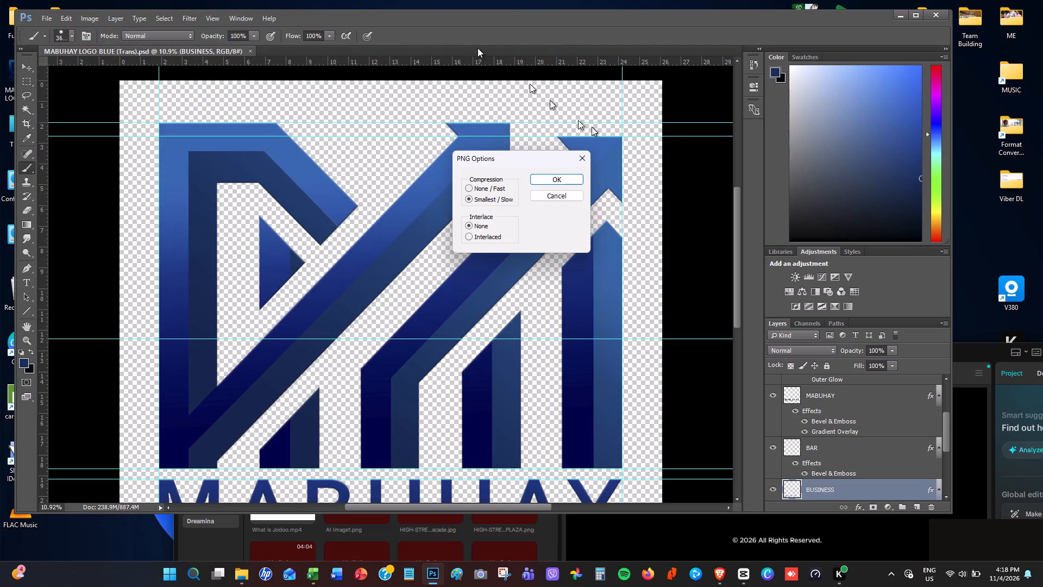
left_click(550, 178)
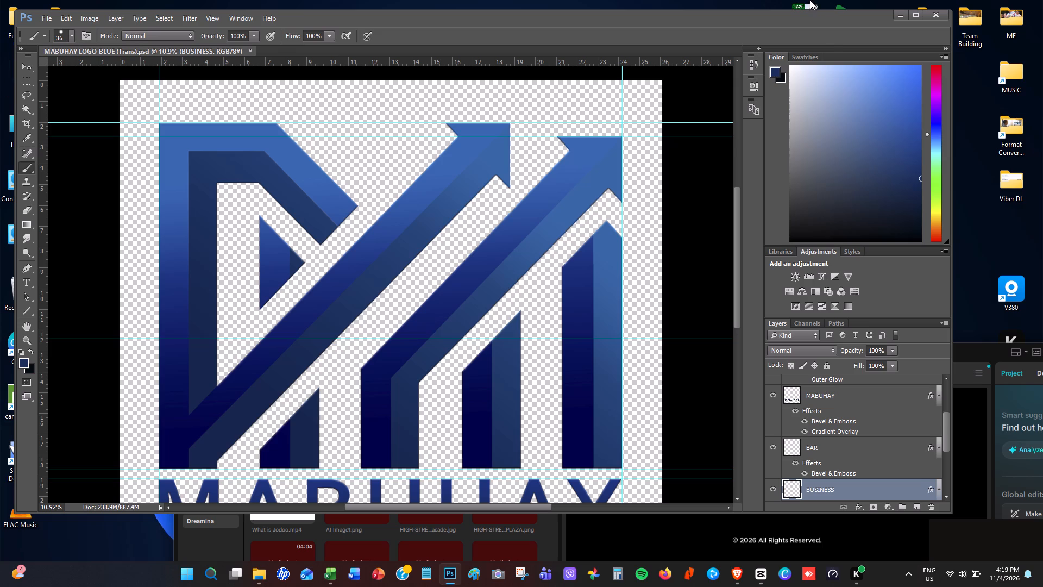
left_click(703, 21)
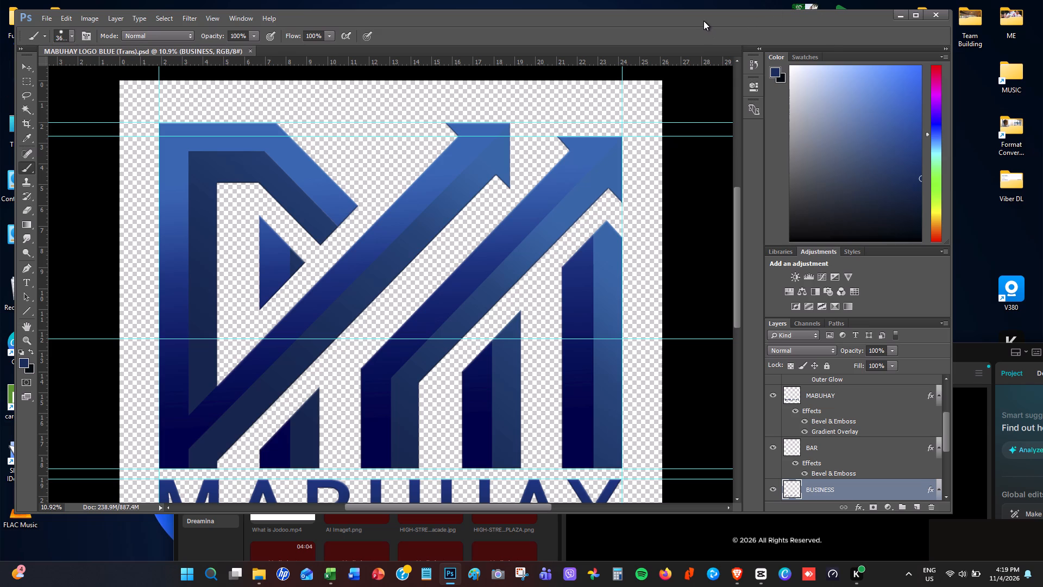
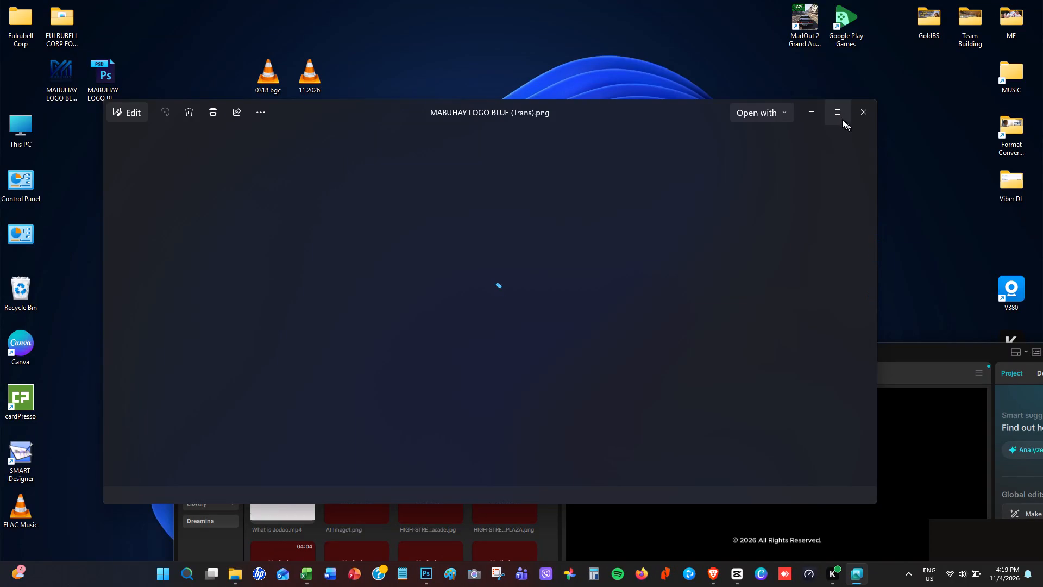
Maximize the image preview of the exported MABUHAY LOGO BLUE (Trans) PNG to inspect the logo at full-window size.
left_click(838, 116)
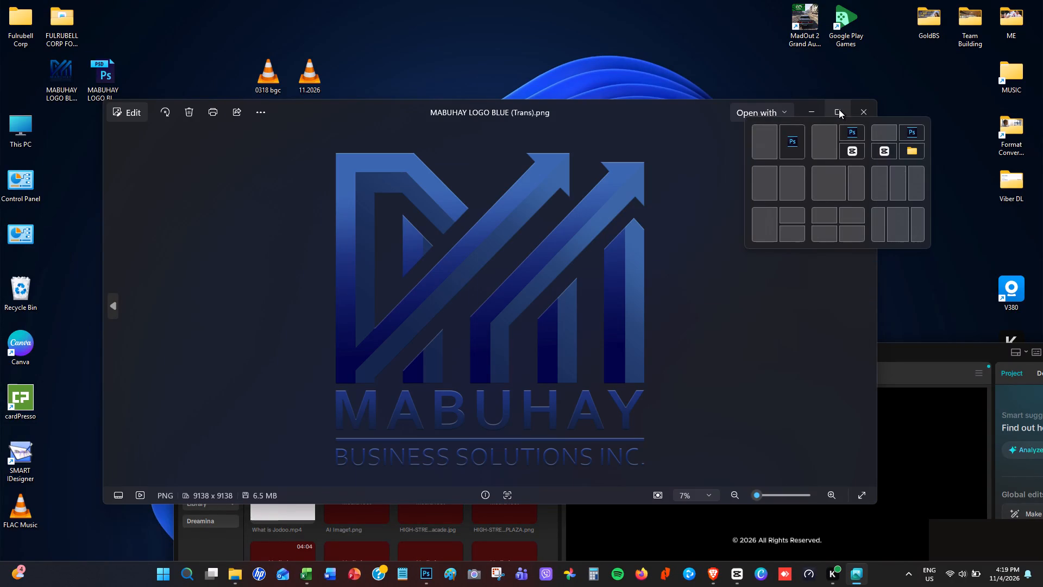
left_click(839, 109)
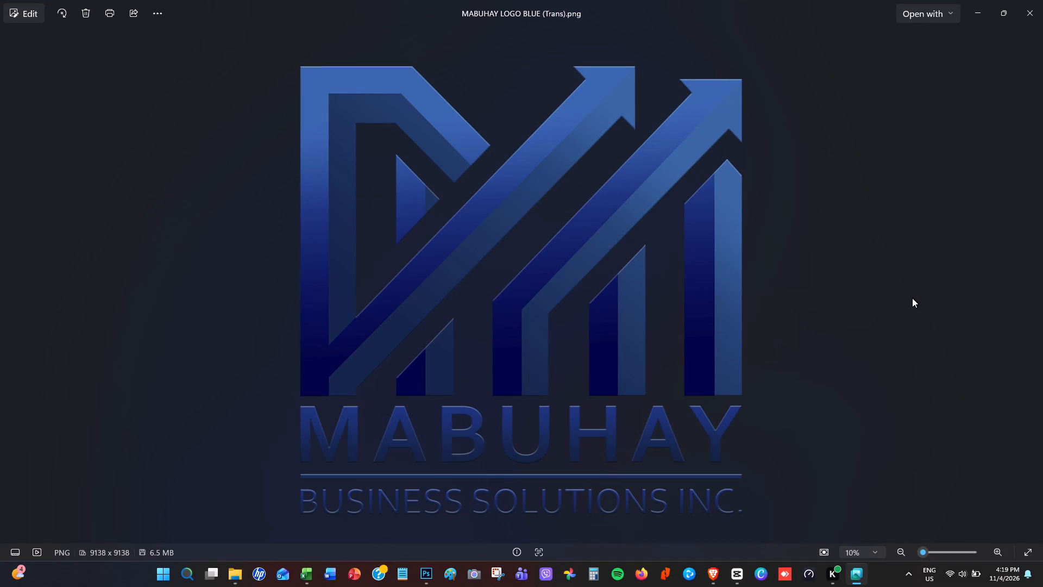
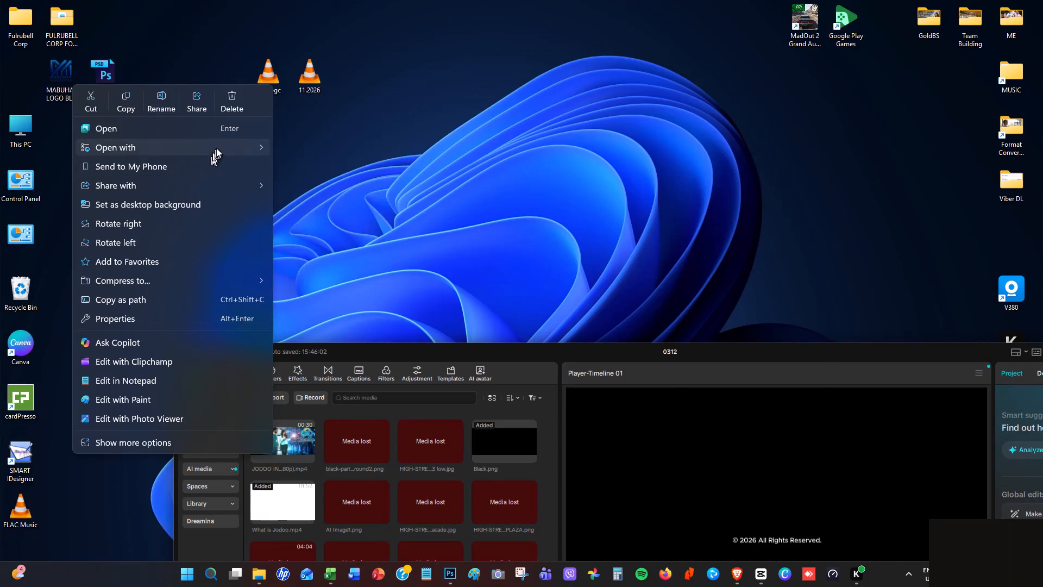
Open the exported MABUHAY LOGO BLUE (Trans) PNG from the desktop in Photoshop.
left_click(217, 147)
left_click(324, 149)
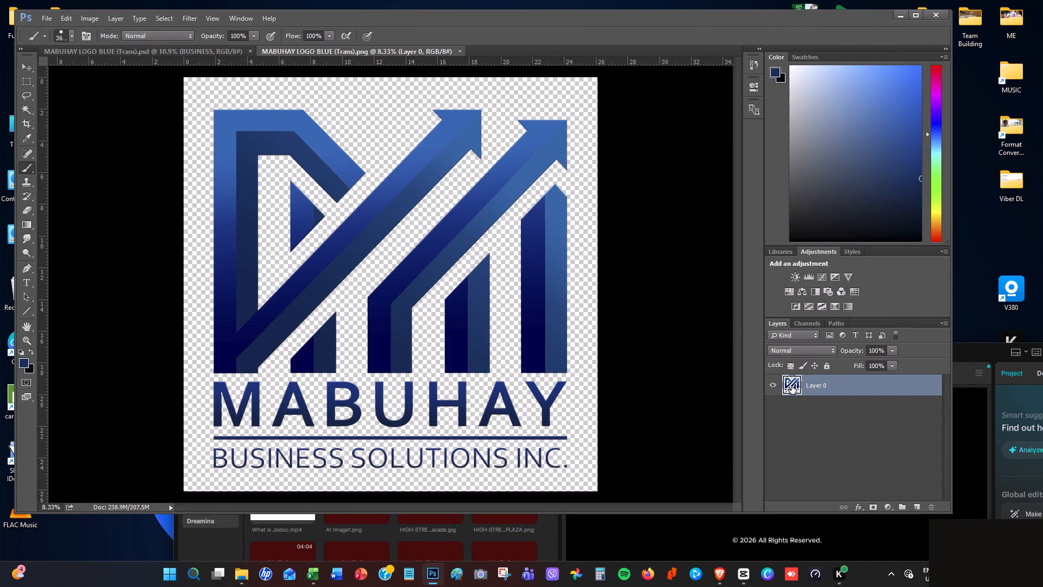
Duplicate the PNG's logo layer and hide the original Layer 0.
key("ctrl+j")
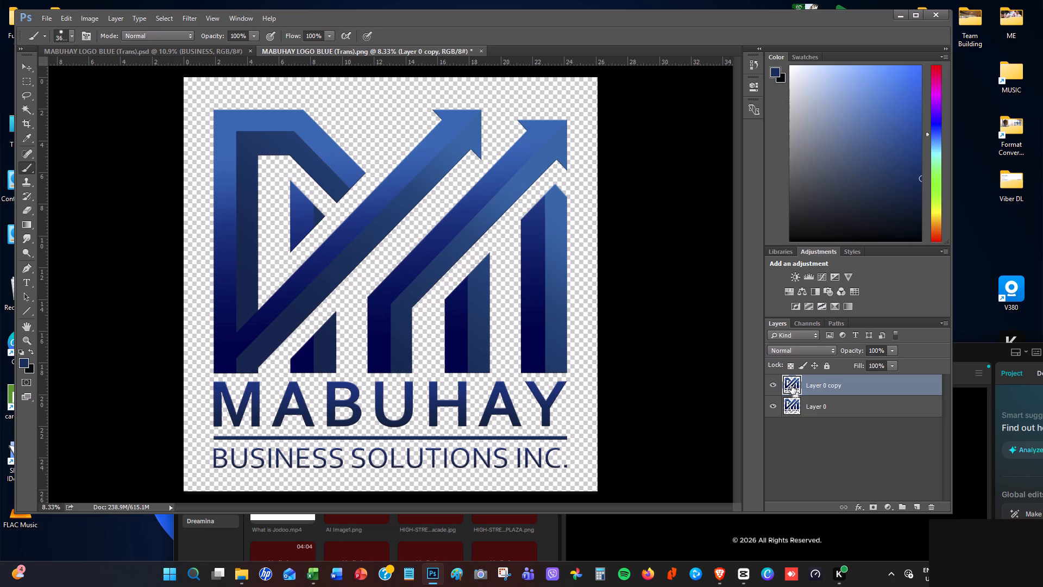
left_click(774, 405)
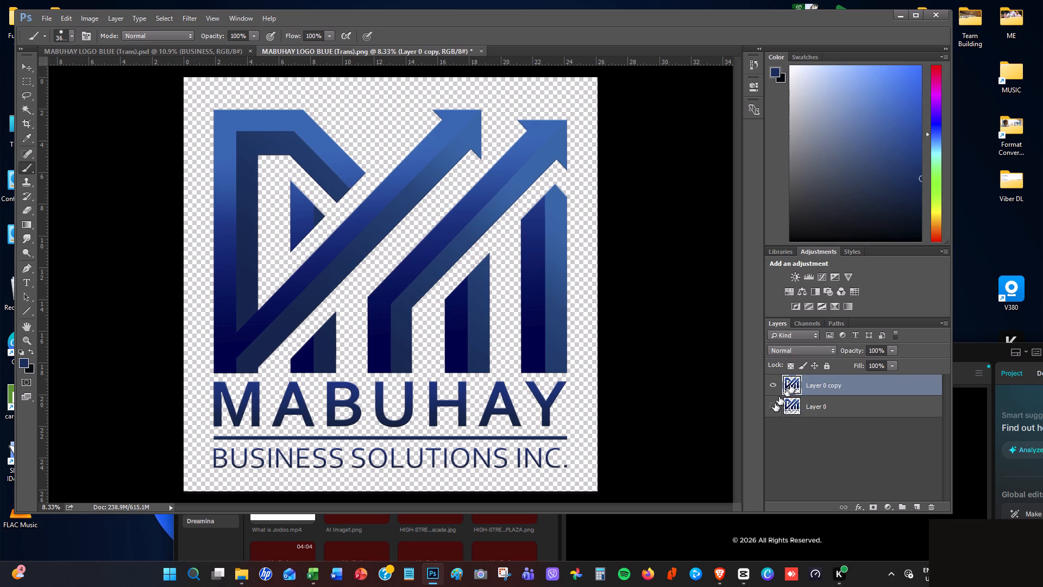
right_click(791, 380)
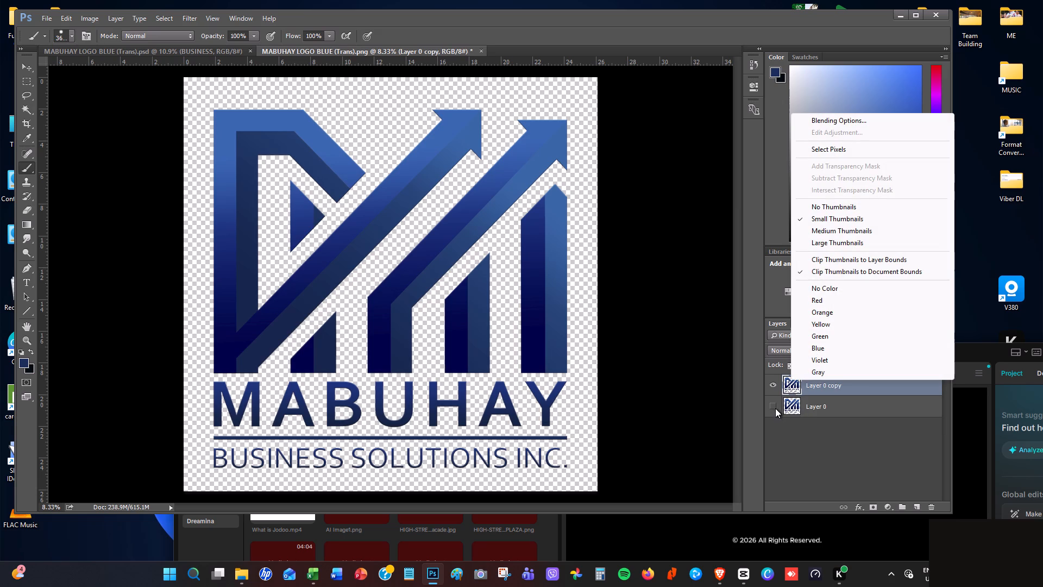
left_click(858, 404)
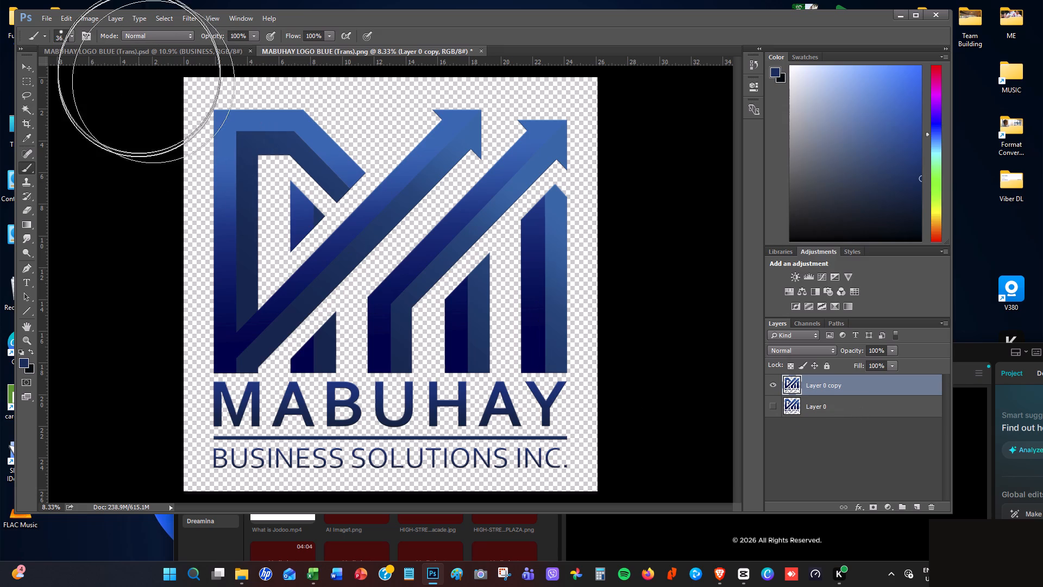
Add a new blank layer with default settings and move it directly below Layer 0 copy.
left_click(114, 22)
left_click(127, 35)
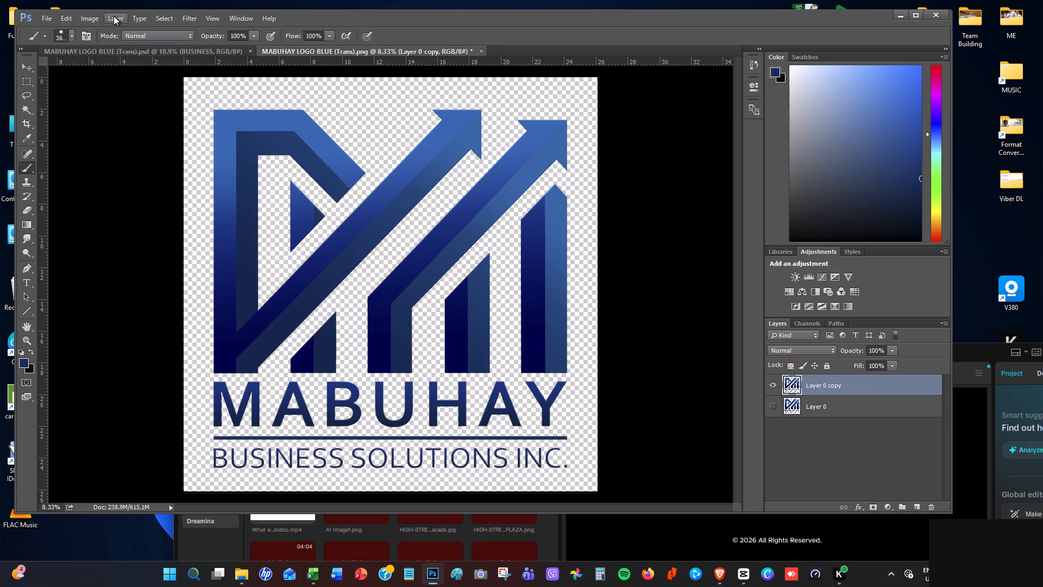
left_click(114, 16)
left_click(124, 32)
left_click(258, 32)
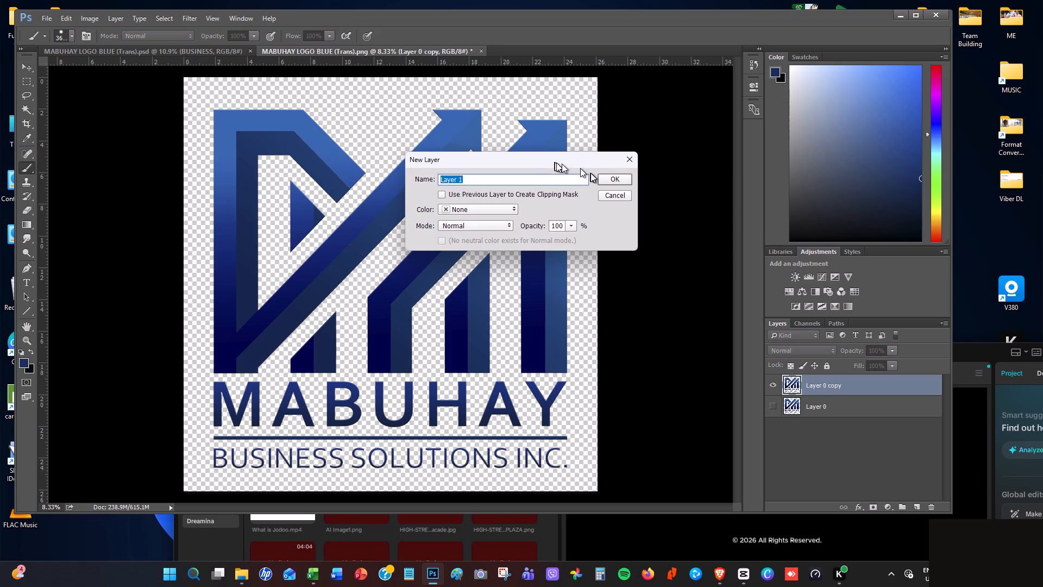
left_click(615, 180)
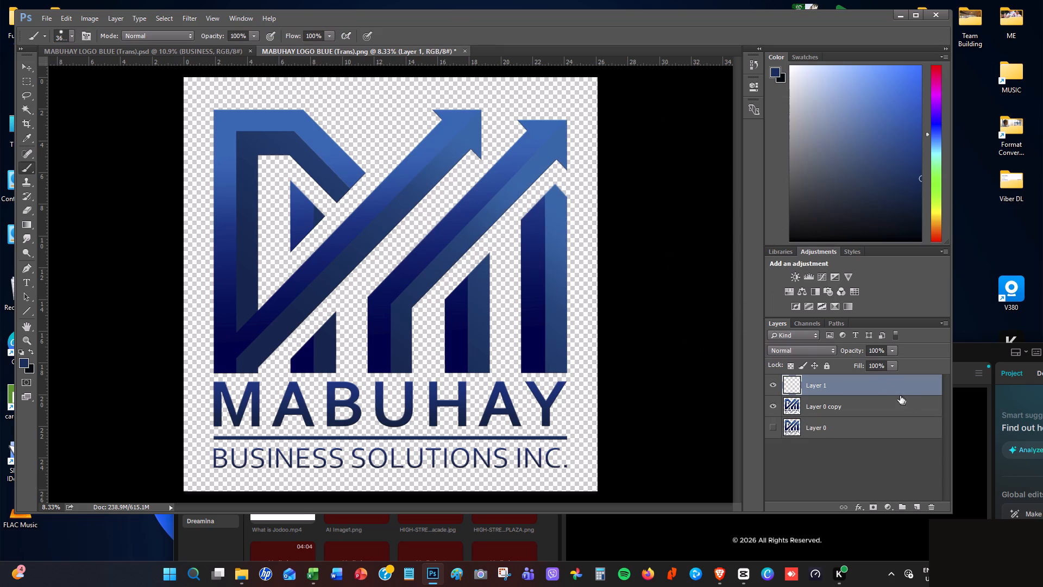
left_click(890, 383)
key("ctrl+bracketleft")
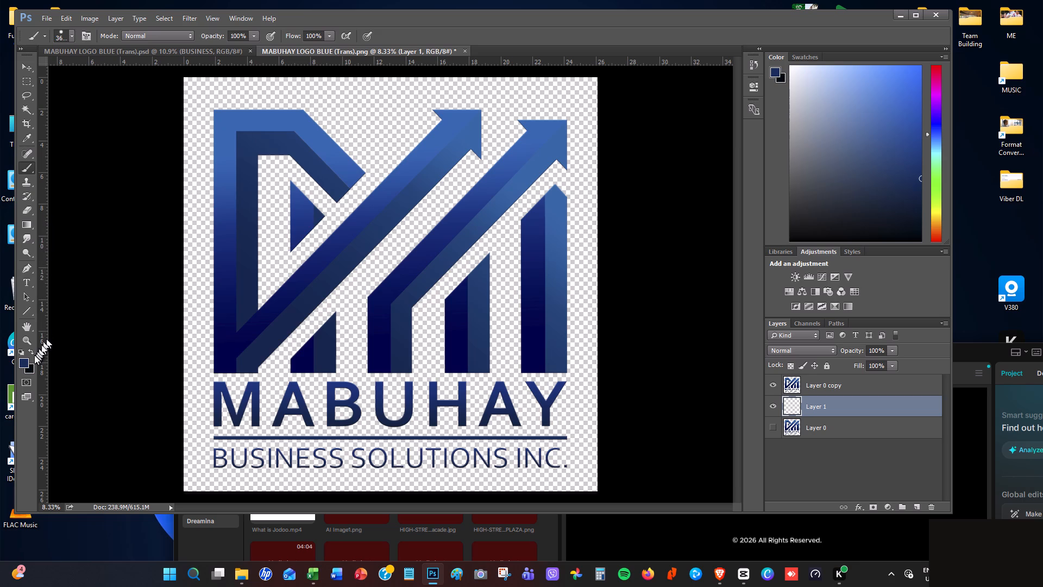
Set the foreground color to black and paint Layer 1 entirely black with the Brush as a backdrop for the logo.
left_click(24, 365)
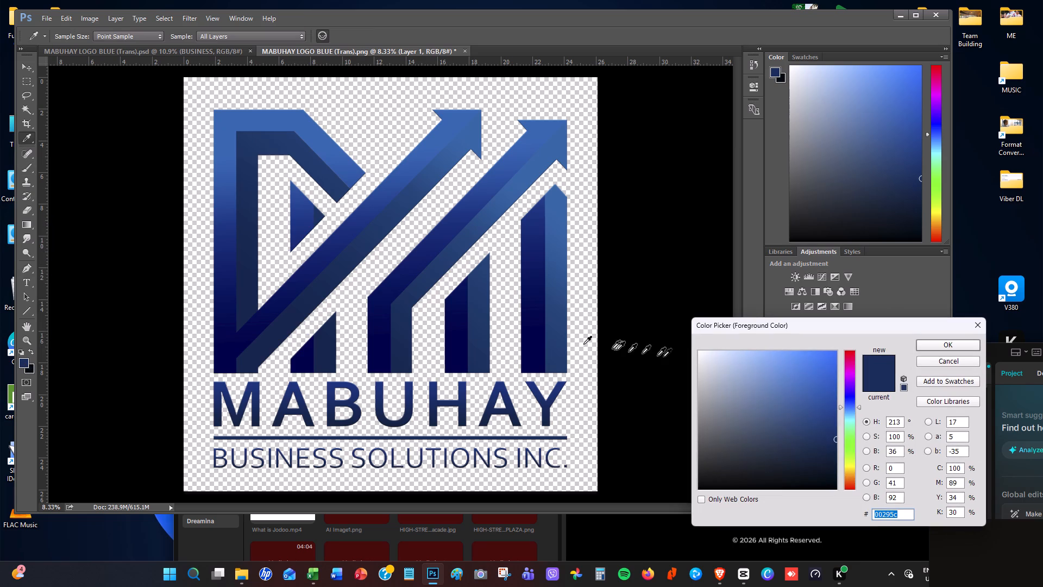
left_click(835, 488)
left_click(958, 348)
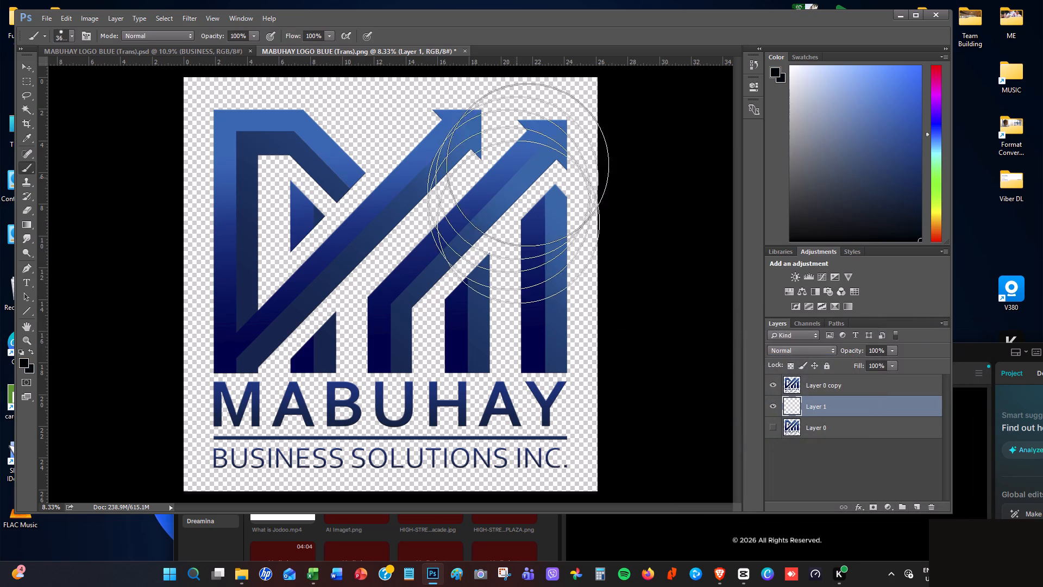
left_click(551, 123)
left_click_drag(552, 123, 435, 202)
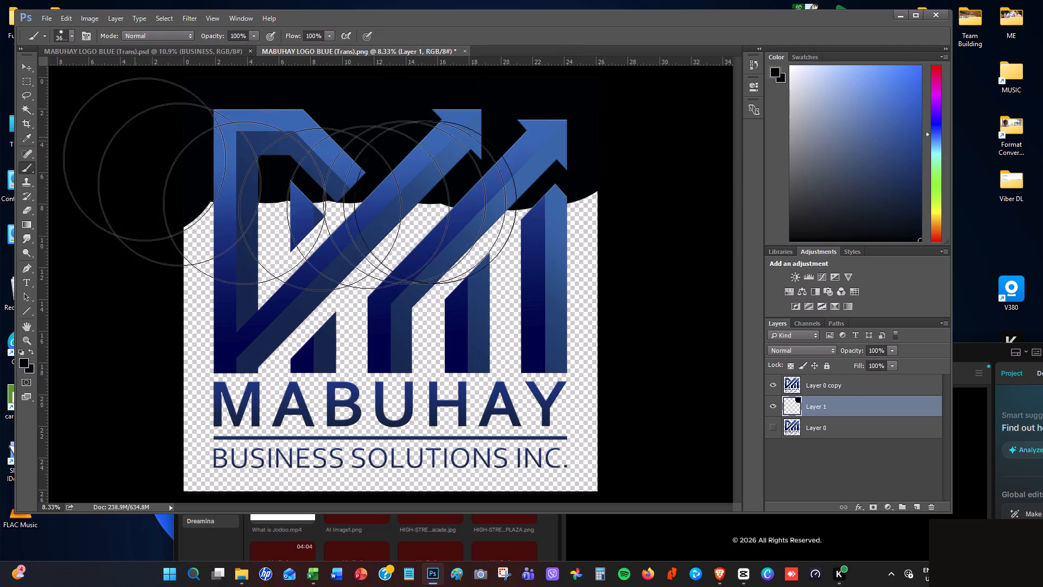
left_click_drag(435, 202, 165, 389)
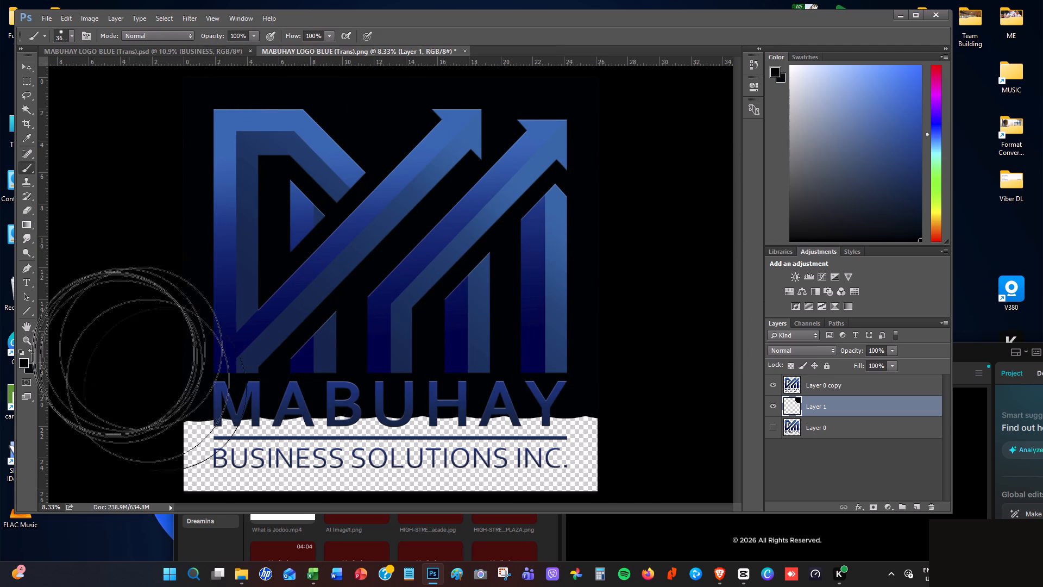
left_click_drag(165, 389, 117, 472)
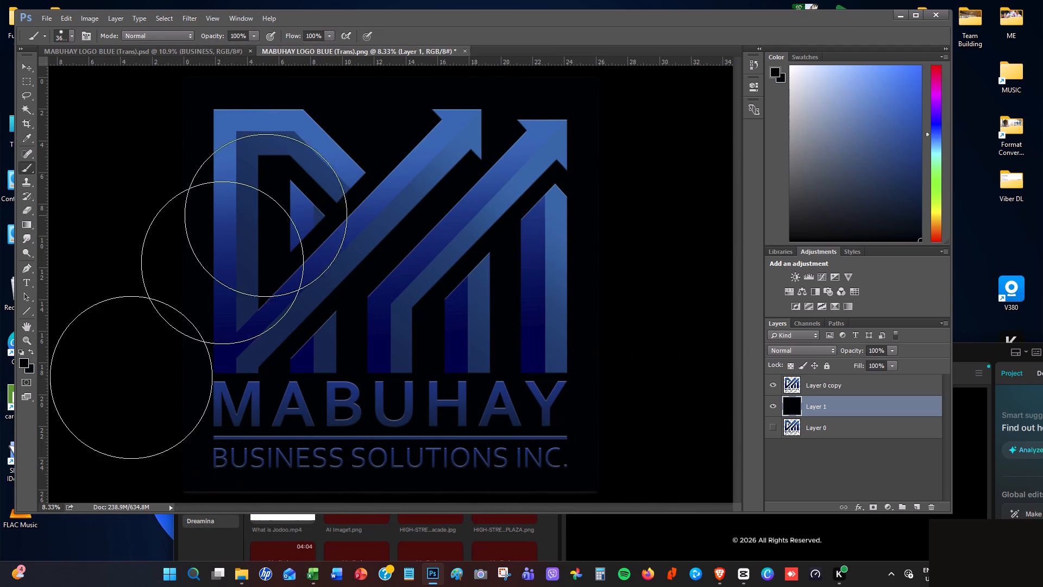
Add an Outer Glow effect to Layer 0 copy with a size of 62 px and 100% opacity.
right_click(793, 384)
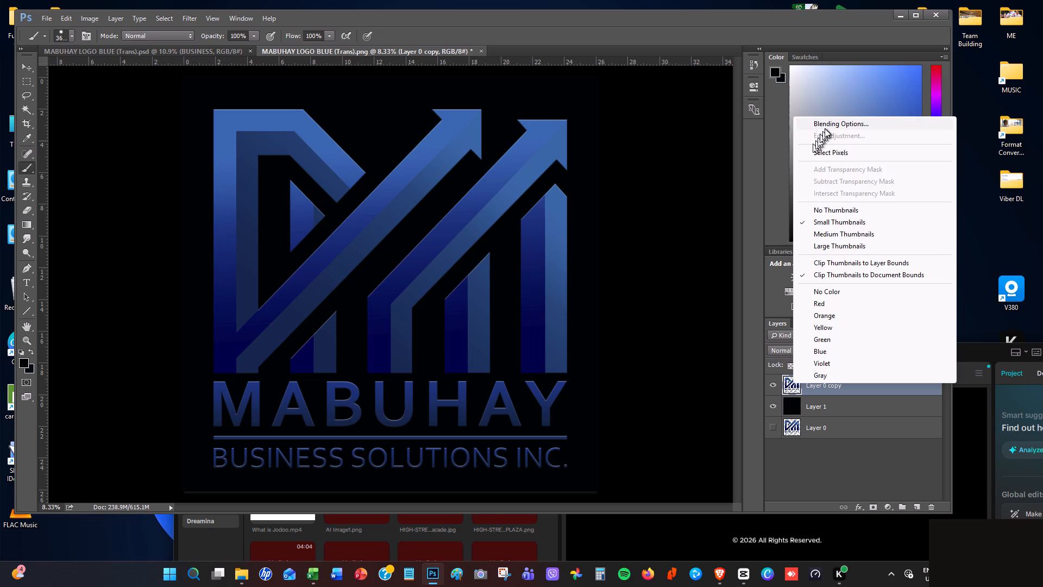
left_click(827, 121)
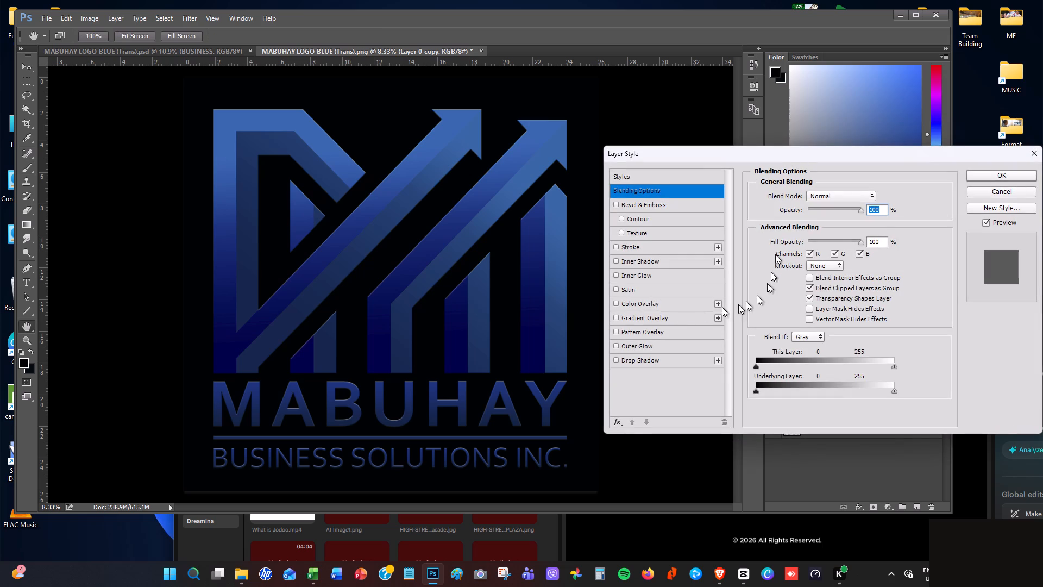
left_click(616, 345)
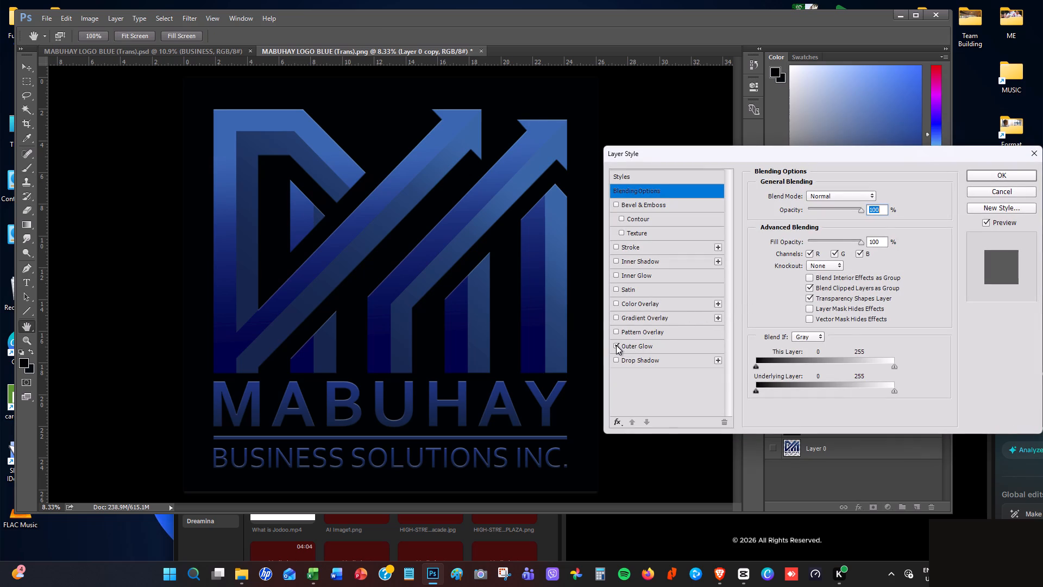
left_click(642, 345)
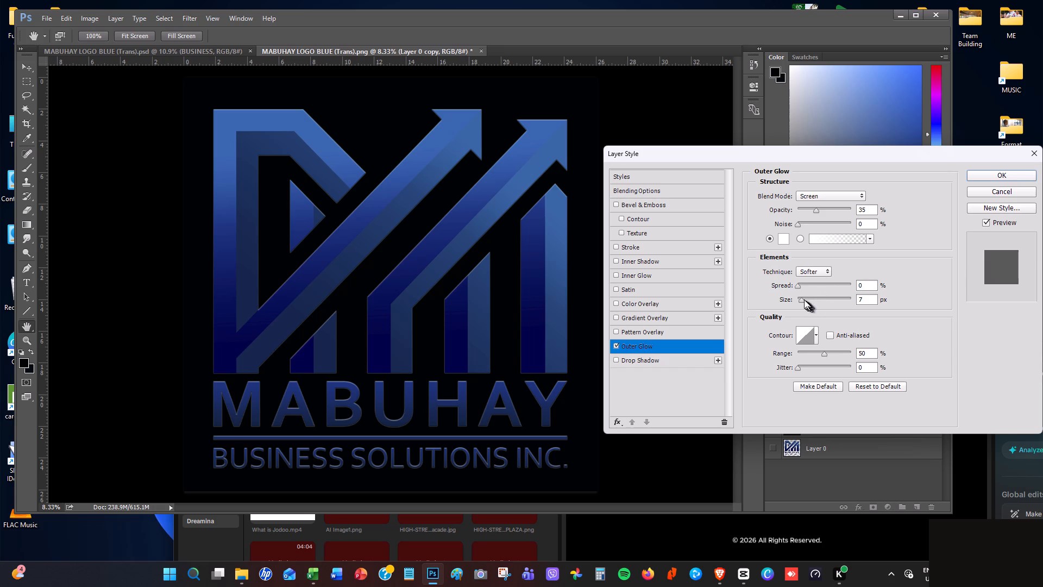
left_click_drag(802, 298, 829, 307)
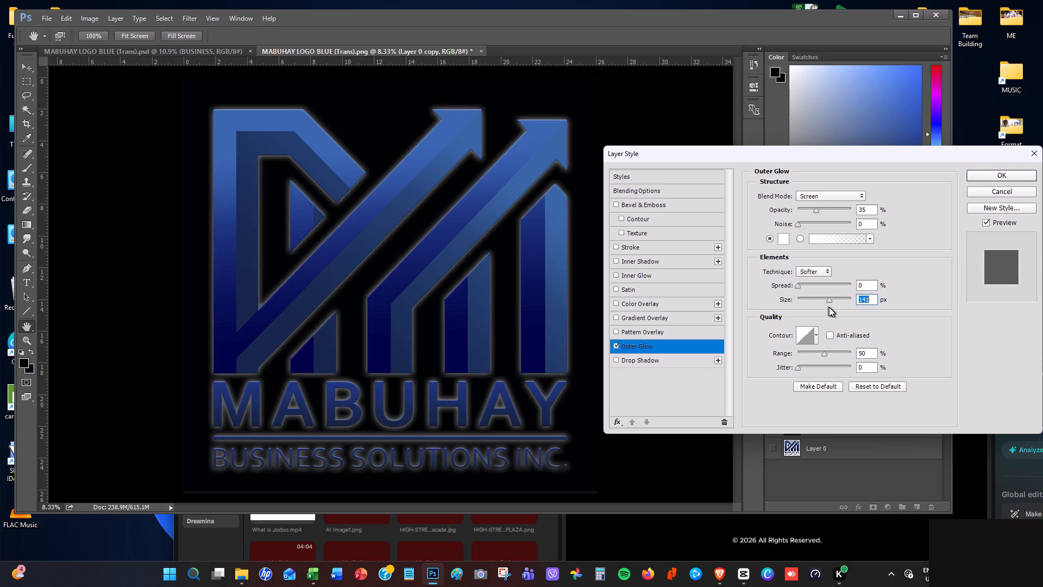
left_click_drag(829, 307, 819, 307)
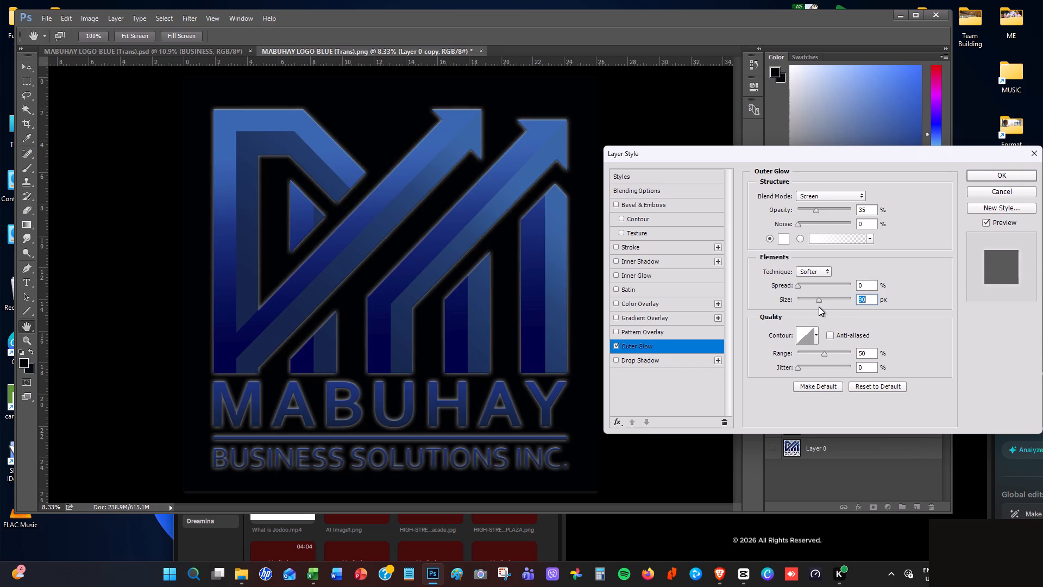
left_click_drag(819, 307, 813, 304)
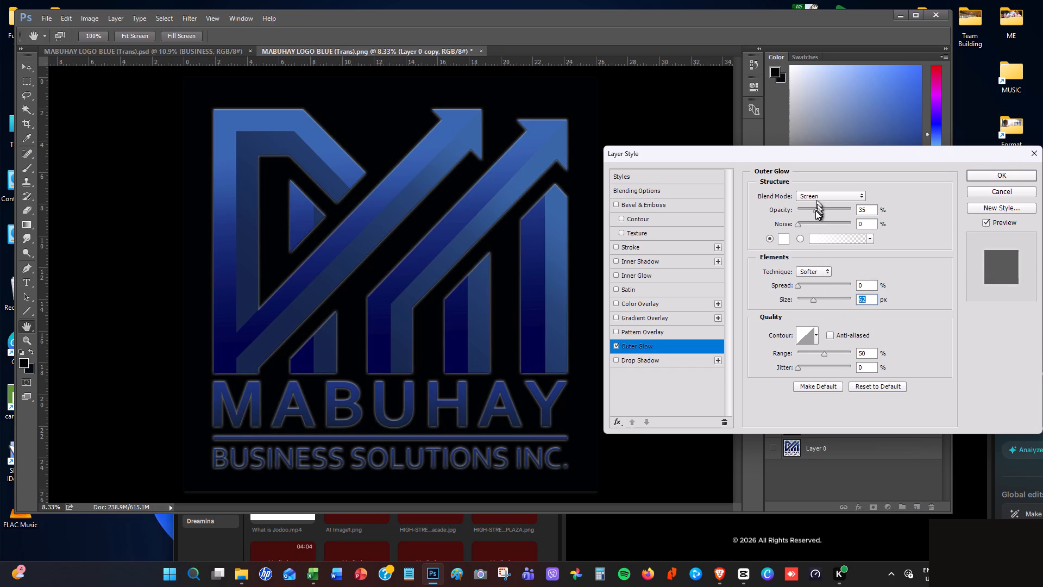
left_click_drag(818, 212, 862, 214)
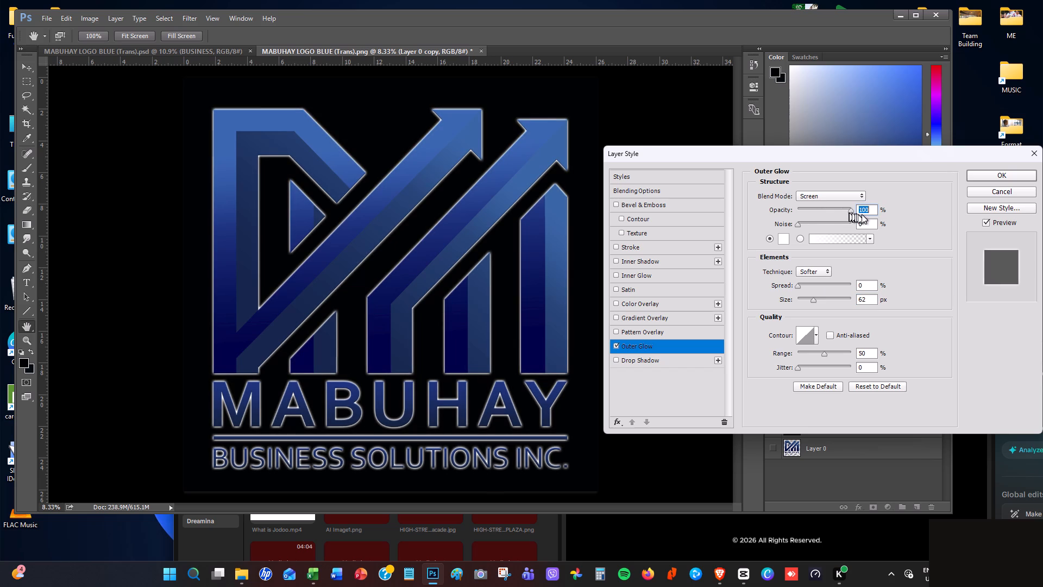
left_click_drag(862, 214, 885, 220)
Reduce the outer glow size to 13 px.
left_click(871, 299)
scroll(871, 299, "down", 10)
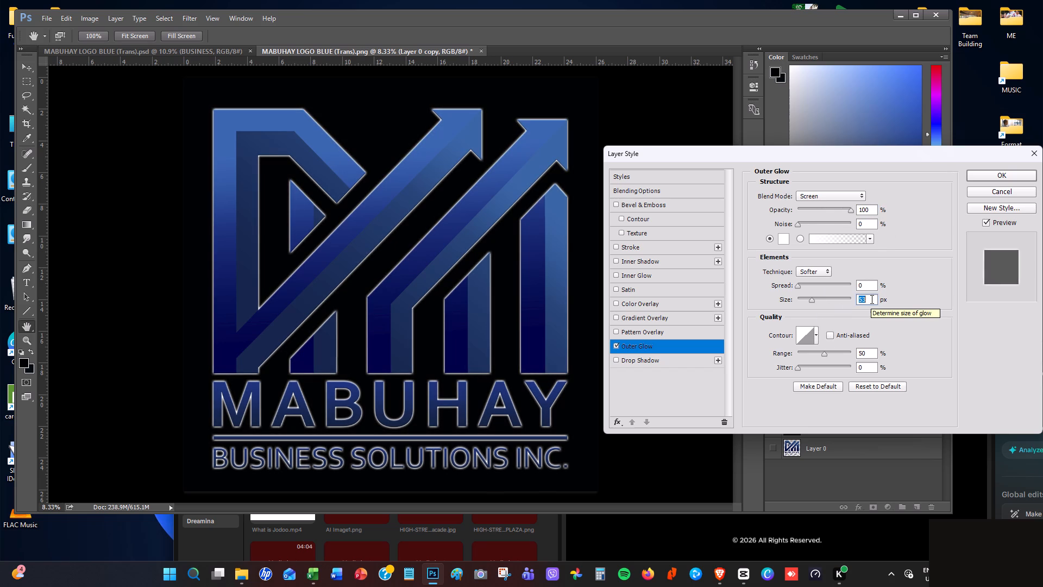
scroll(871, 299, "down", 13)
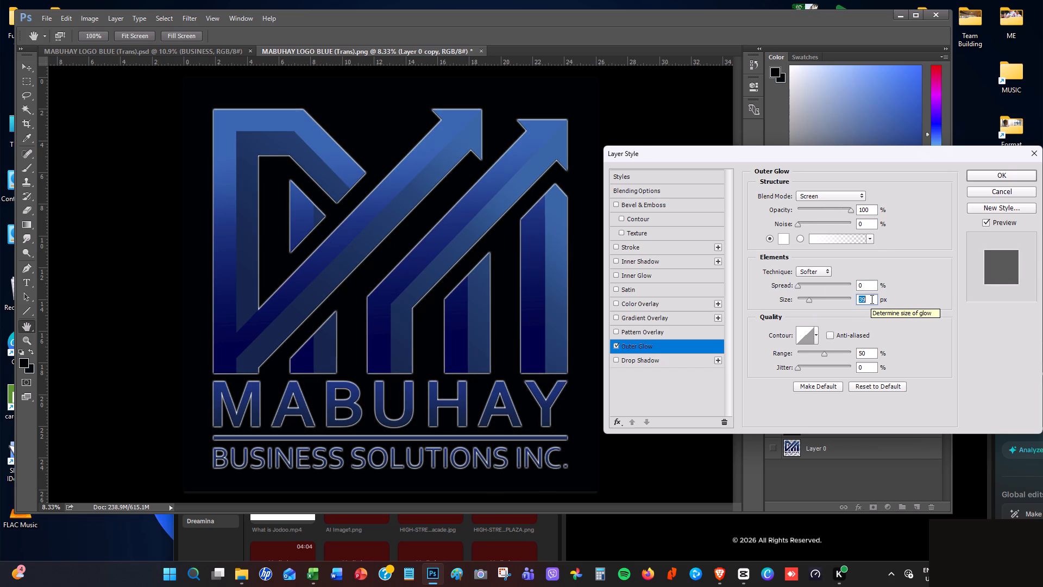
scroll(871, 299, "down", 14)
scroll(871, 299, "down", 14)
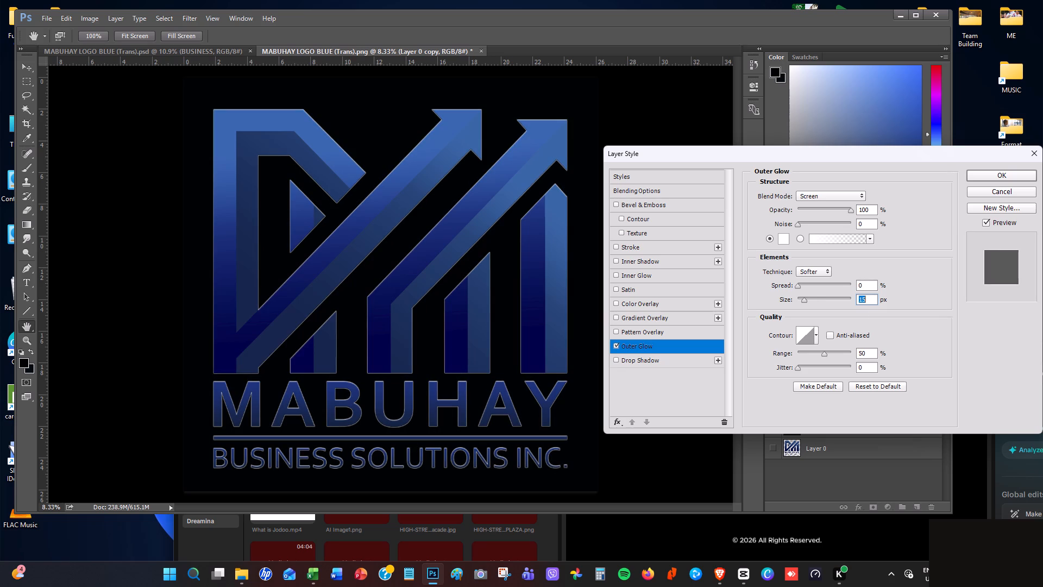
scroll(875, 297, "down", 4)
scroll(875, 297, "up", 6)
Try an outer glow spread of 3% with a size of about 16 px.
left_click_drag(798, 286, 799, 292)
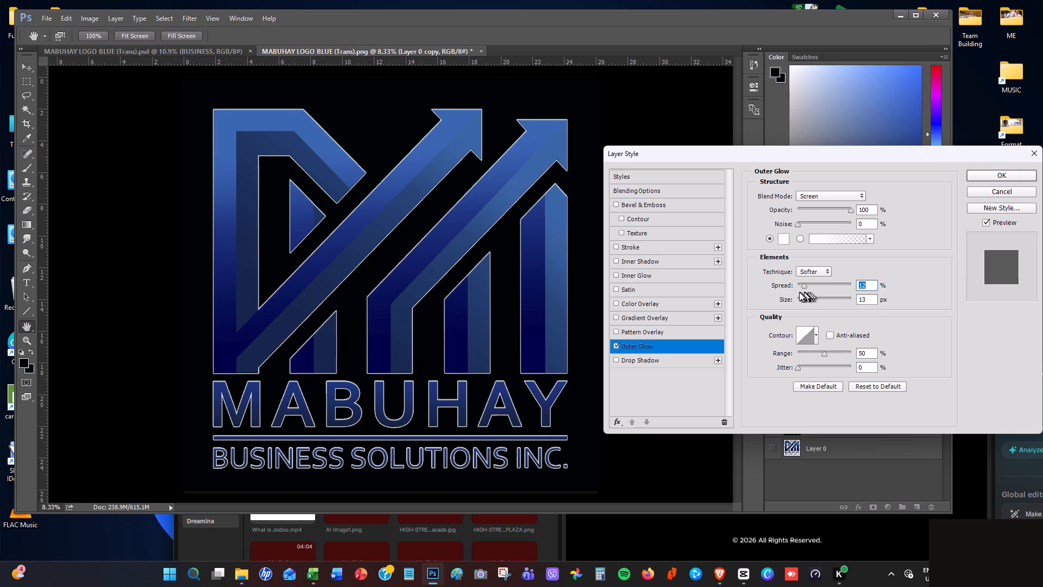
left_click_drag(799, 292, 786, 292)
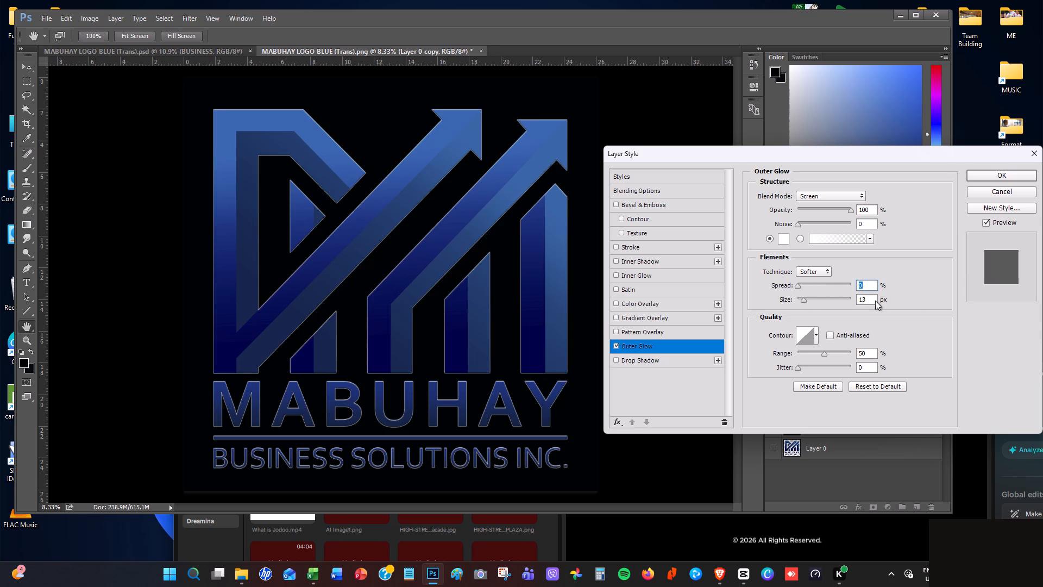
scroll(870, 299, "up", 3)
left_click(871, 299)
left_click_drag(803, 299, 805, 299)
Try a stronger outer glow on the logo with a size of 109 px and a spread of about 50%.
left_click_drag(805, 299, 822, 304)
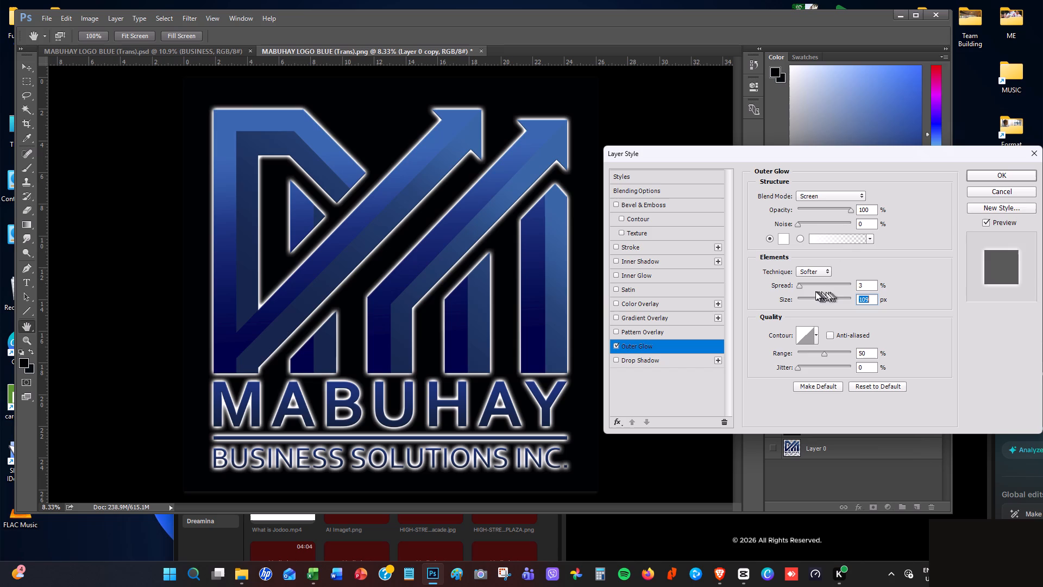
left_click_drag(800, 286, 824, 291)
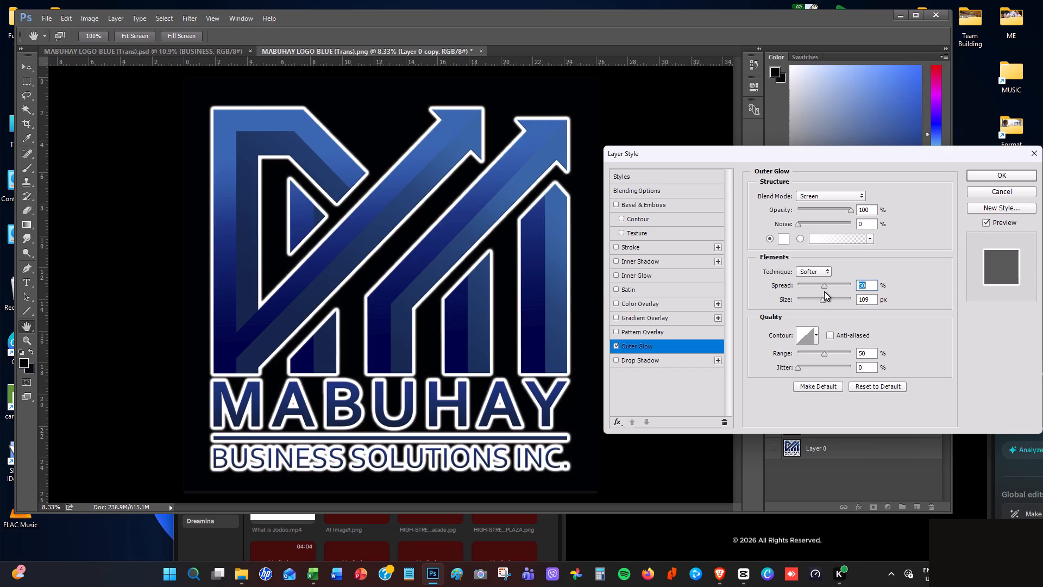
Reduce the outer glow spread to 0% and compare glow sizes between about 49 and 109 px, stopping at 92 px.
left_click_drag(824, 291, 763, 294)
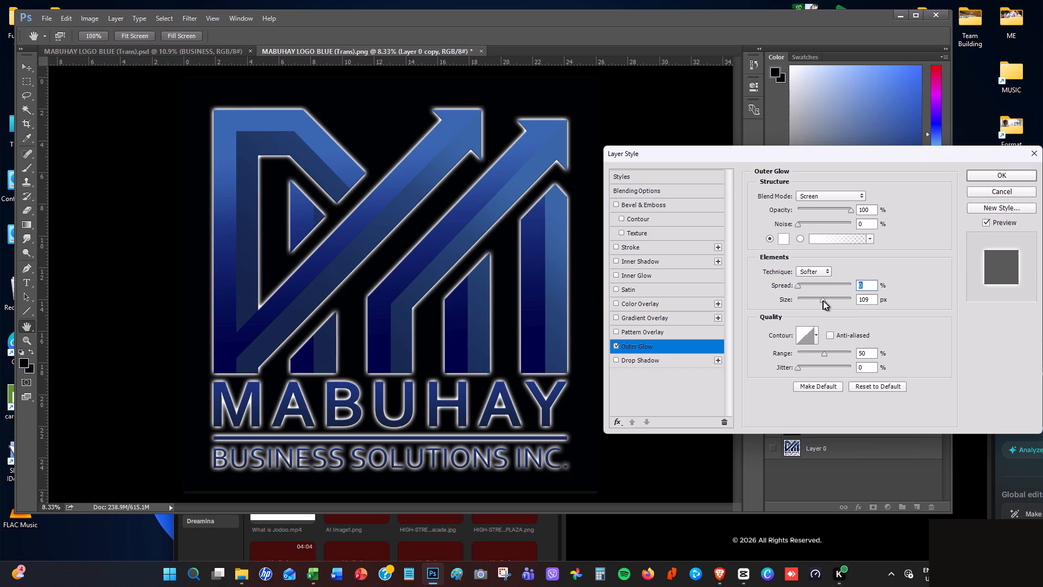
left_click_drag(824, 301, 818, 304)
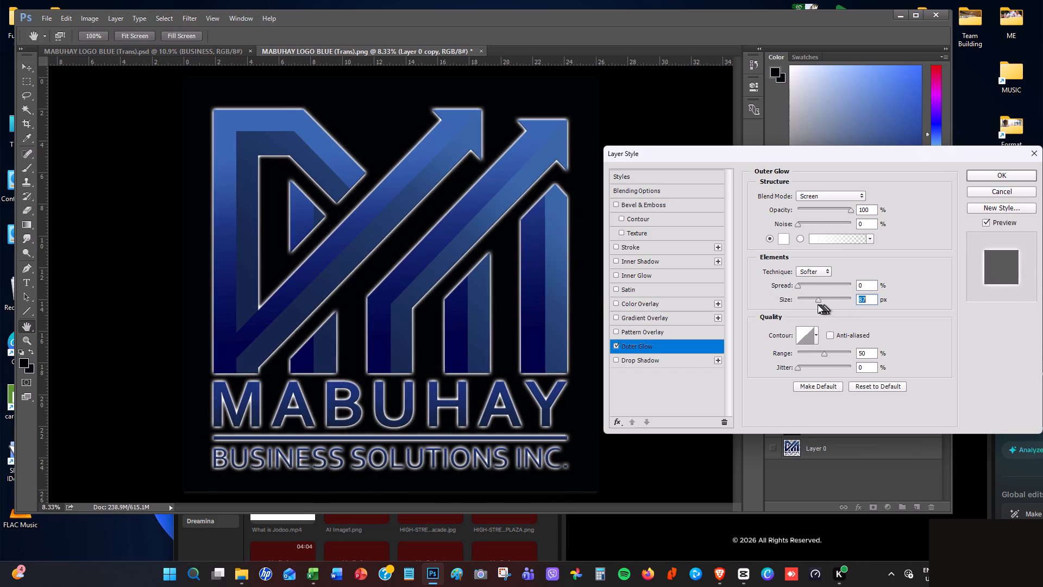
left_click_drag(818, 304, 817, 304)
left_click_drag(817, 304, 812, 302)
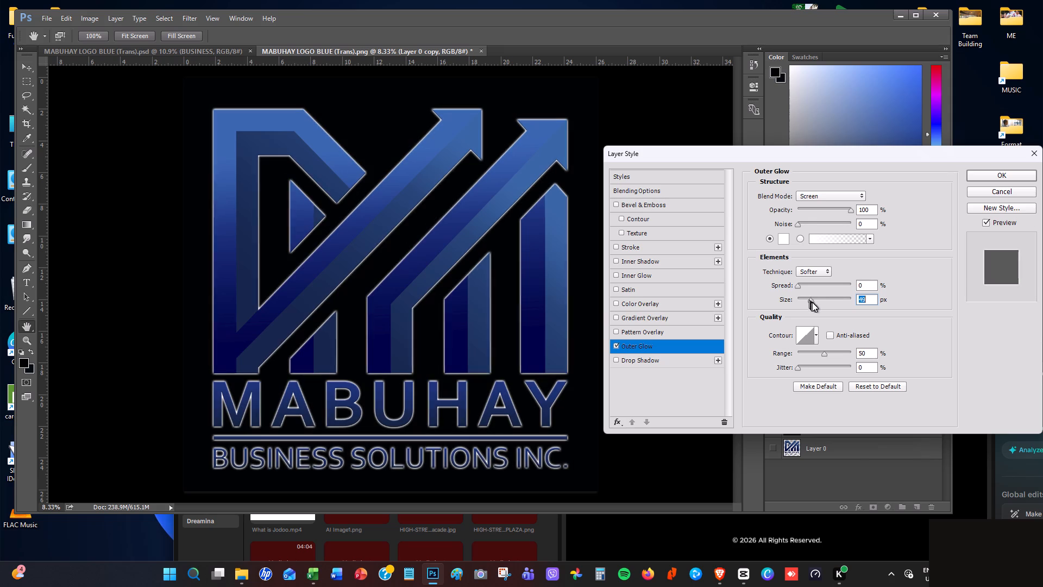
left_click_drag(812, 302, 819, 308)
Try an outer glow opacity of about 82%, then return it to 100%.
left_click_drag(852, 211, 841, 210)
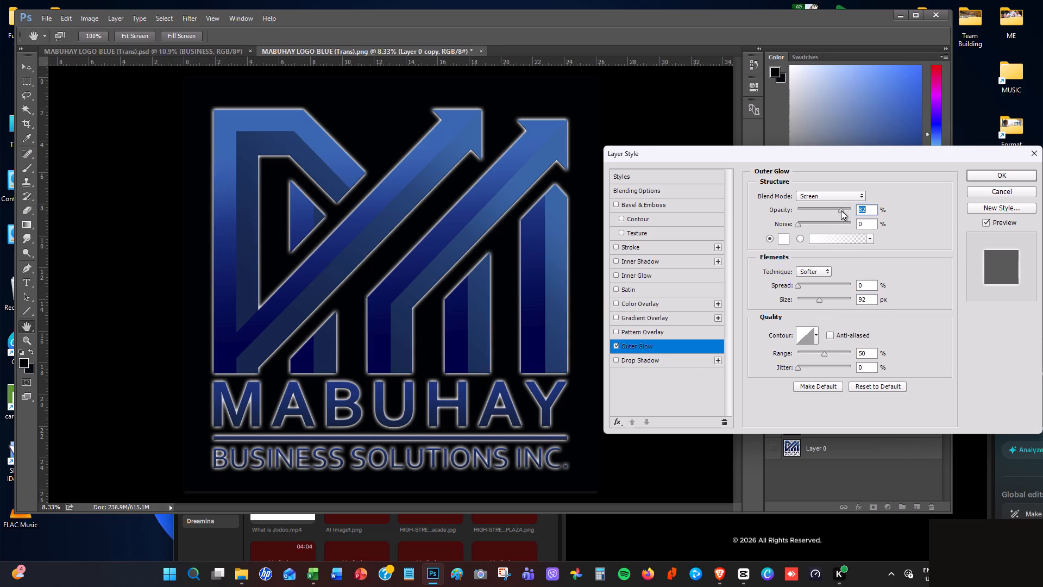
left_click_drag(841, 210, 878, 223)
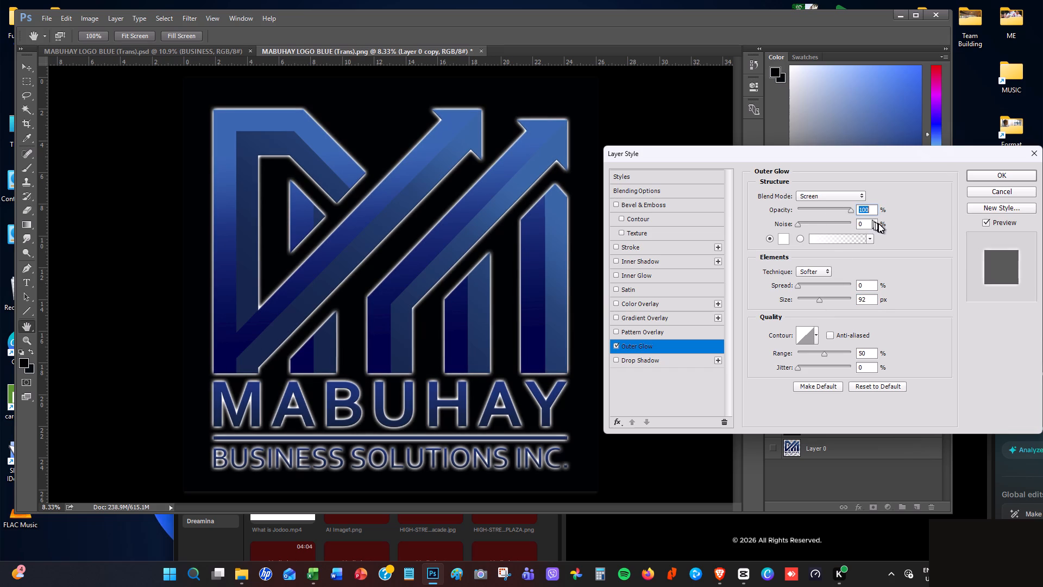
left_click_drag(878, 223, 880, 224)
Set the outer glow size to 55 px and apply the layer style.
left_click_drag(819, 299, 816, 299)
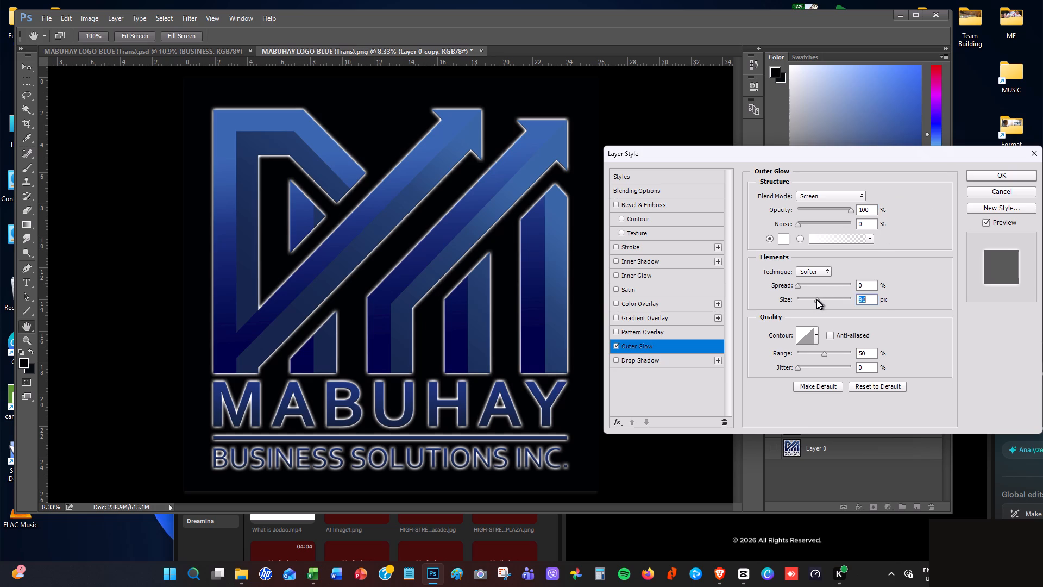
left_click_drag(816, 299, 812, 299)
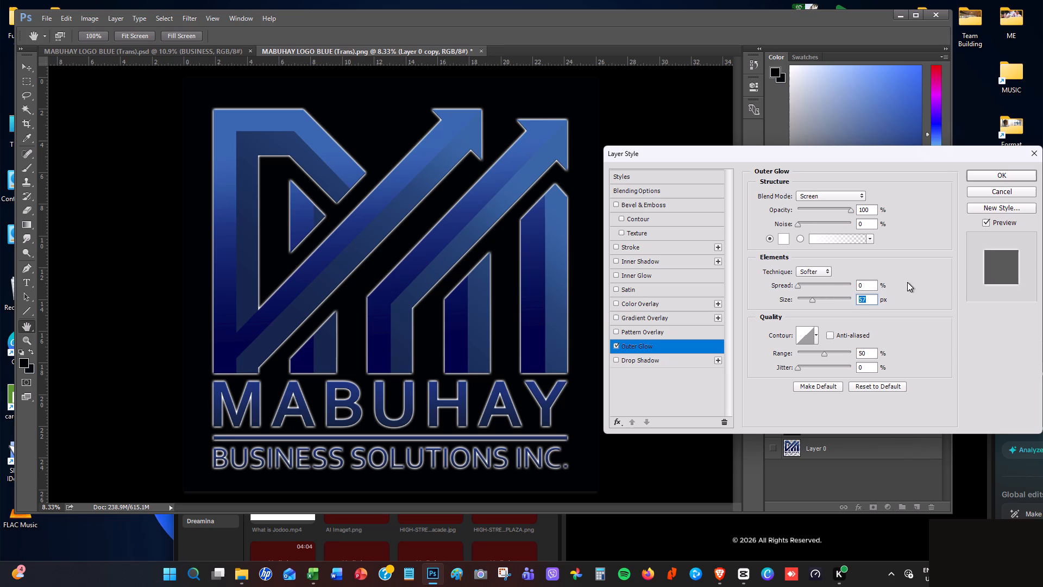
type("55")
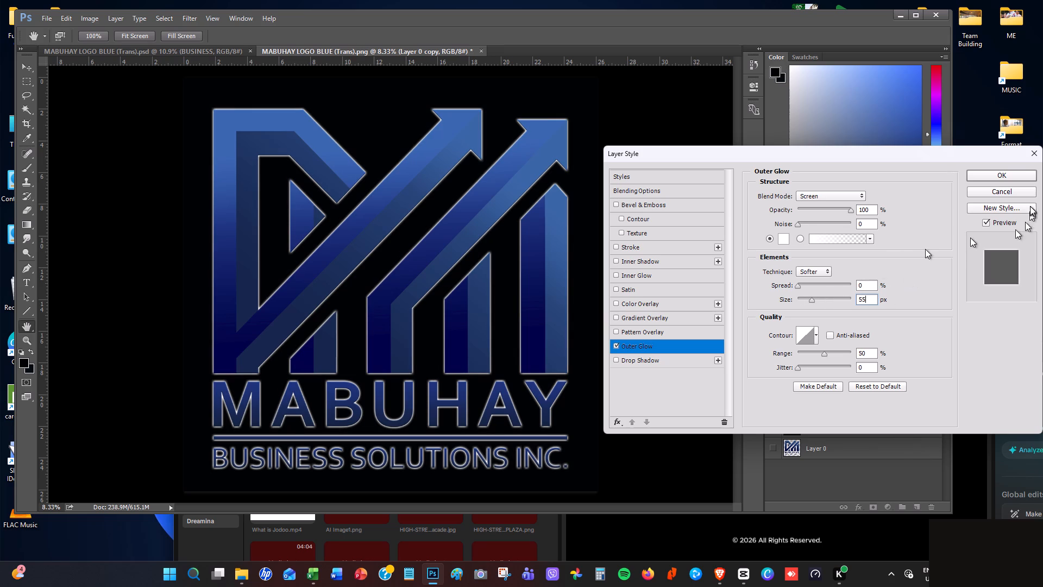
left_click(1023, 173)
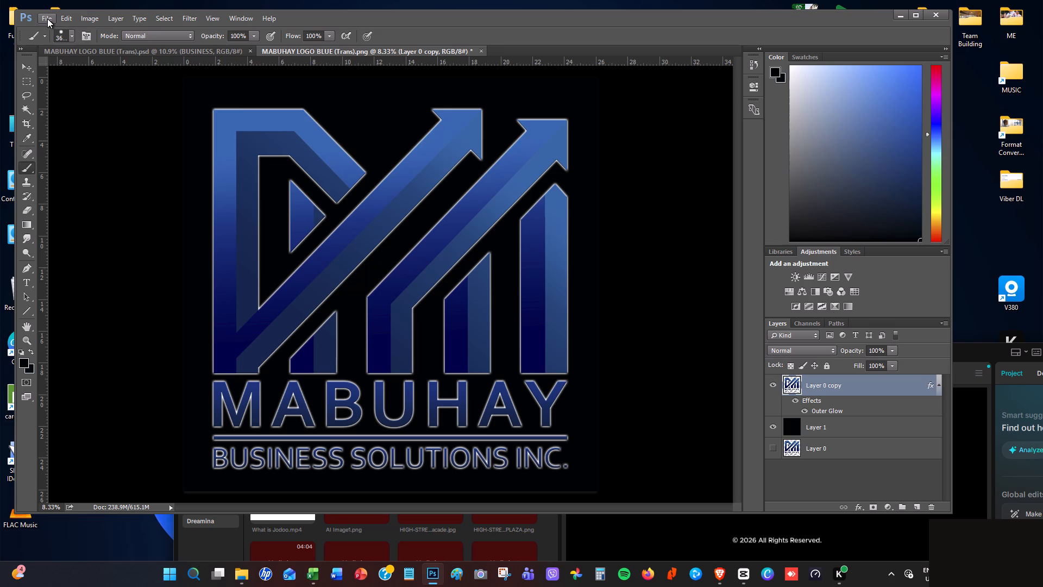
Hide the black backdrop on Layer 1 so the logo has a transparent background.
left_click(774, 428)
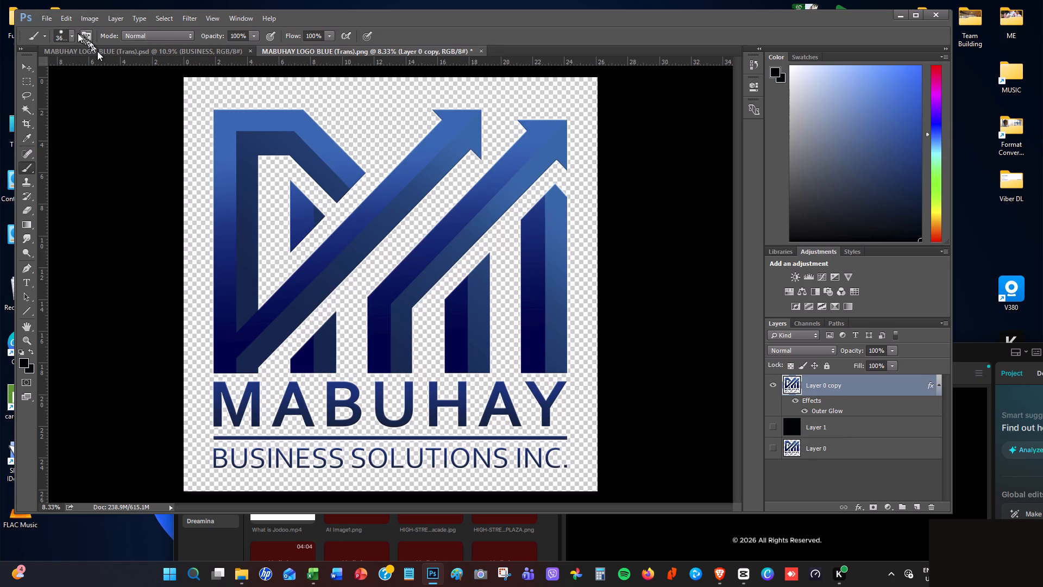
Save the layered document to the Desktop as a Photoshop PSD named MABUHAY LOGO BLUE (Trans+Glow), with Maximize Compatibility on.
left_click(49, 20)
left_click(77, 134)
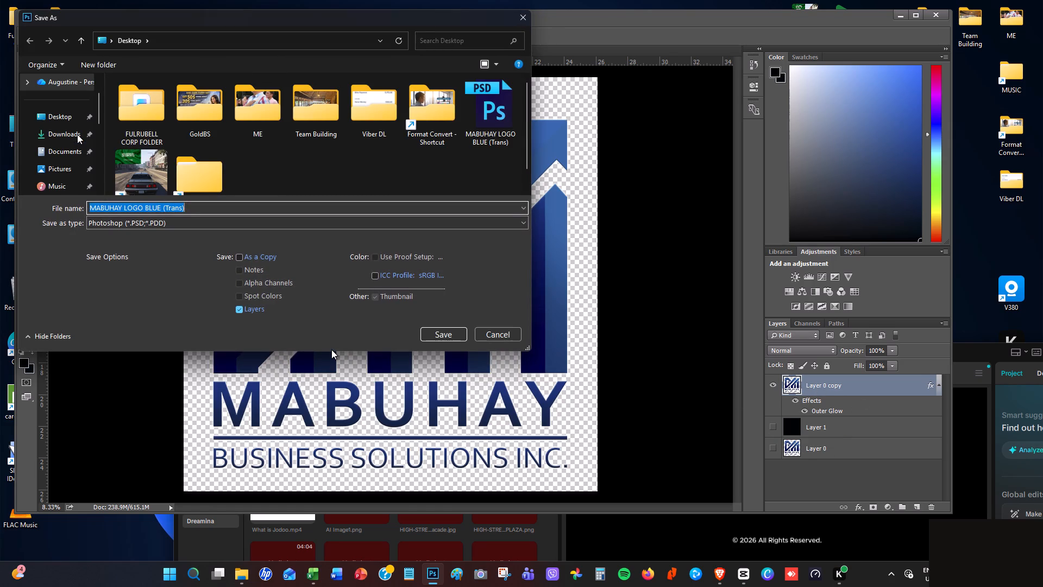
left_click(187, 206)
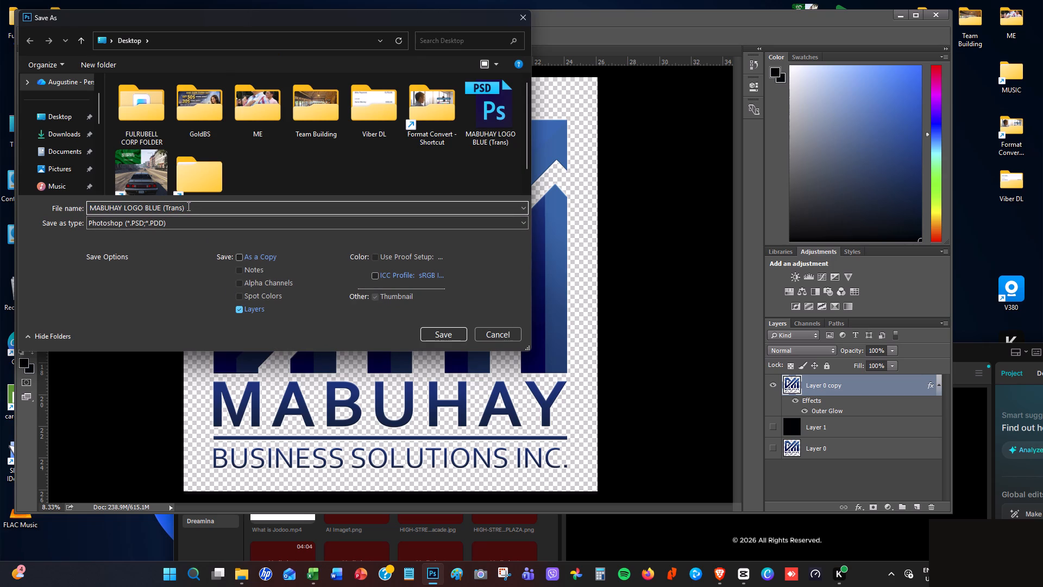
key("BackSpace")
key("shift+plus")
type("Glow")
key("shift+parenright")
left_click(444, 336)
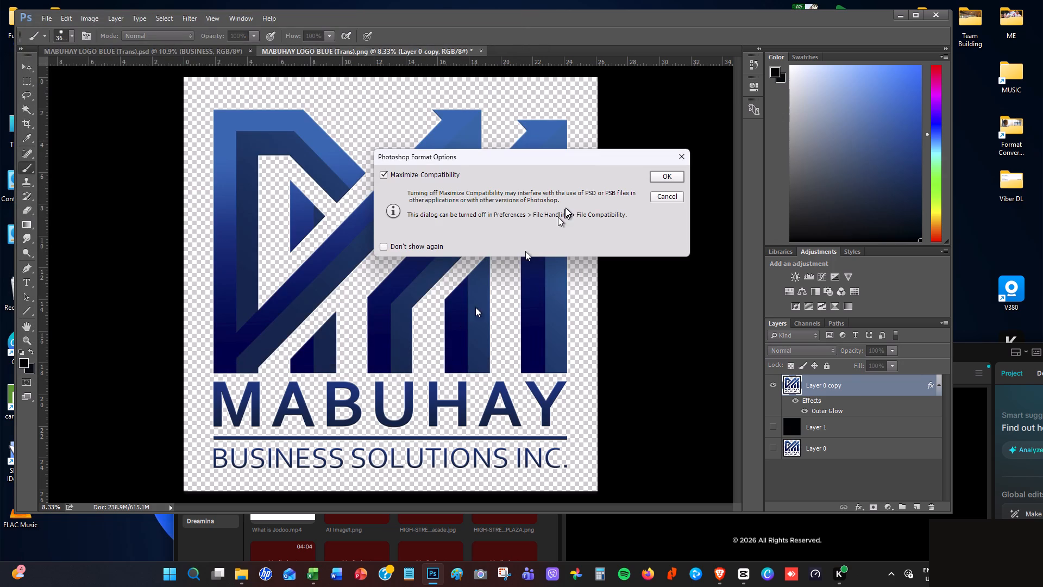
left_click(658, 174)
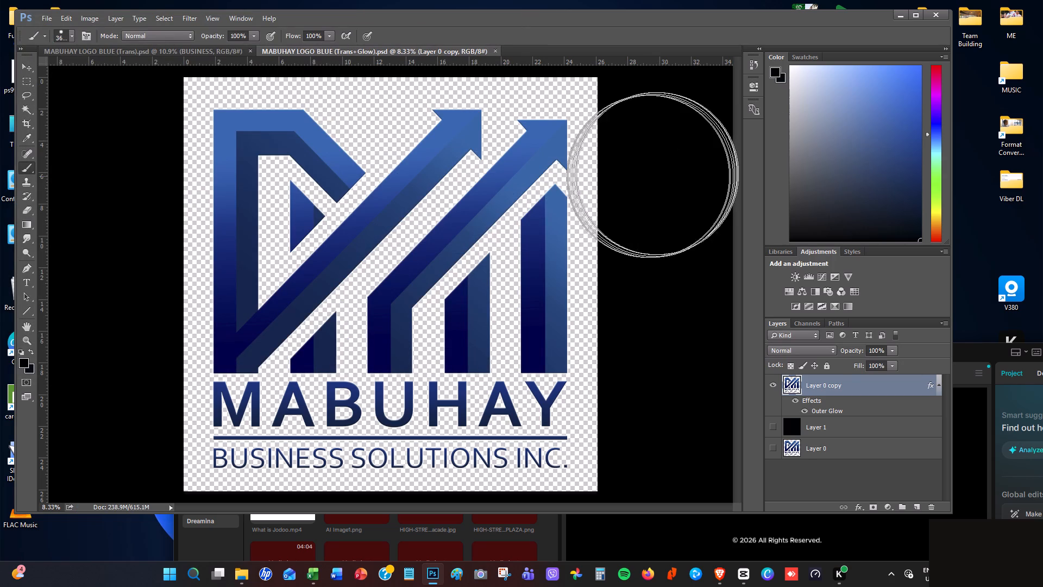
Save a PNG copy of MABUHAY LOGO BLUE (Trans+Glow) to the Desktop with Smallest / Slow compression and no interlacing.
left_click(44, 22)
left_click(52, 136)
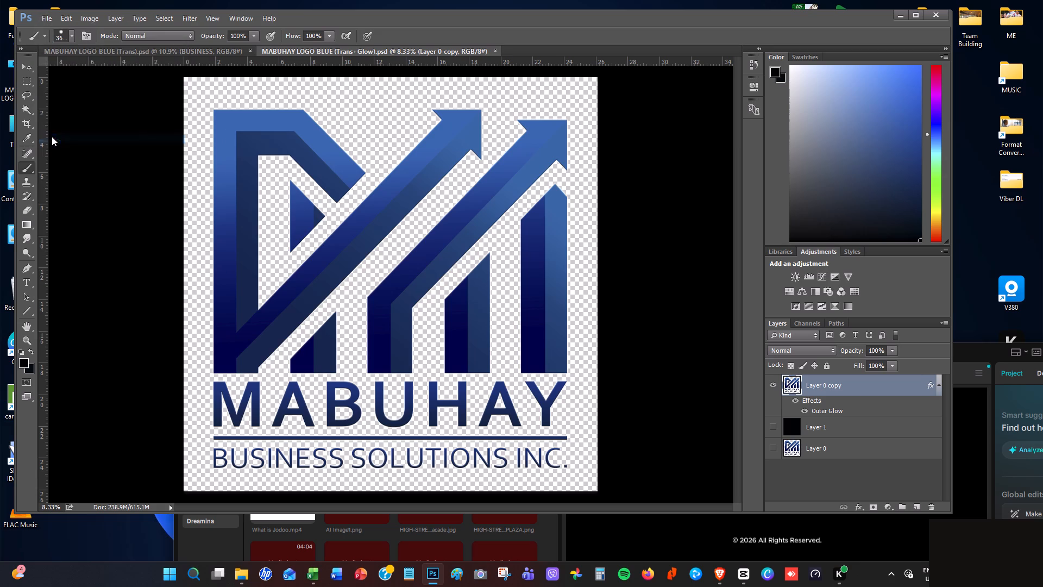
left_click(195, 226)
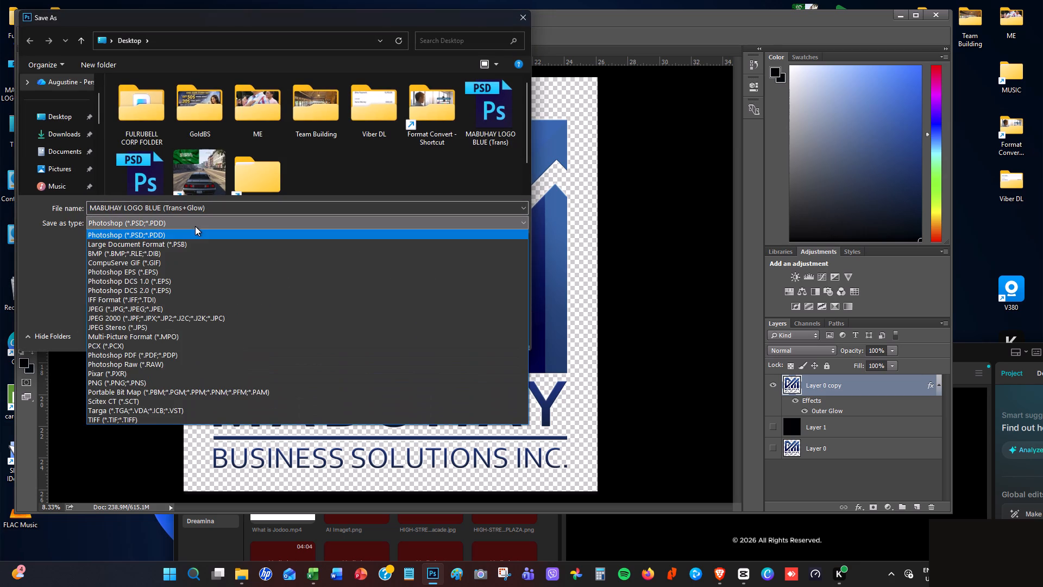
left_click(184, 381)
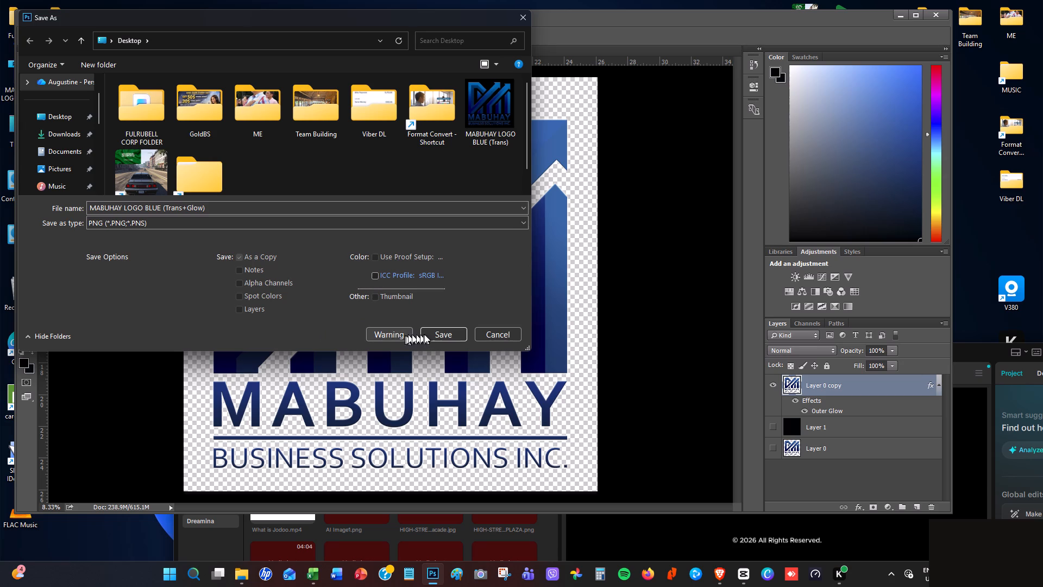
left_click(440, 333)
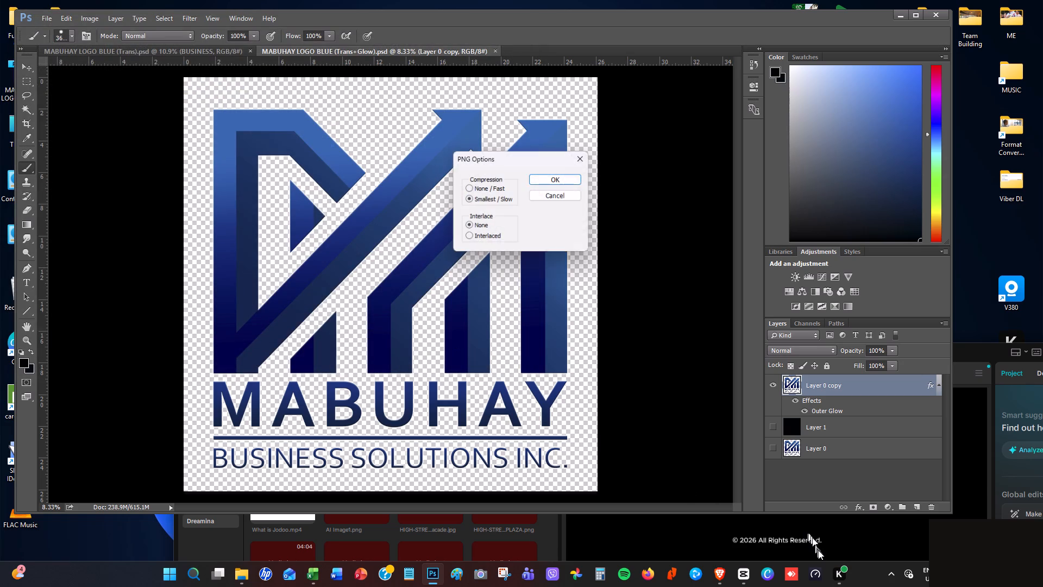
left_click(545, 179)
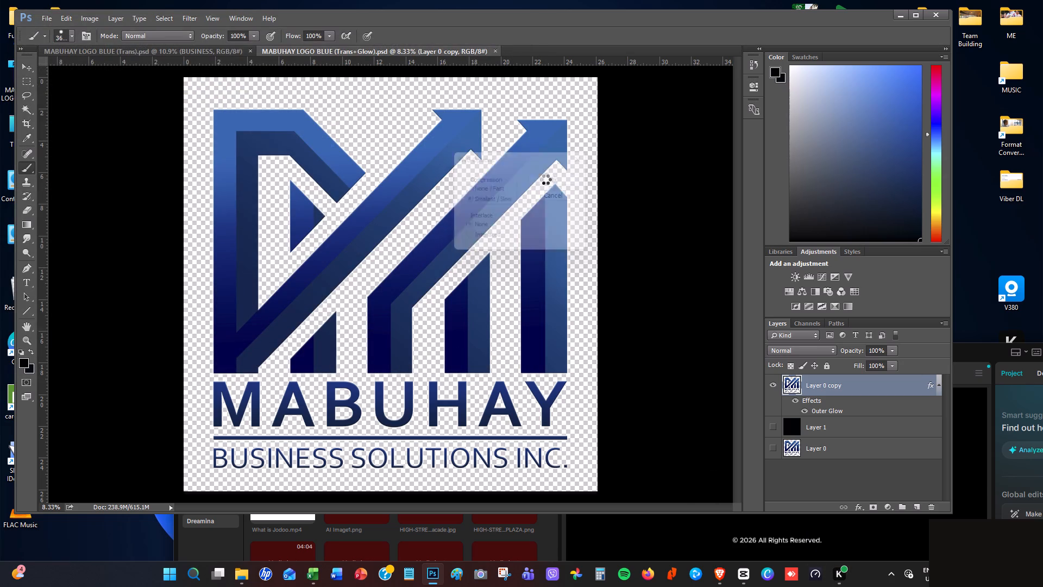
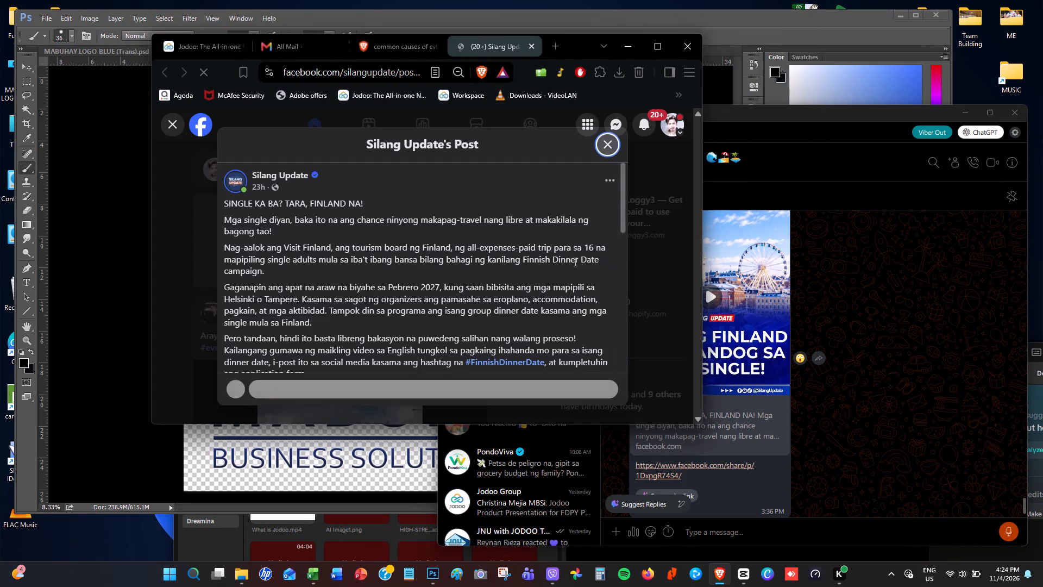
Read Silang Update's Facebook post about the free Finland trip for singles, including its image and comments.
scroll(574, 261, "down", 1)
scroll(574, 261, "up", 1)
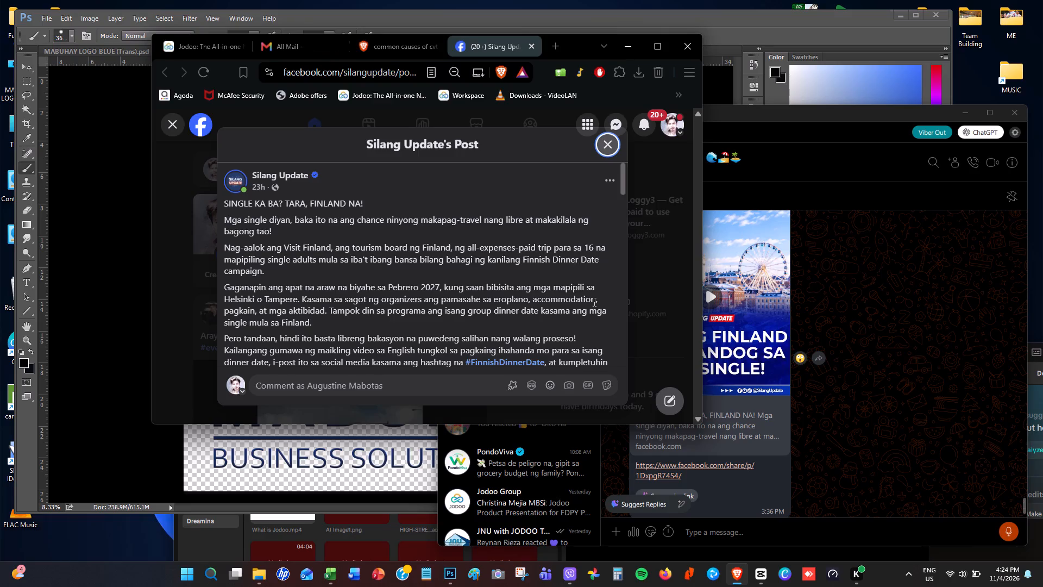
scroll(594, 302, "down", 1)
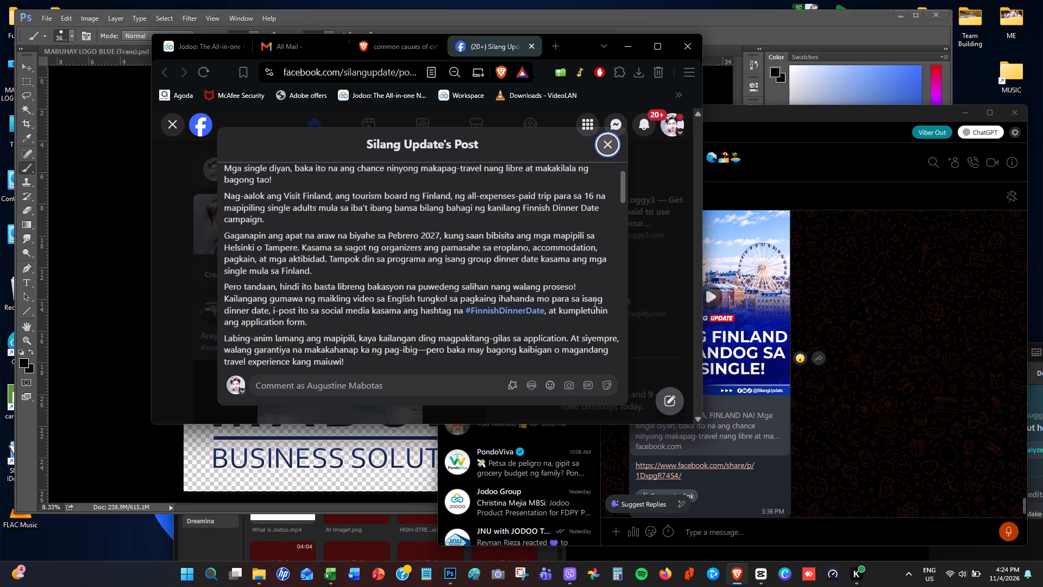
scroll(594, 302, "down", 4)
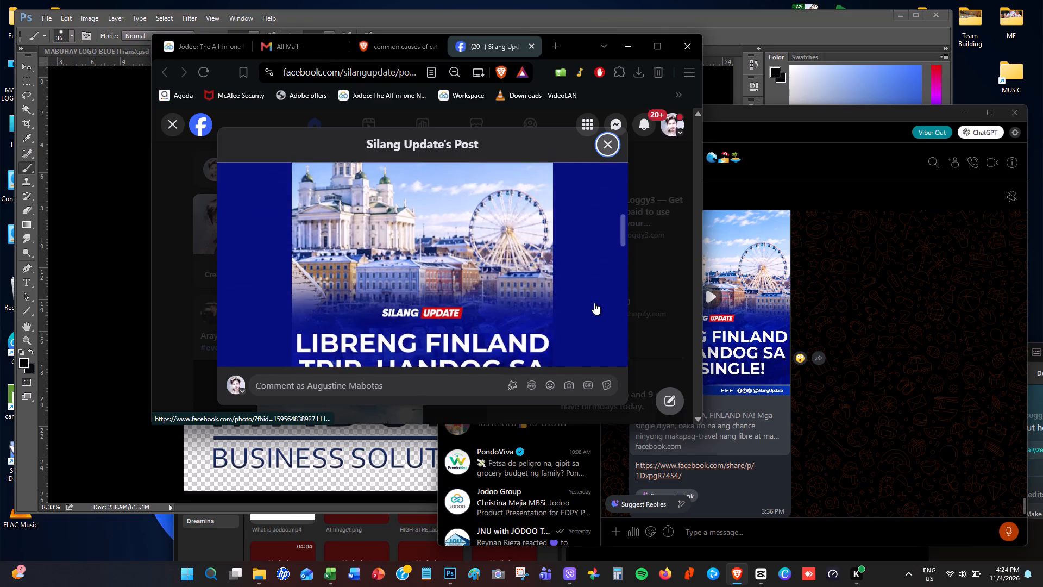
scroll(594, 303, "down", 4)
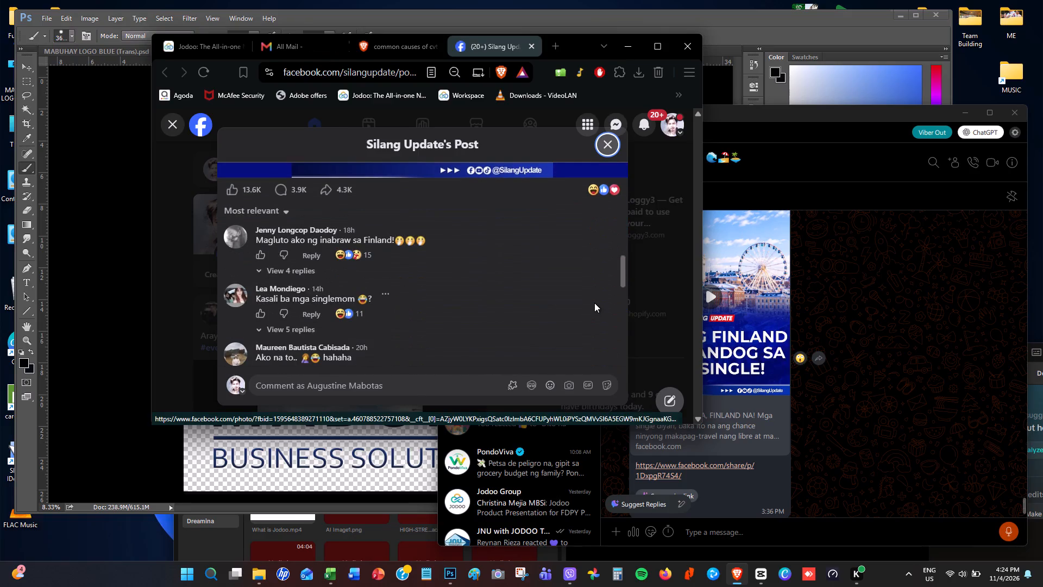
React to Silang Update's Finland trip post with Wow.
scroll(594, 303, "up", 1)
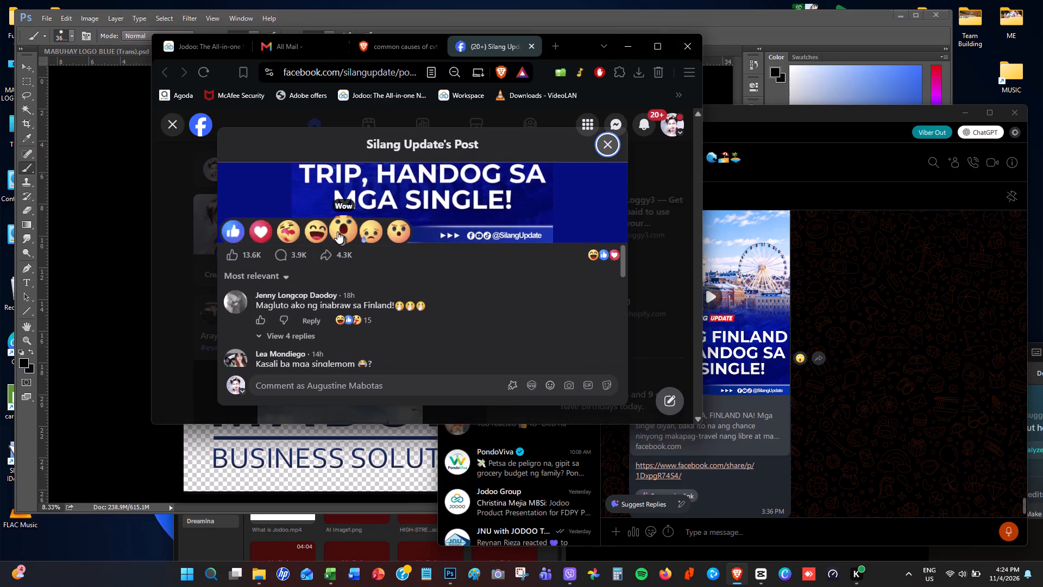
left_click(338, 231)
Share the Finland trip post publicly to the feed without a caption.
left_click(338, 257)
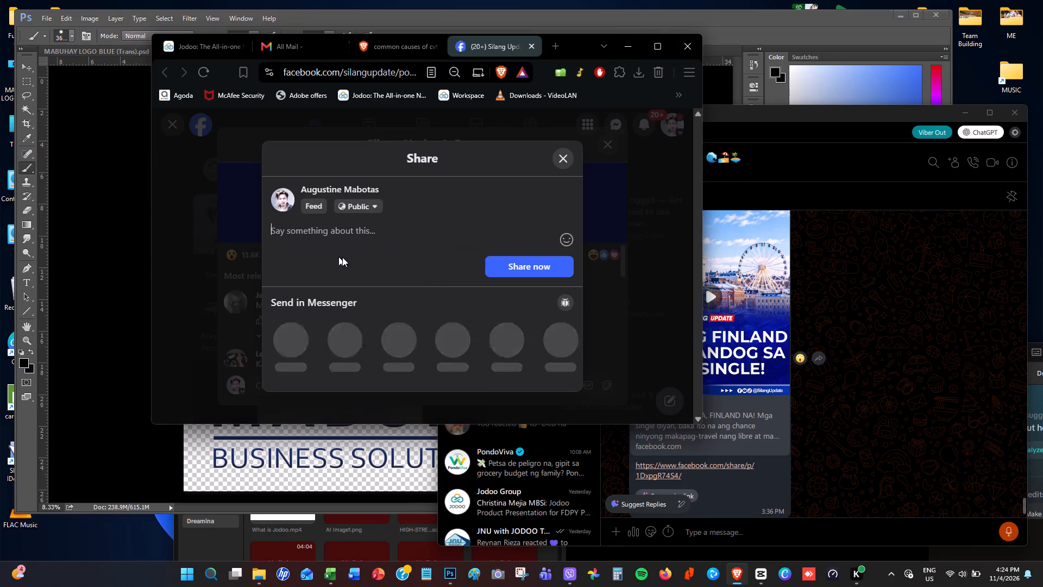
left_click(511, 268)
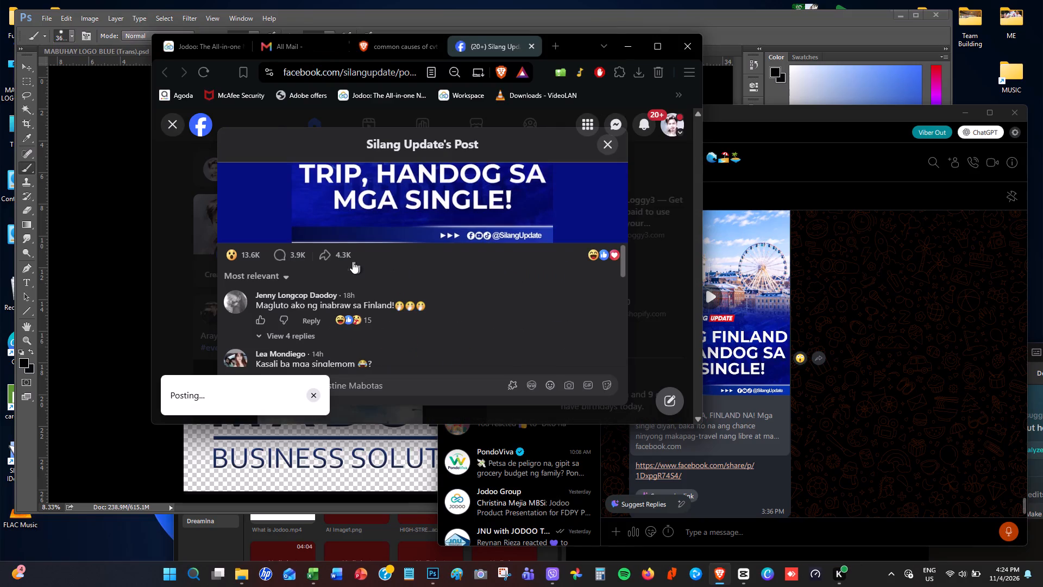
Share the Finland trip post to your Facebook story.
left_click(342, 257)
scroll(444, 305, "down", 1)
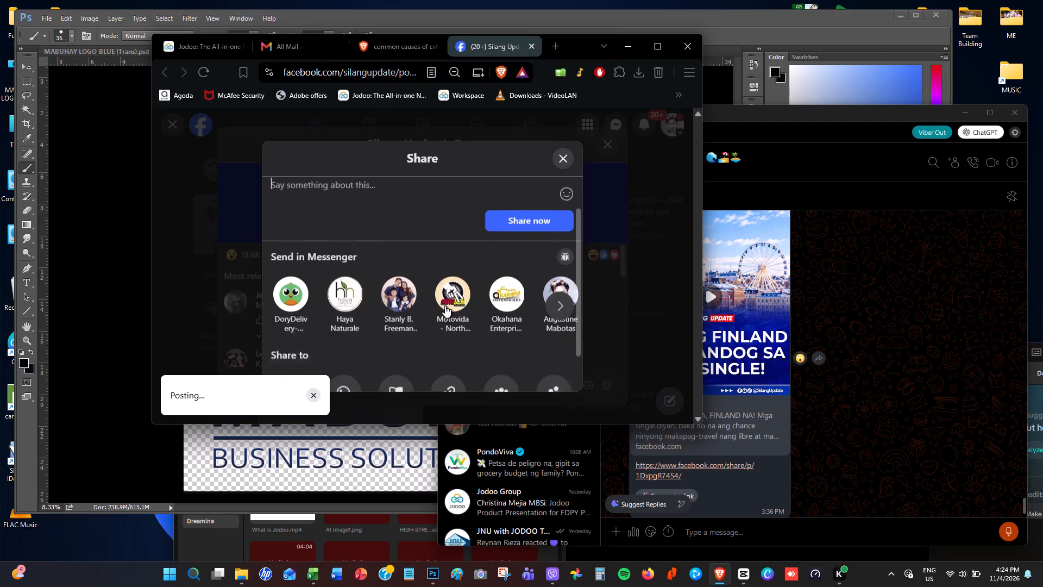
scroll(513, 290, "down", 1)
left_click(381, 340)
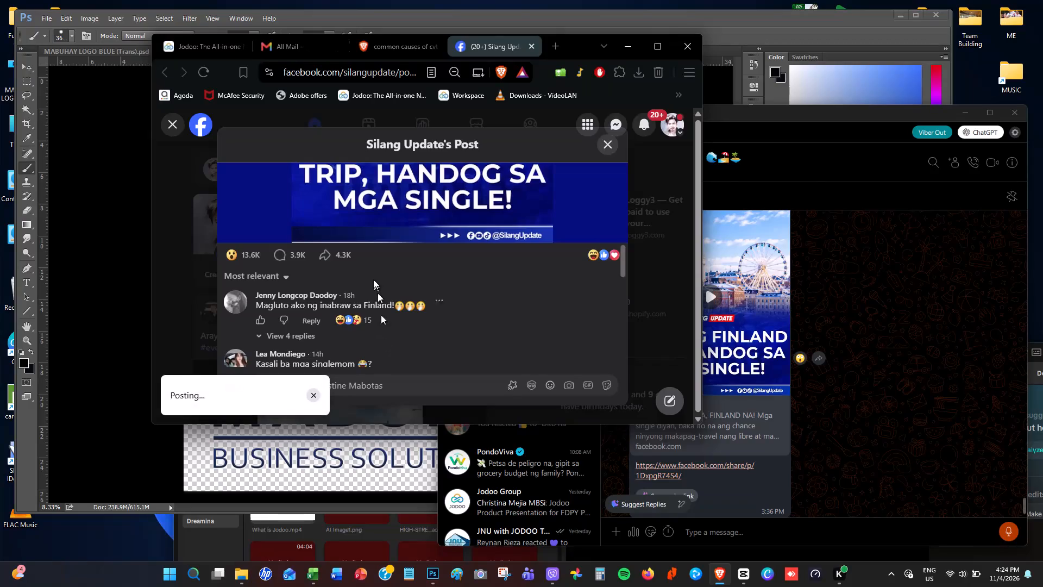
Send the Finland trip post through Messenger to the account owner's own contact, without an added message.
left_click(340, 251)
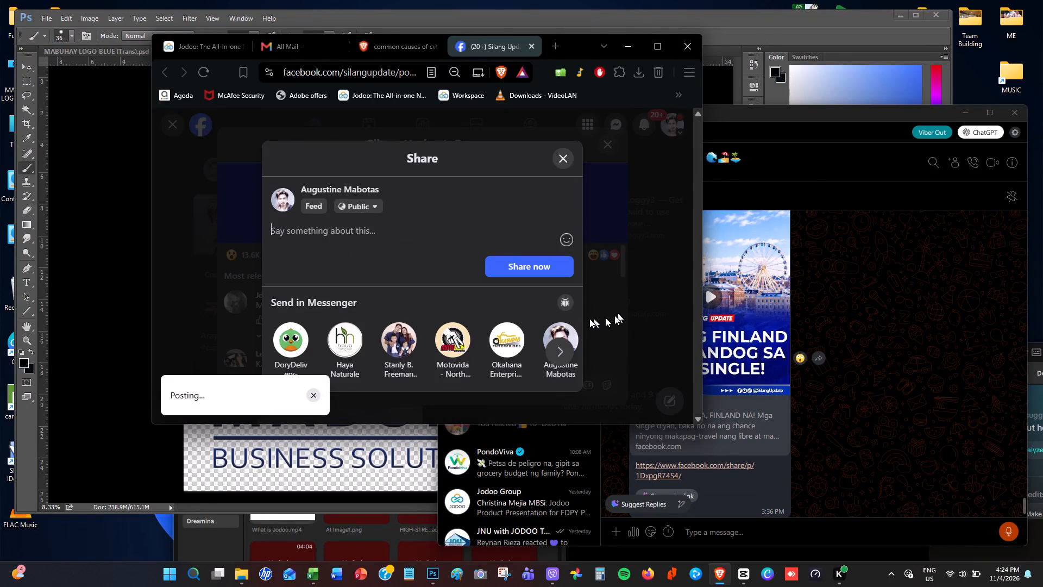
scroll(582, 321, "down", 1)
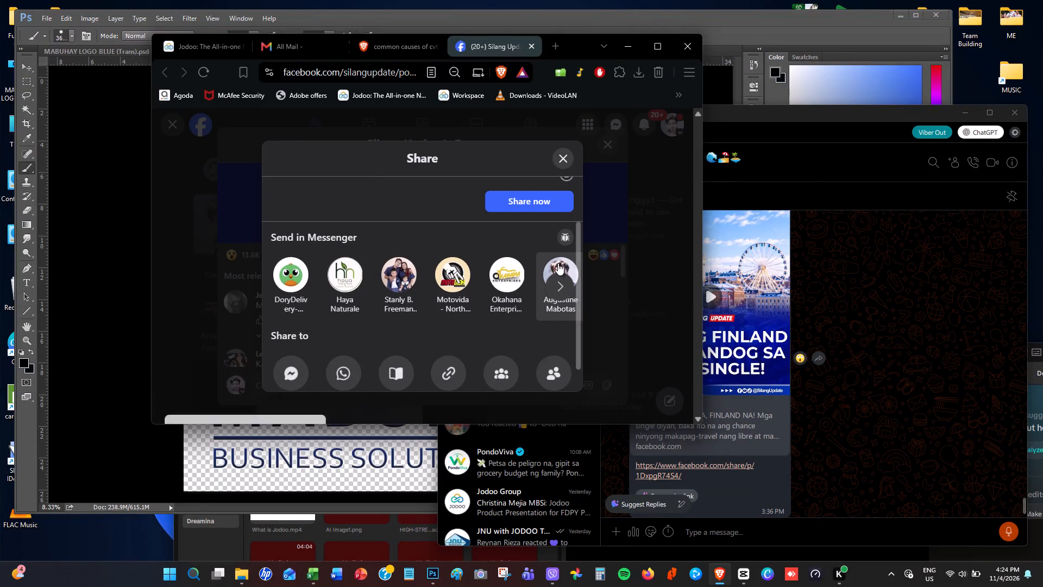
left_click(558, 263)
left_click(452, 333)
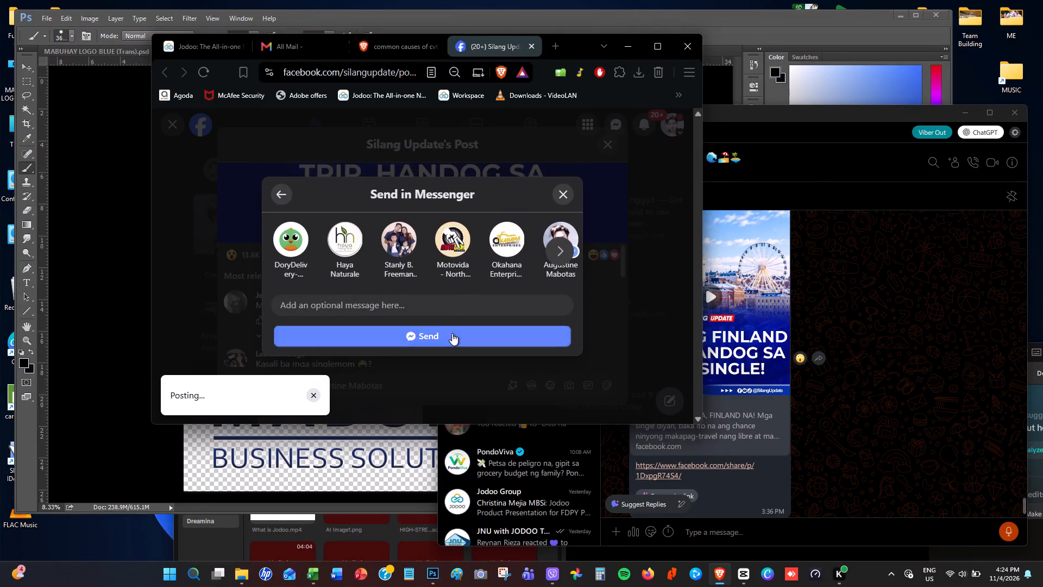
Close Silang Update's post and the Facebook browser tab.
left_click(610, 146)
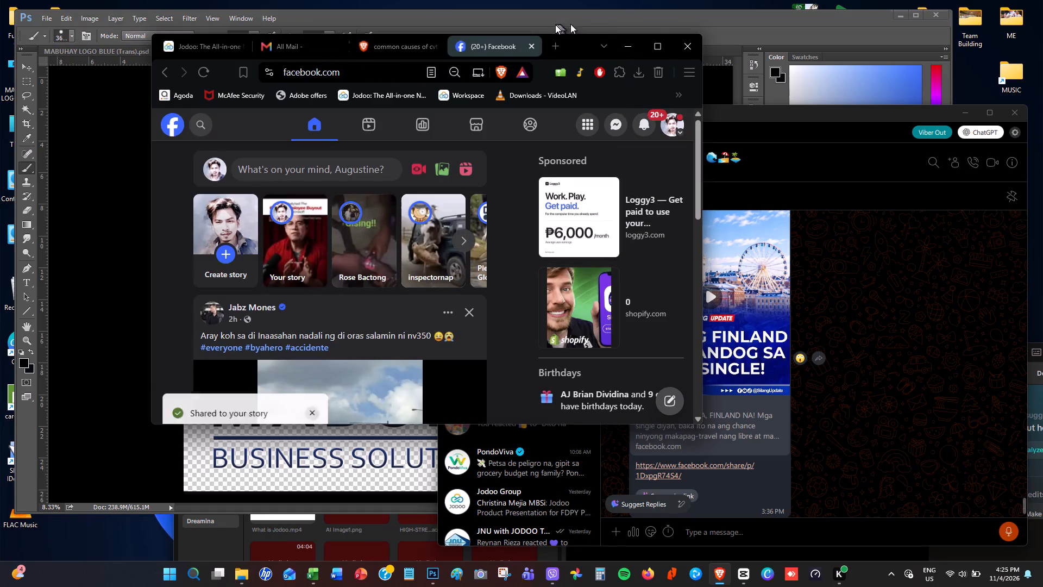
left_click(533, 45)
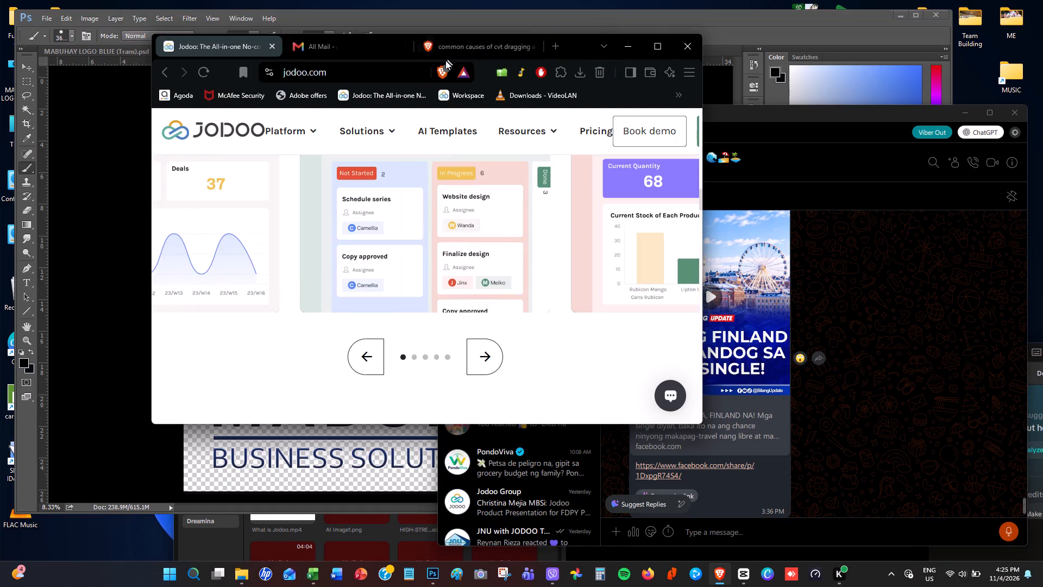